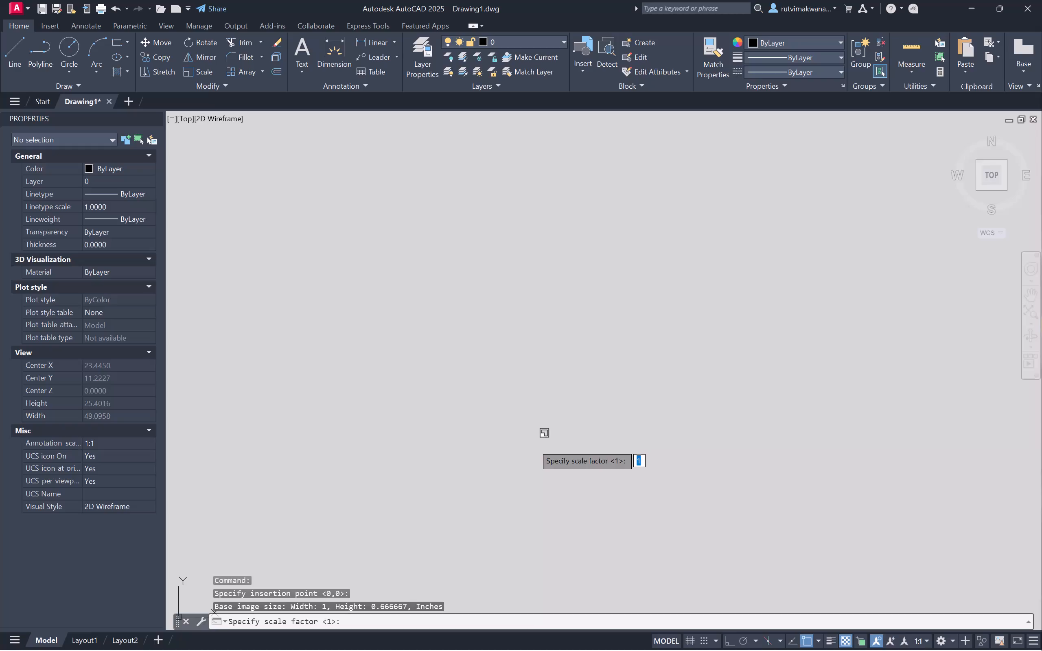
# Place the pasted ARCHIEARTHS logo image with a freehand scale and 0 rotation, turning Ortho on to keep it level.
pyautogui.click(483, 568)
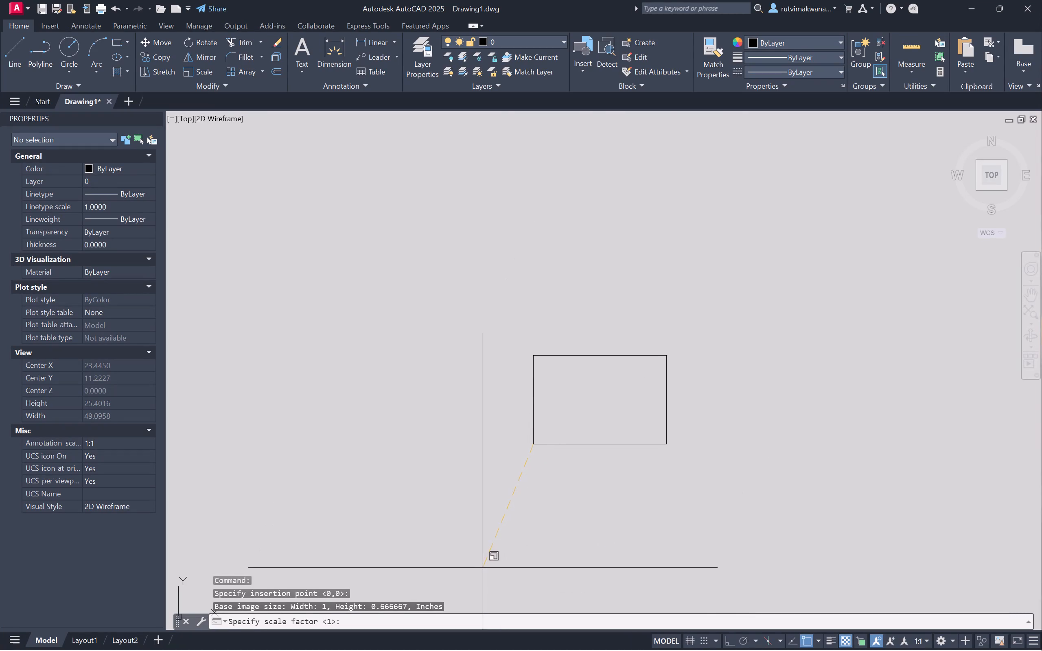
pyautogui.click(733, 639)
pyautogui.click(814, 485)
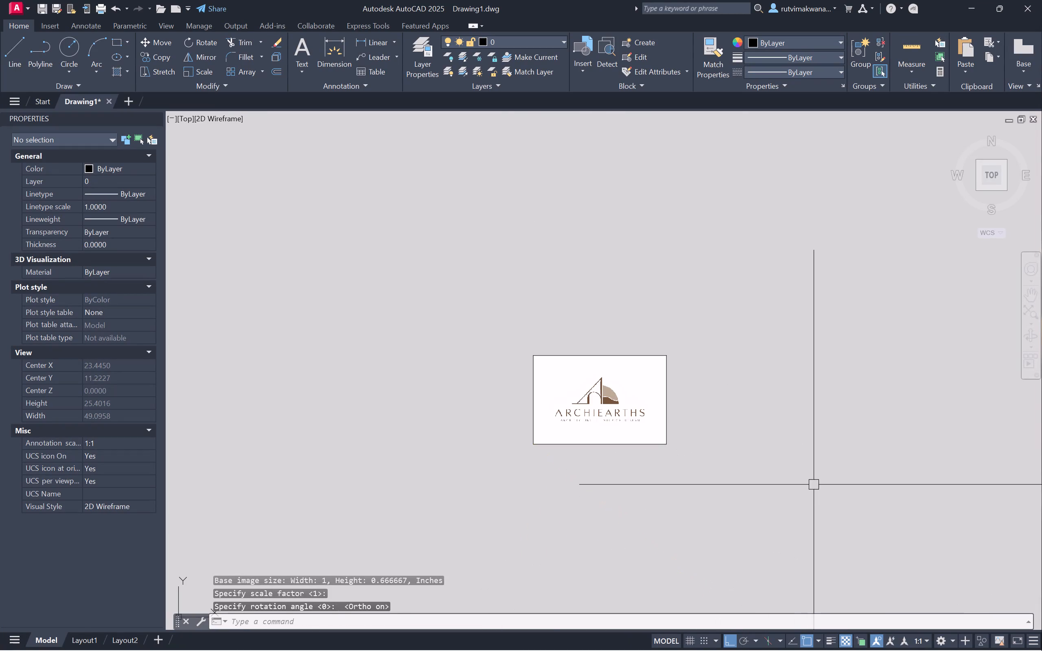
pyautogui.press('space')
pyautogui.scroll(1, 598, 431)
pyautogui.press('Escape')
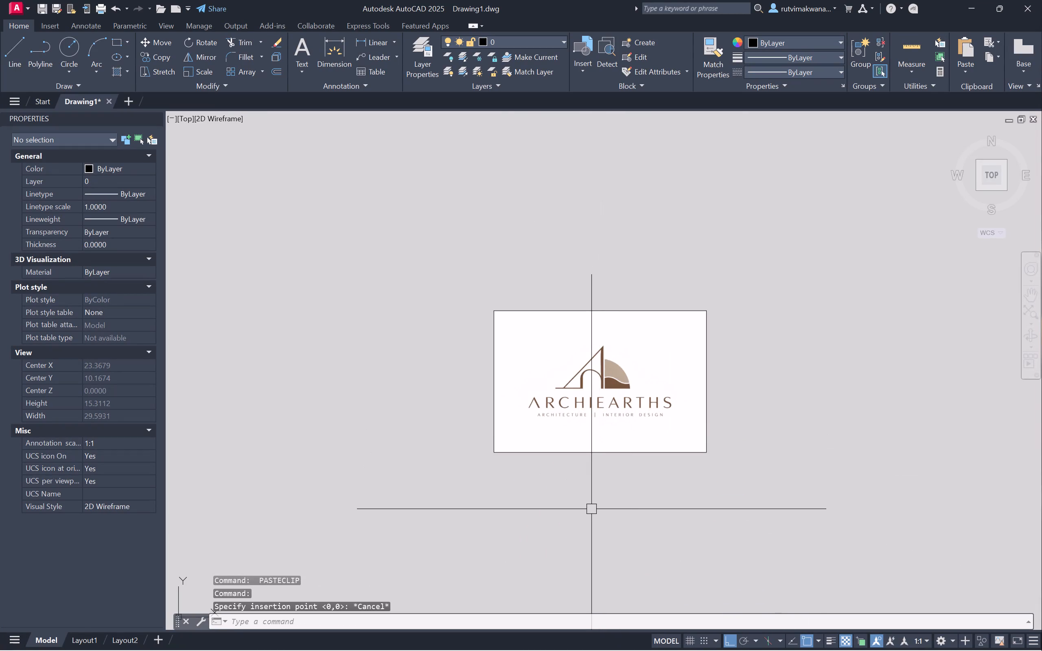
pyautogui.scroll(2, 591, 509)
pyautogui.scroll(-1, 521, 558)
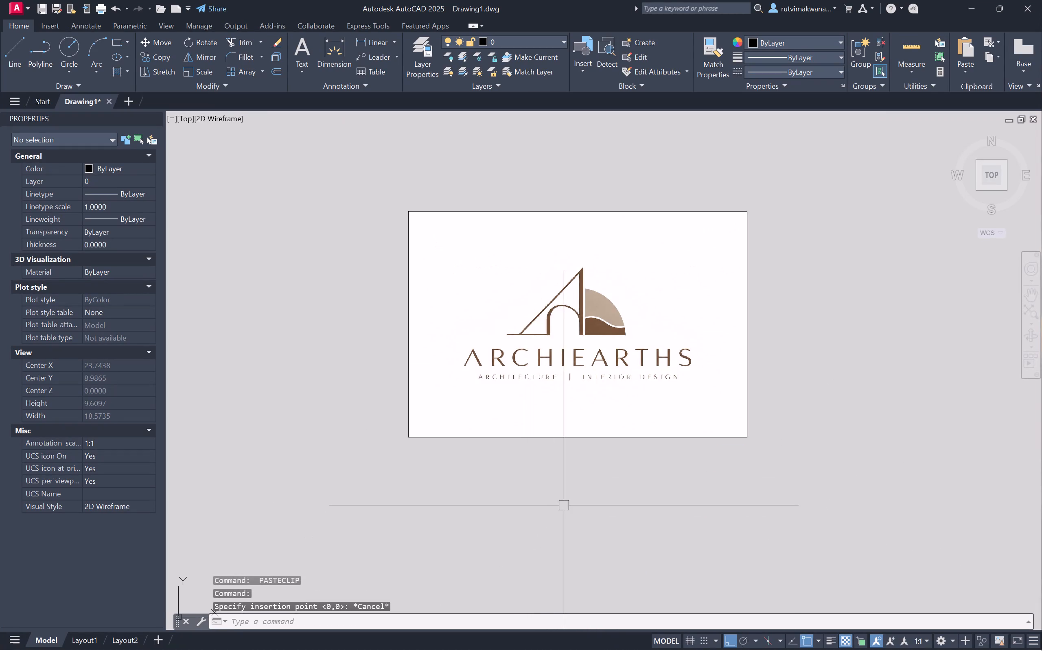
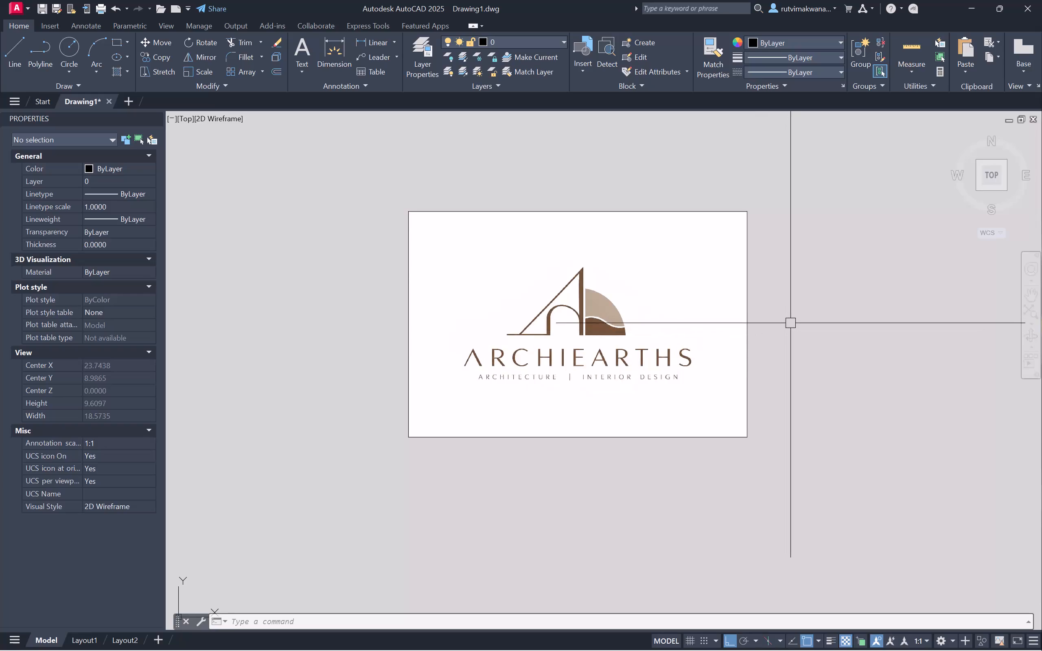
# Draw a horizontal polyline about 2.19 units long along the bottom edge of the logo symbol, from the base bar to the quarter circle.
pyautogui.write('pl')
pyautogui.press('space')
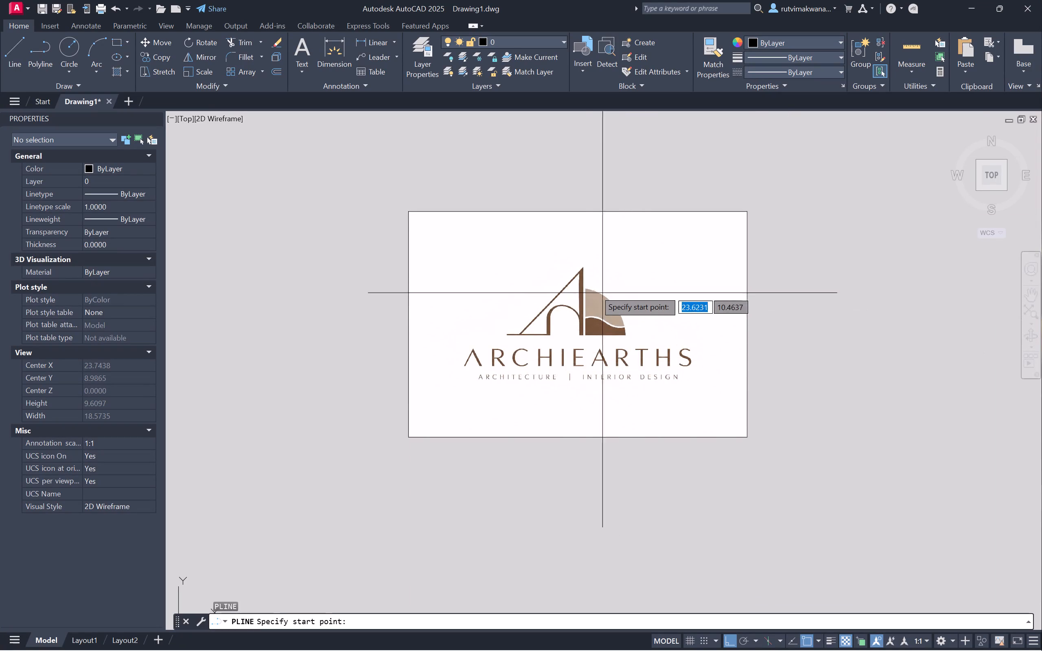
pyautogui.scroll(2, 594, 309)
pyautogui.scroll(1, 572, 360)
pyautogui.scroll(-1, 659, 387)
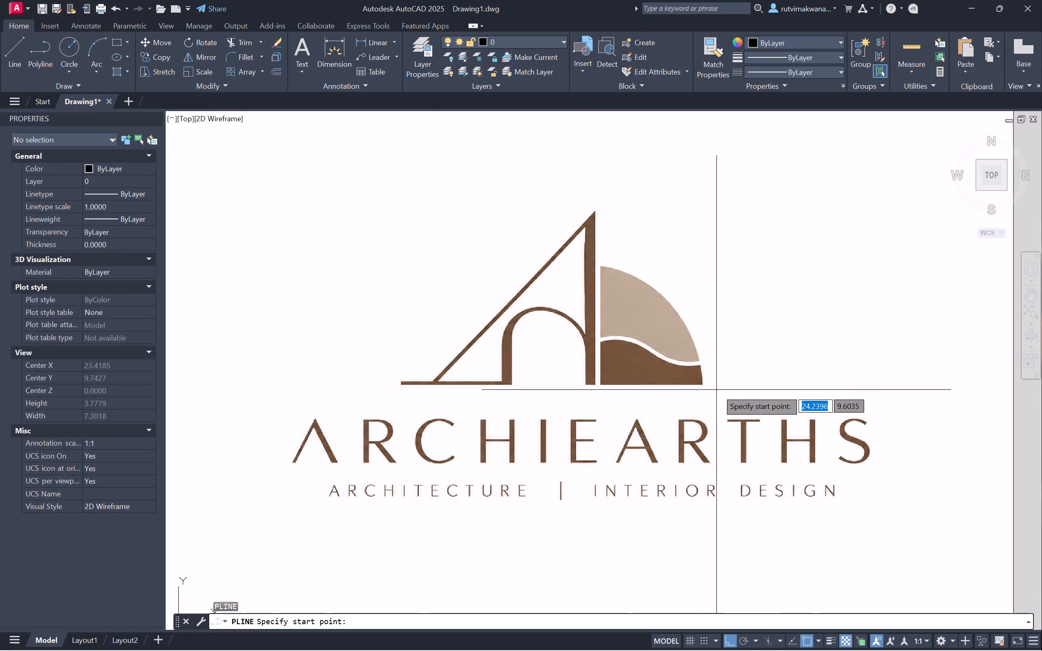
pyautogui.click(401, 385)
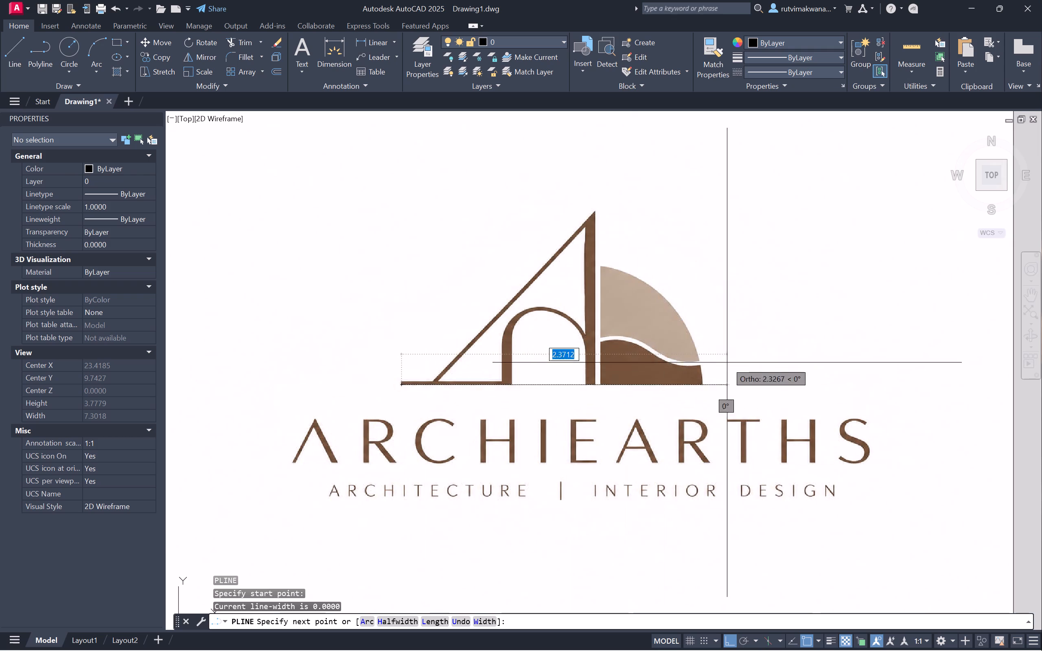
pyautogui.click(702, 381)
pyautogui.press('Return')
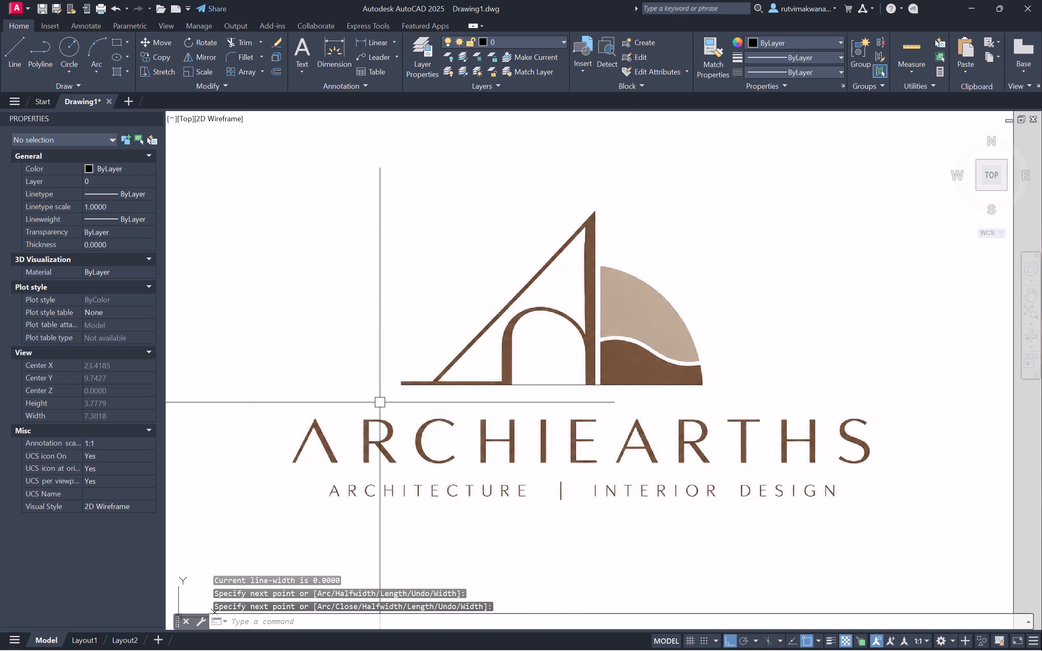
# Trace the thin base bar of the letter A with a polyline on the baseline, about 0.80 units long.
pyautogui.press('s')
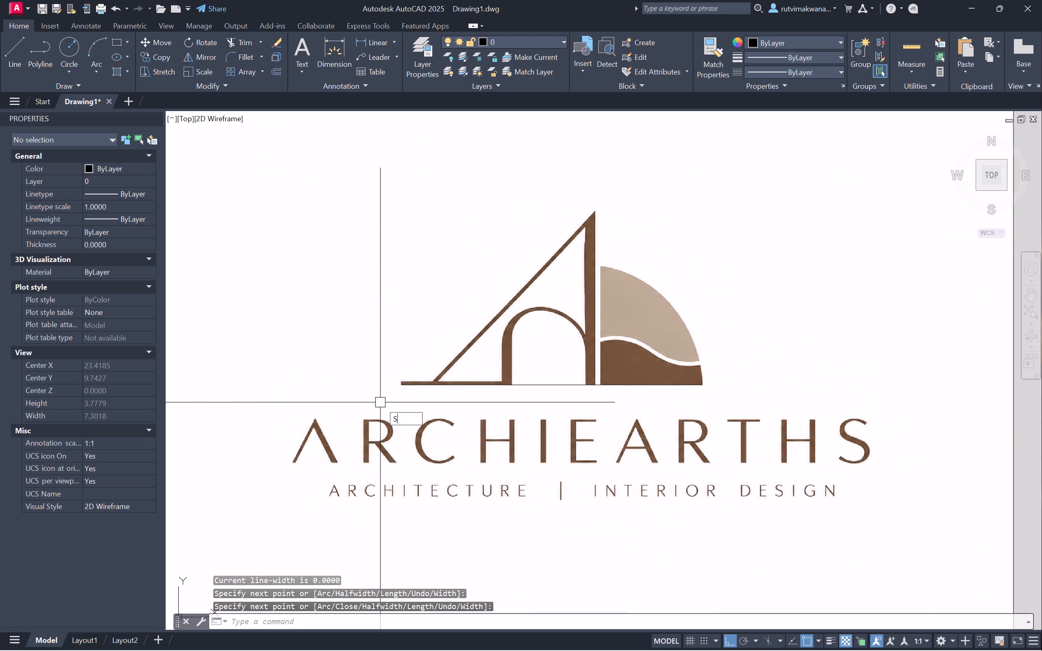
pyautogui.press('Escape')
pyautogui.press('space')
pyautogui.scroll(3, 407, 383)
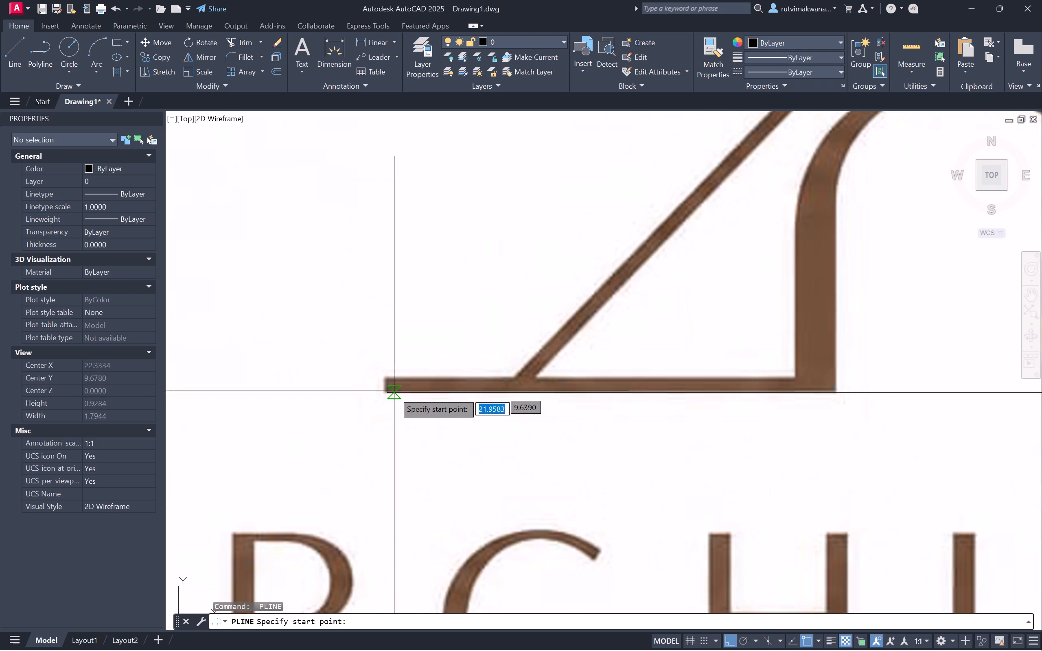
pyautogui.scroll(2, 387, 398)
pyautogui.click(385, 387)
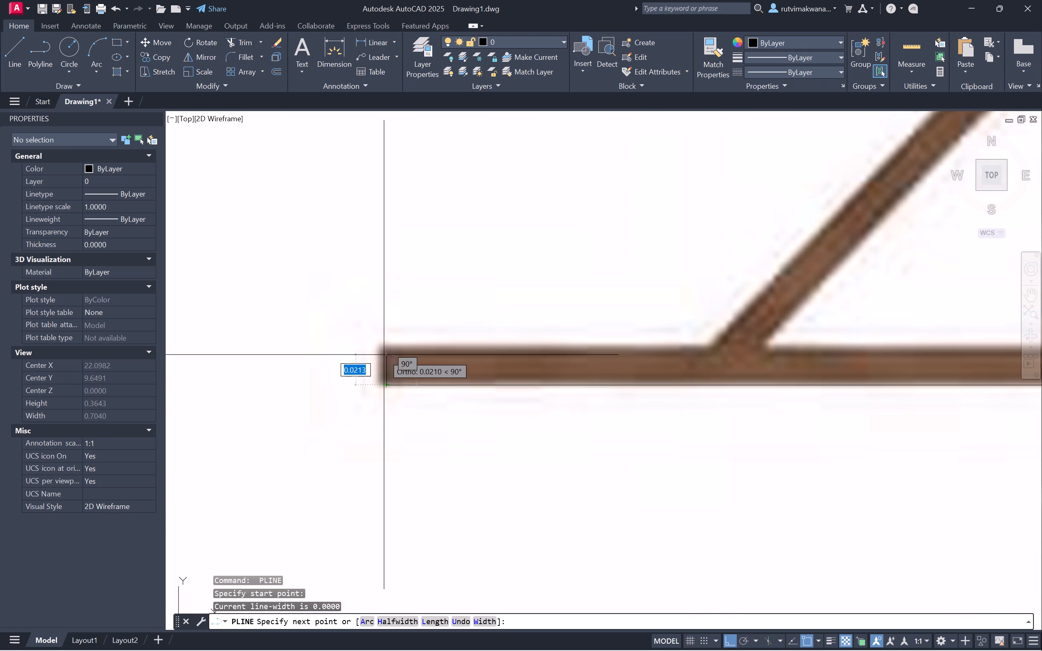
pyautogui.click(387, 349)
pyautogui.scroll(-3, 387, 349)
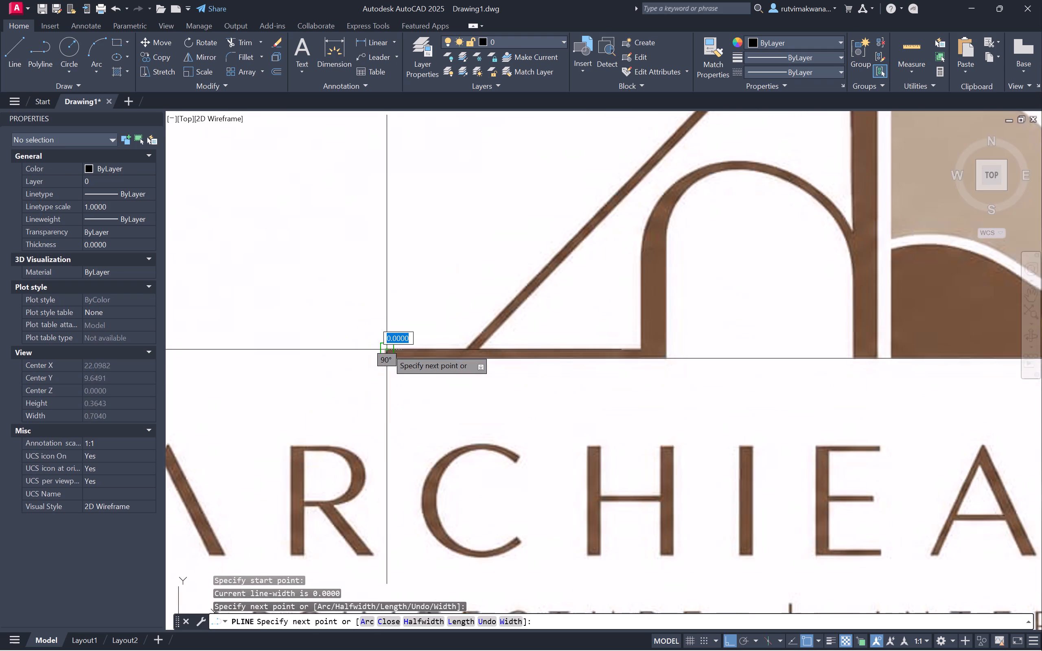
pyautogui.scroll(-2, 387, 349)
pyautogui.scroll(1, 673, 344)
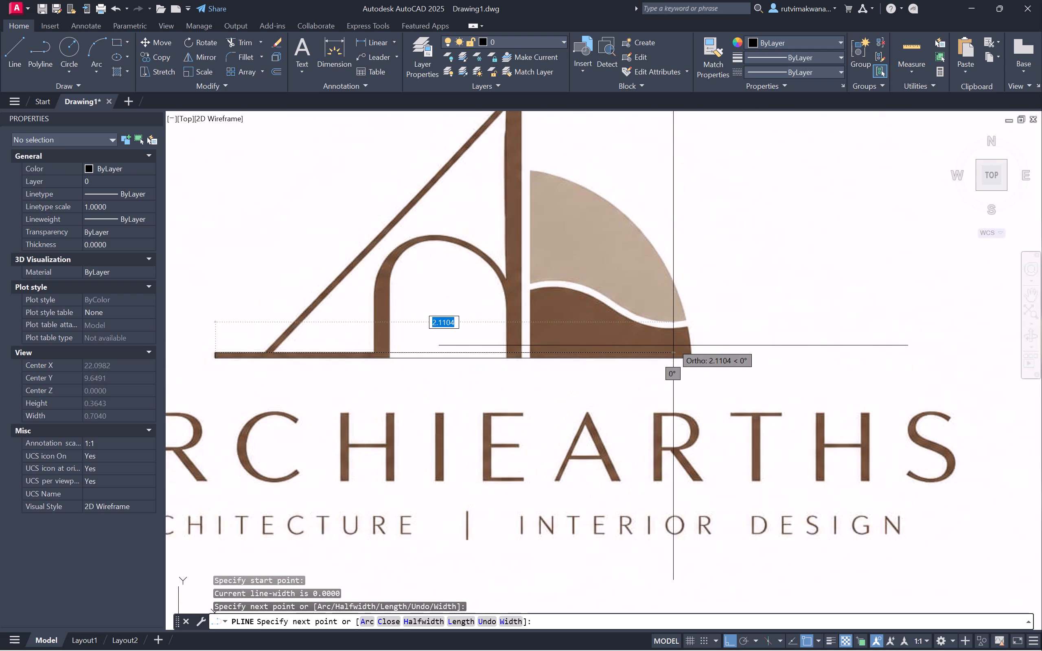
pyautogui.scroll(3, 367, 355)
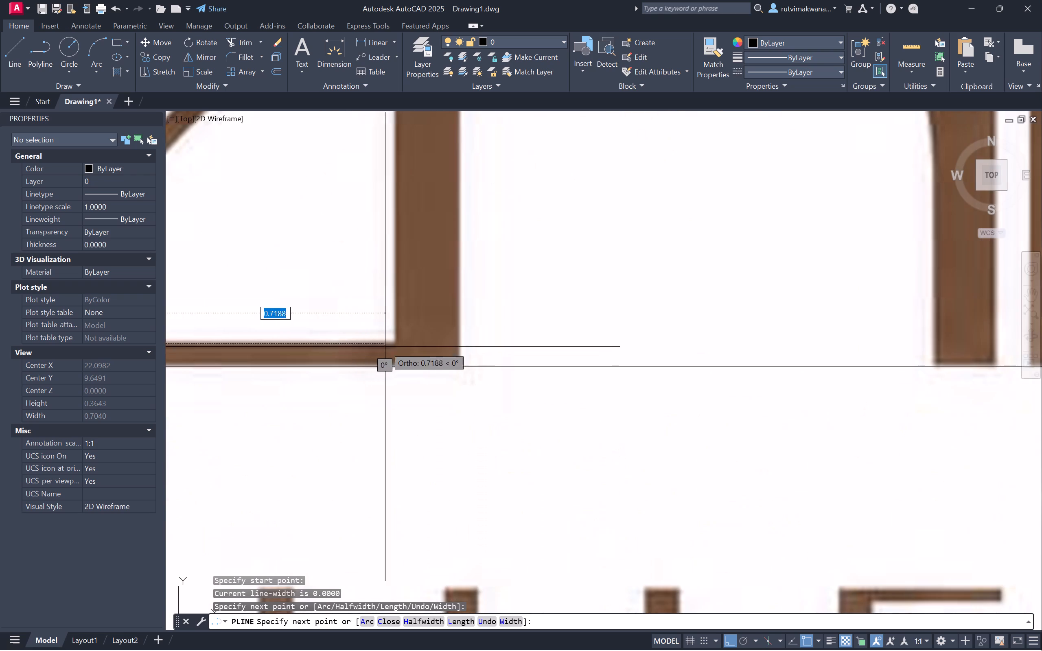
pyautogui.click(459, 345)
pyautogui.click(460, 369)
pyautogui.press('Escape')
# Trace the inside of the A with a polyline about 1.15 units up the stem and down the diagonal to the base bar.
pyautogui.scroll(-3, 465, 410)
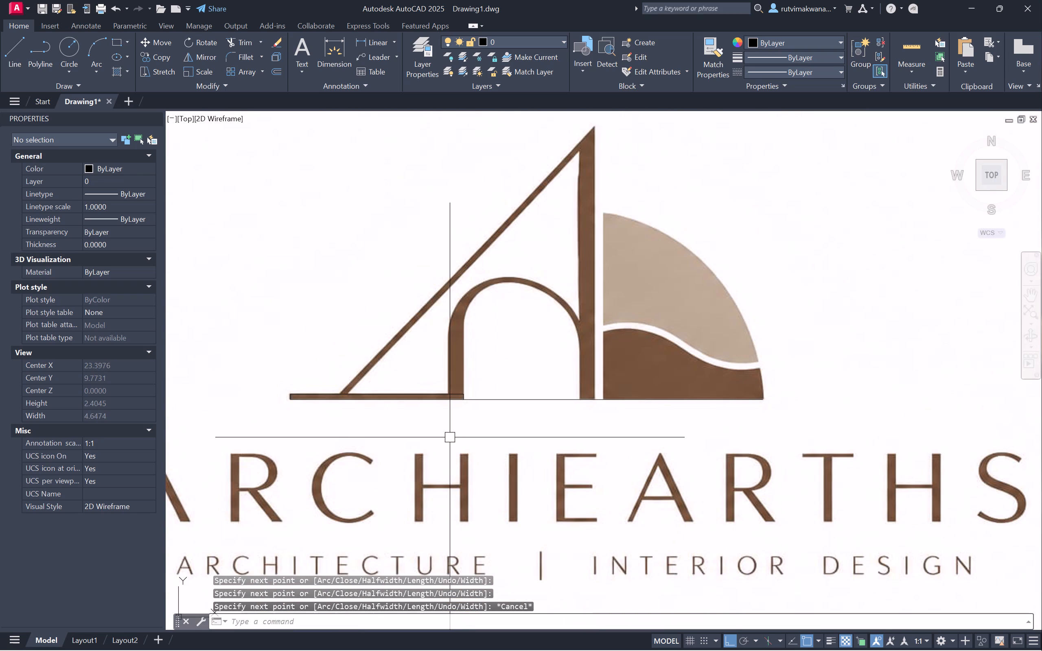
pyautogui.press('space')
pyautogui.scroll(2, 560, 399)
pyautogui.scroll(2, 610, 401)
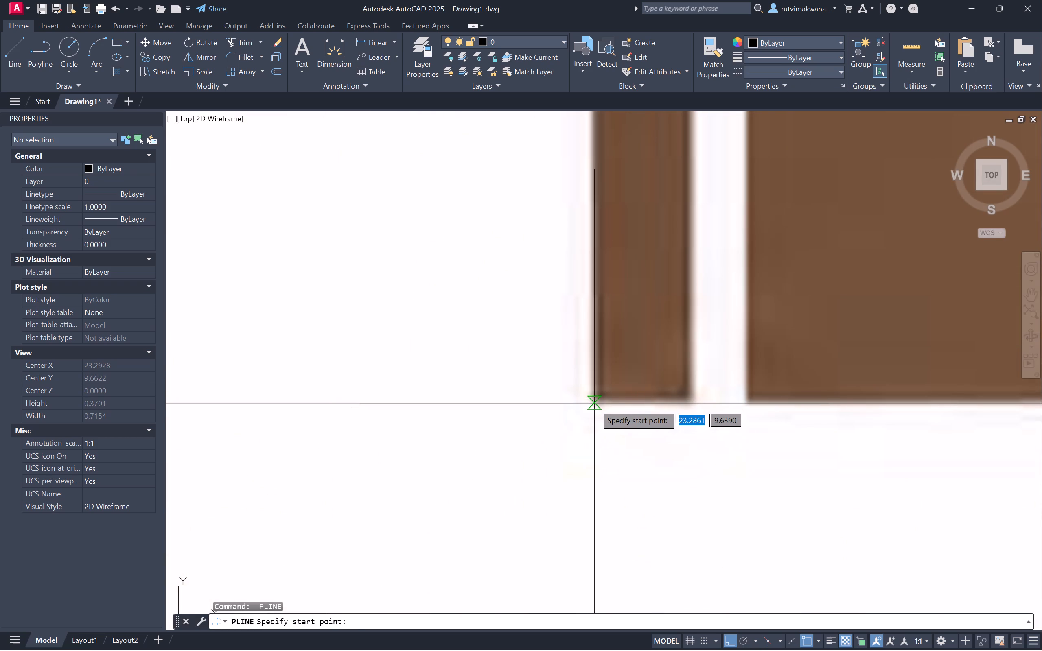
pyautogui.click(594, 404)
pyautogui.scroll(-5, 594, 404)
pyautogui.scroll(2, 590, 255)
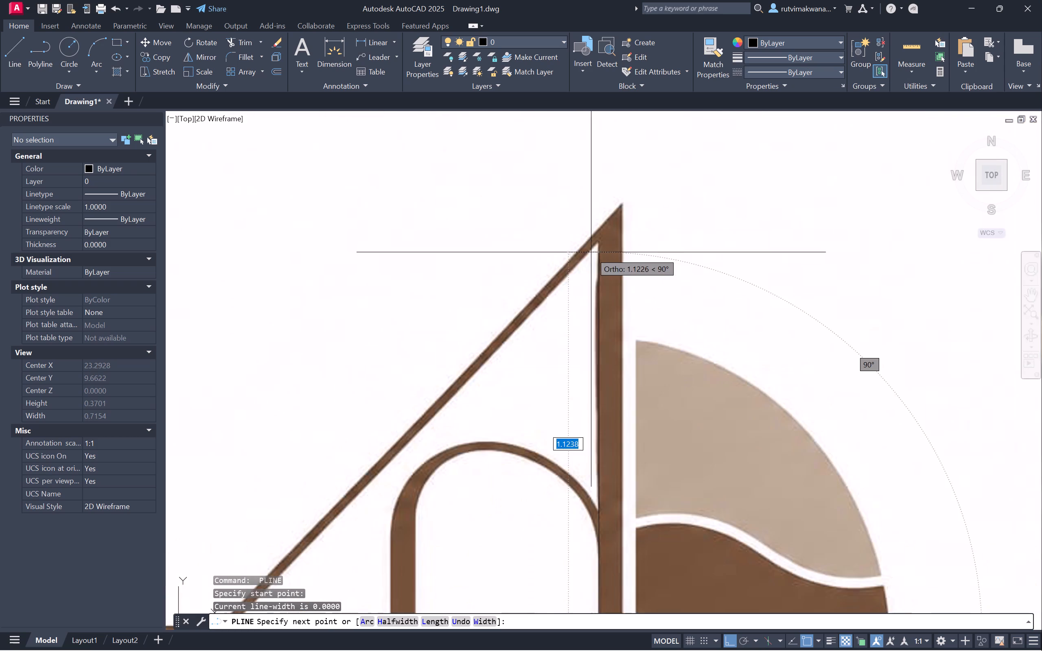
pyautogui.scroll(1, 591, 252)
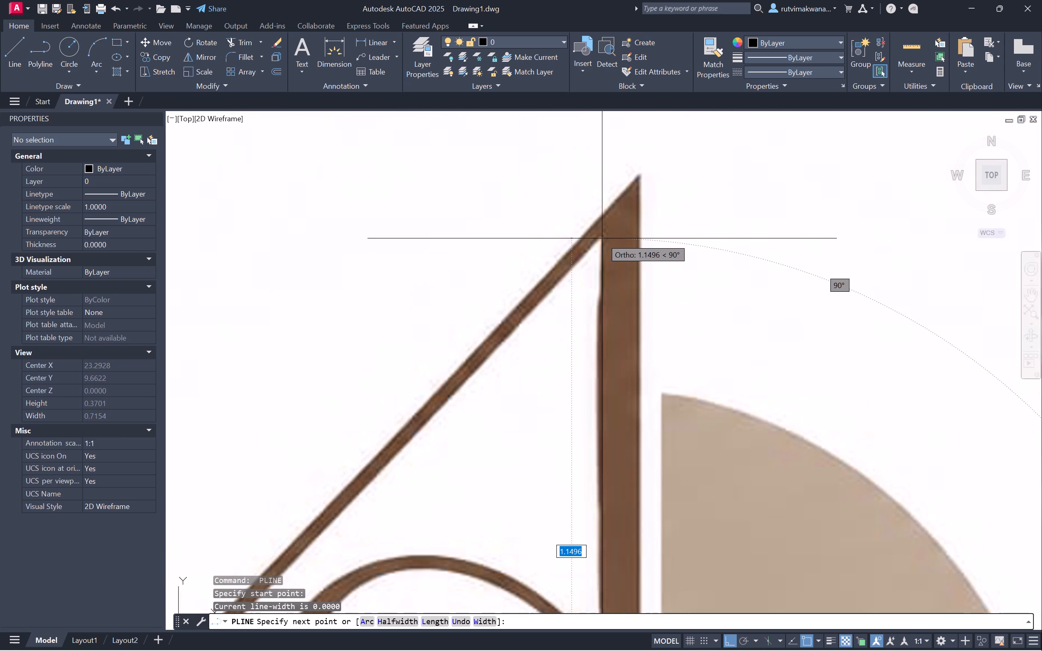
pyautogui.click(602, 236)
pyautogui.scroll(-3, 602, 236)
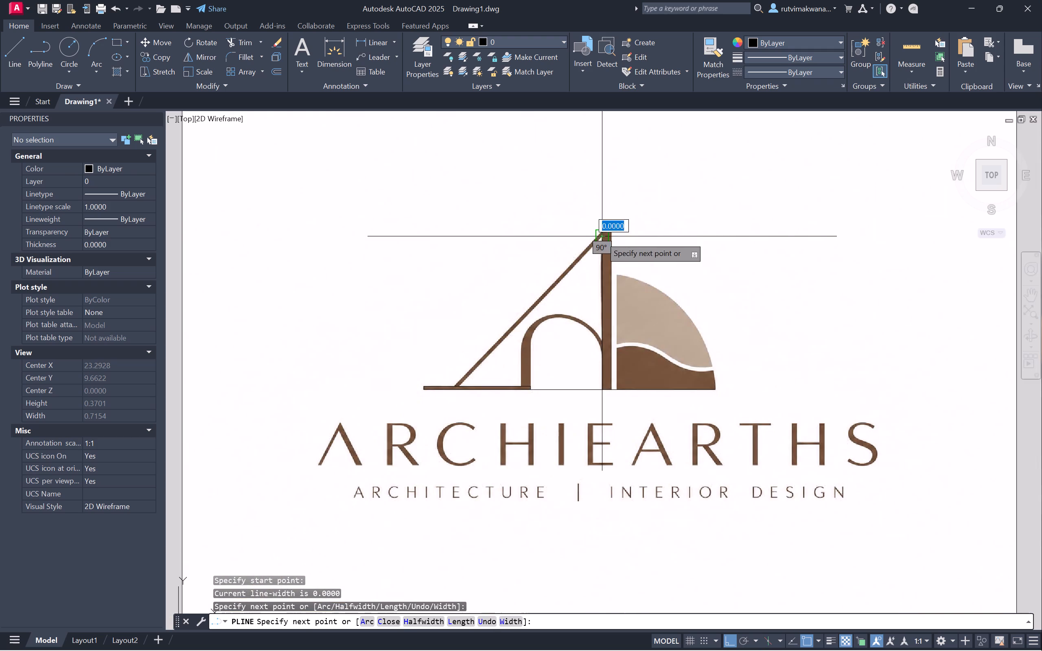
pyautogui.scroll(4, 463, 390)
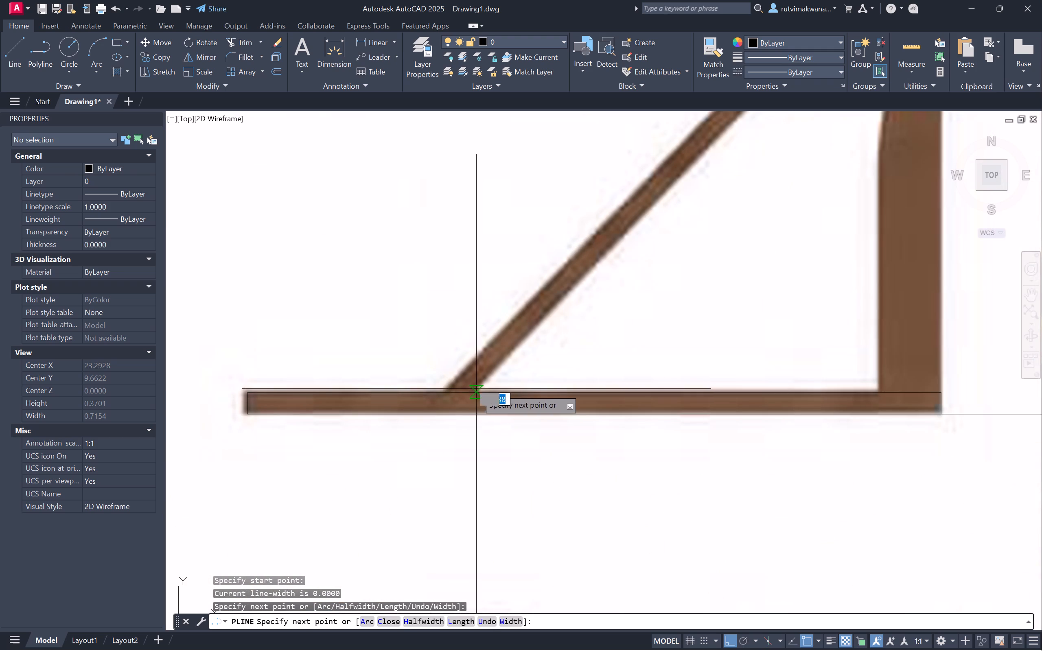
pyautogui.click(474, 389)
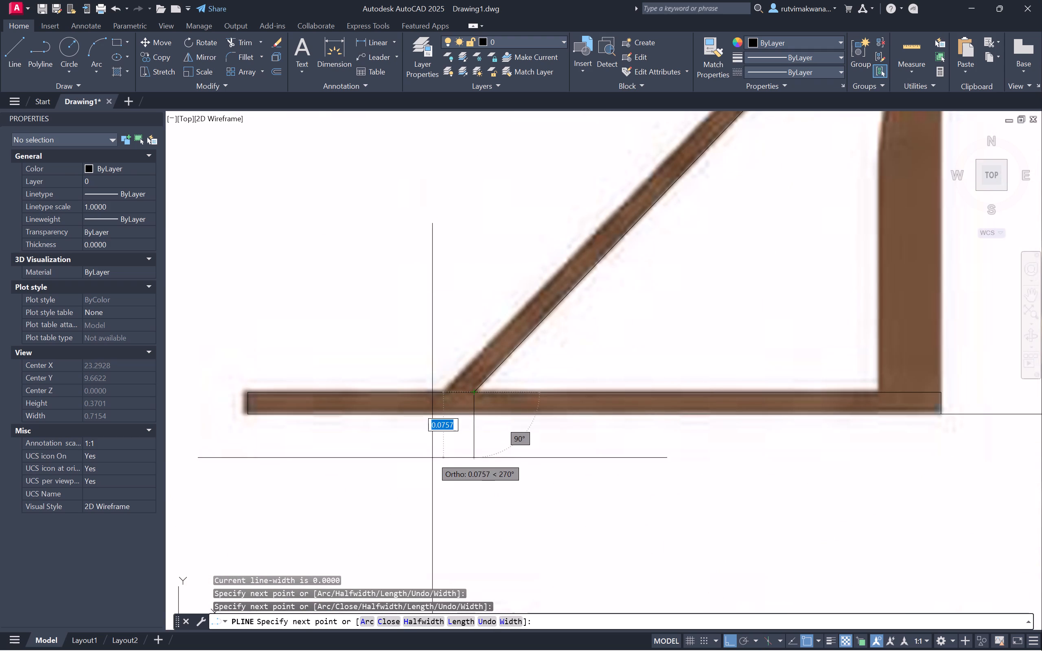
pyautogui.press('space')
# Offset the inner A polyline outward about 0.03 units, picking the distance across the foot of the diagonal stroke.
pyautogui.scroll(-2, 392, 443)
pyautogui.click(445, 395)
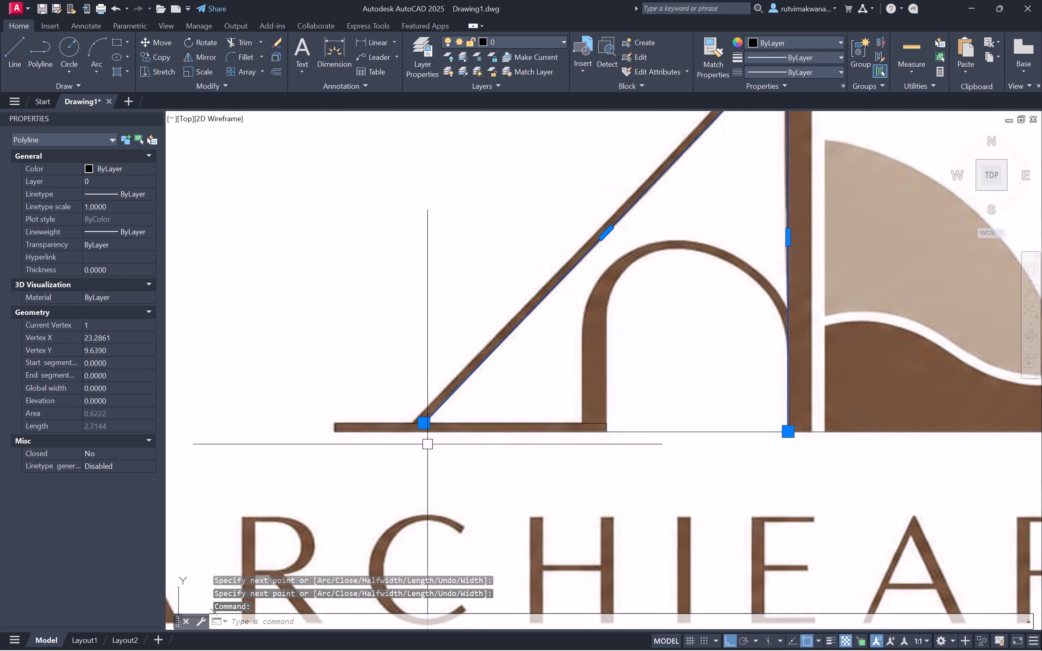
pyautogui.scroll(-1, 427, 447)
pyautogui.write('o')
pyautogui.press('space')
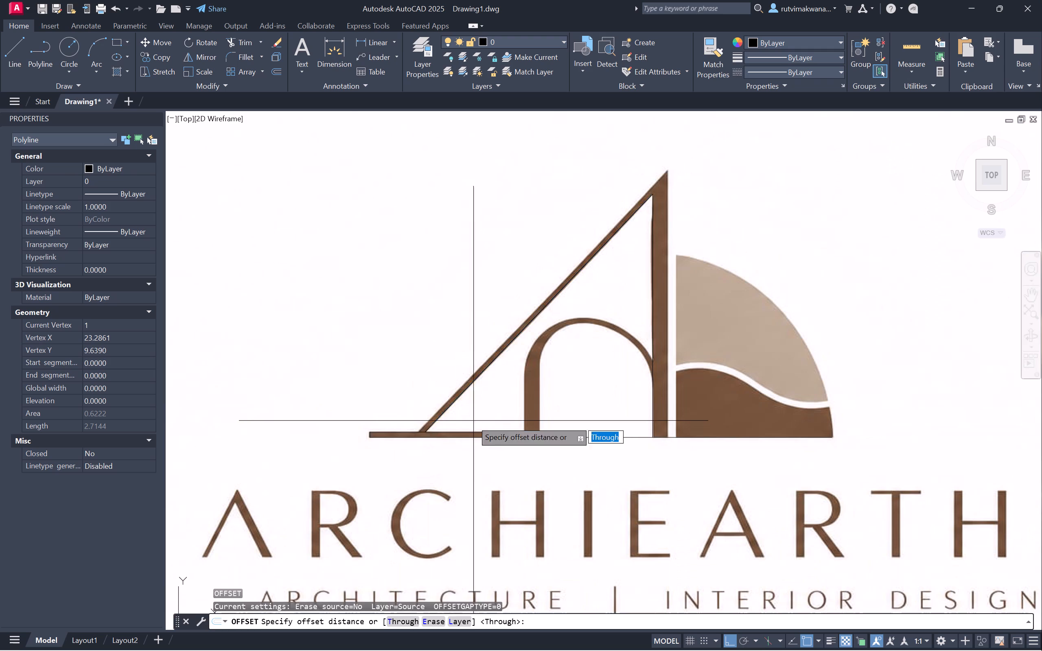
pyautogui.scroll(5, 430, 436)
pyautogui.click(394, 400)
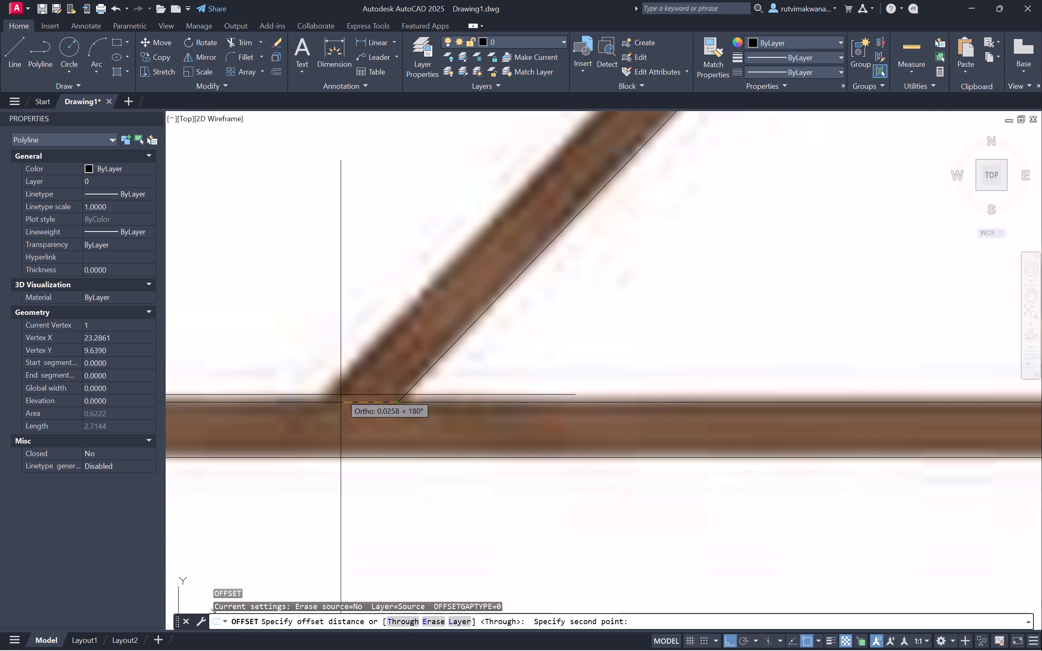
pyautogui.click(327, 400)
pyautogui.click(327, 400)
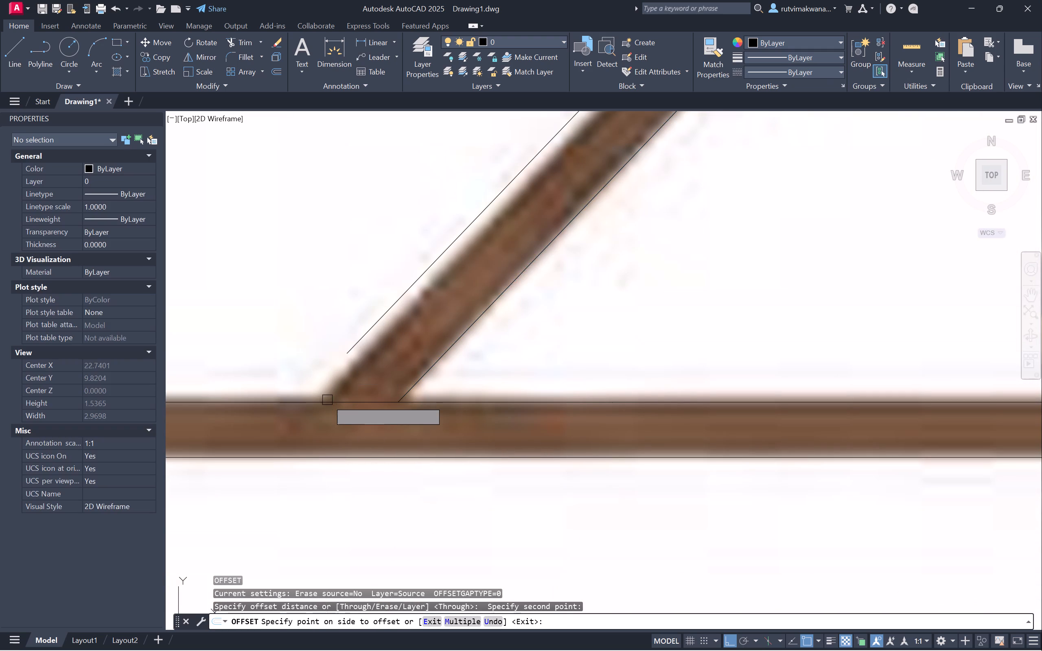
pyautogui.scroll(-2, 342, 426)
pyautogui.press('space')
# Extend the offset diagonal line down to the top edge of the base bar.
pyautogui.write('ex')
pyautogui.press('space')
pyautogui.click(348, 395)
pyautogui.press('Escape')
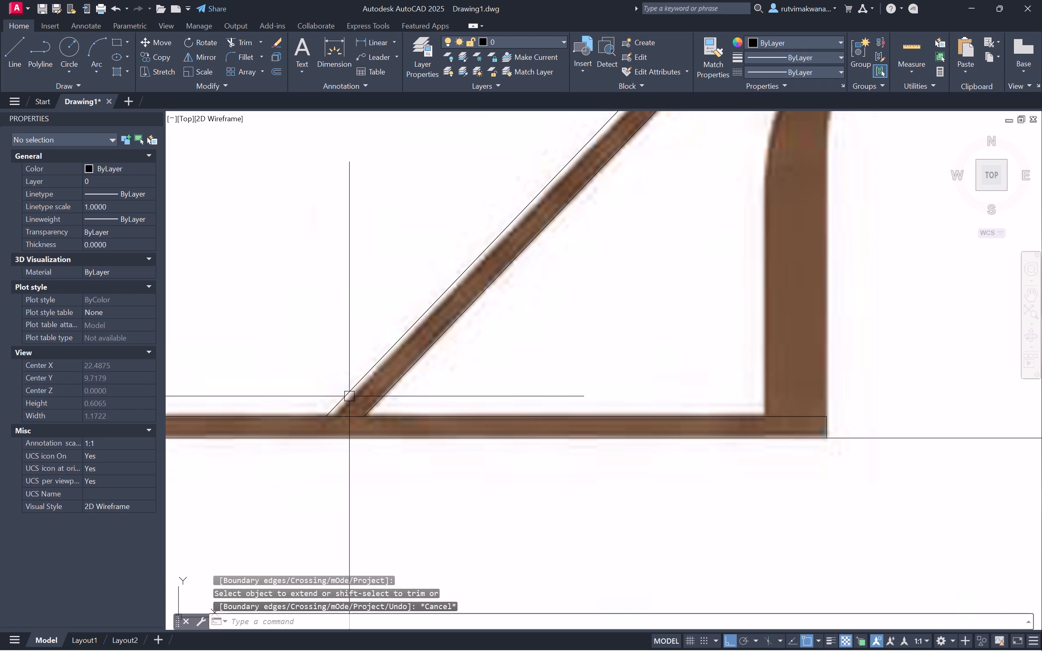
# Move the offset polyline horizontally toward the diagonal stroke so it follows the stroke's outer edge.
pyautogui.click(349, 392)
pyautogui.scroll(3, 341, 409)
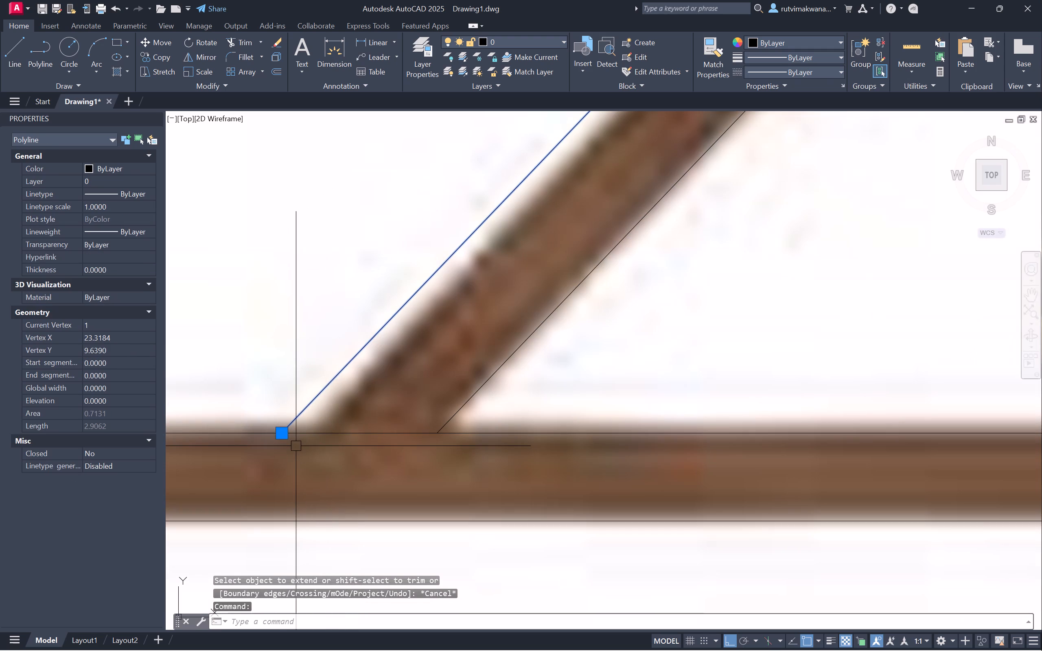
pyautogui.press('m')
pyautogui.press('space')
pyautogui.click(278, 434)
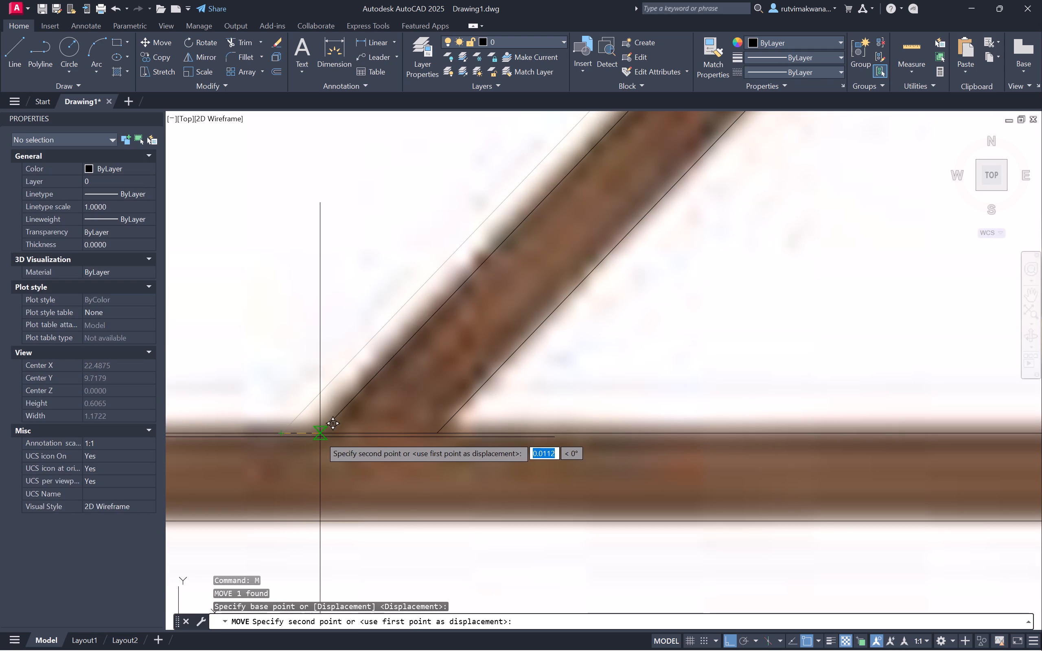
pyautogui.click(306, 429)
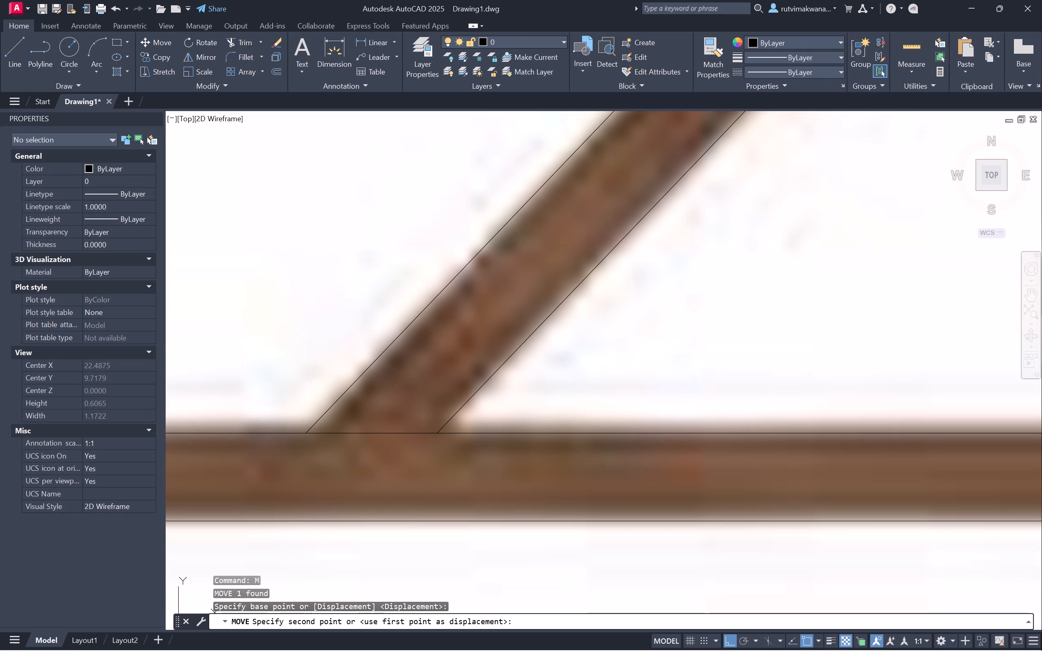
# Trim away the vertical segment of the offset polyline inside the A's stem.
pyautogui.scroll(-9, 309, 461)
pyautogui.scroll(-2, 340, 482)
pyautogui.scroll(2, 581, 240)
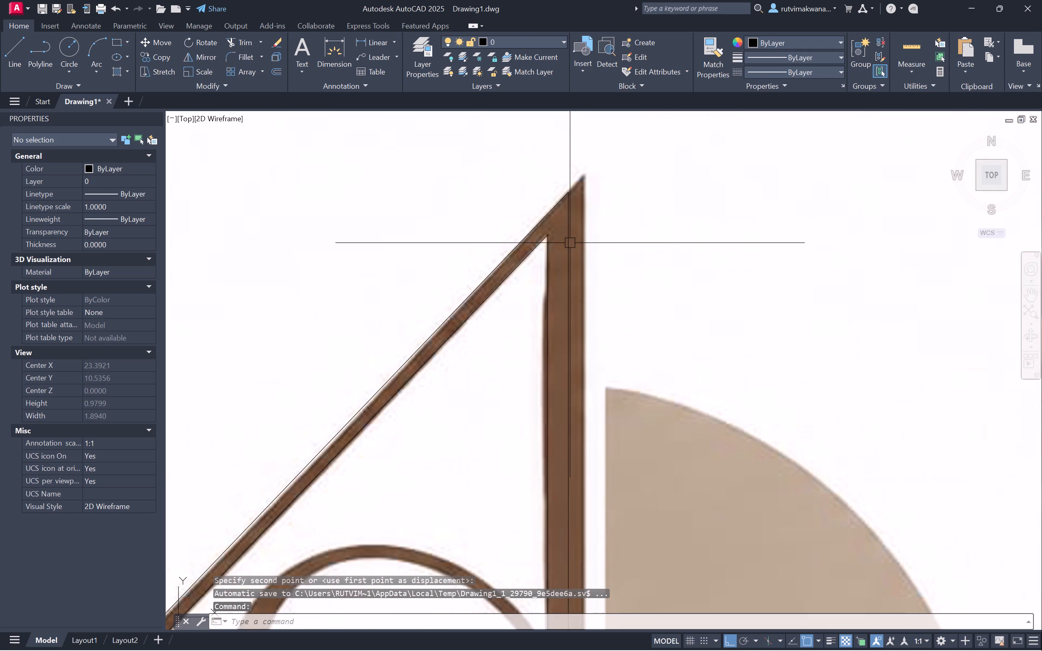
pyautogui.write('tr')
pyautogui.press('space')
pyautogui.click(569, 243)
pyautogui.press('Escape')
# Draw a vertical polyline about 1.4 units high from the baseline along the stem's outer edge, past the apex.
pyautogui.scroll(-3, 571, 238)
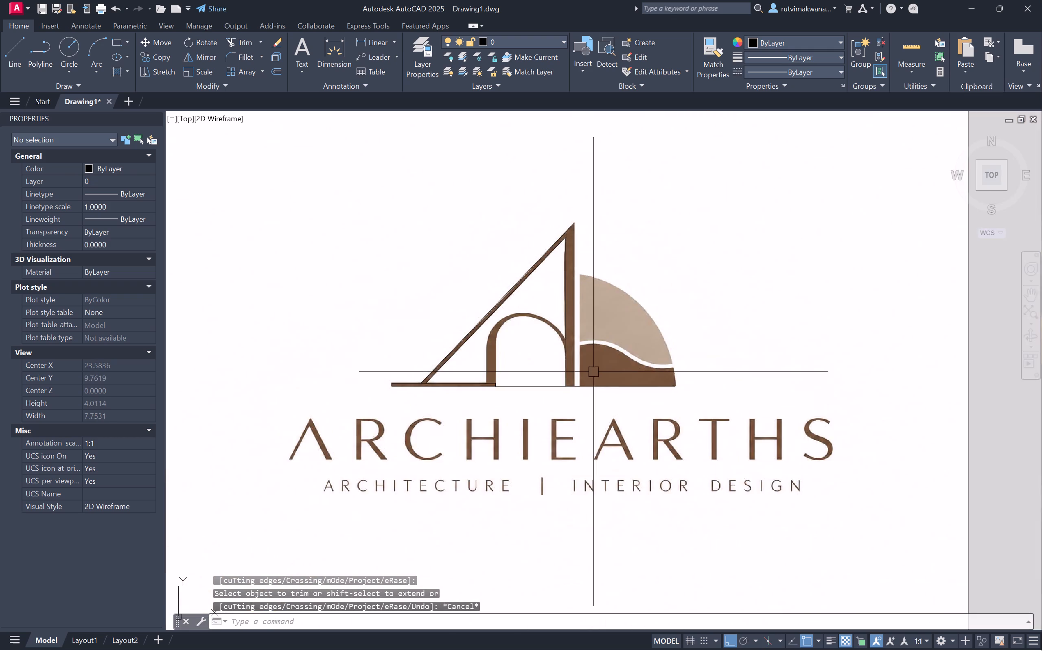
pyautogui.scroll(4, 567, 377)
pyautogui.write('pl')
pyautogui.press('space')
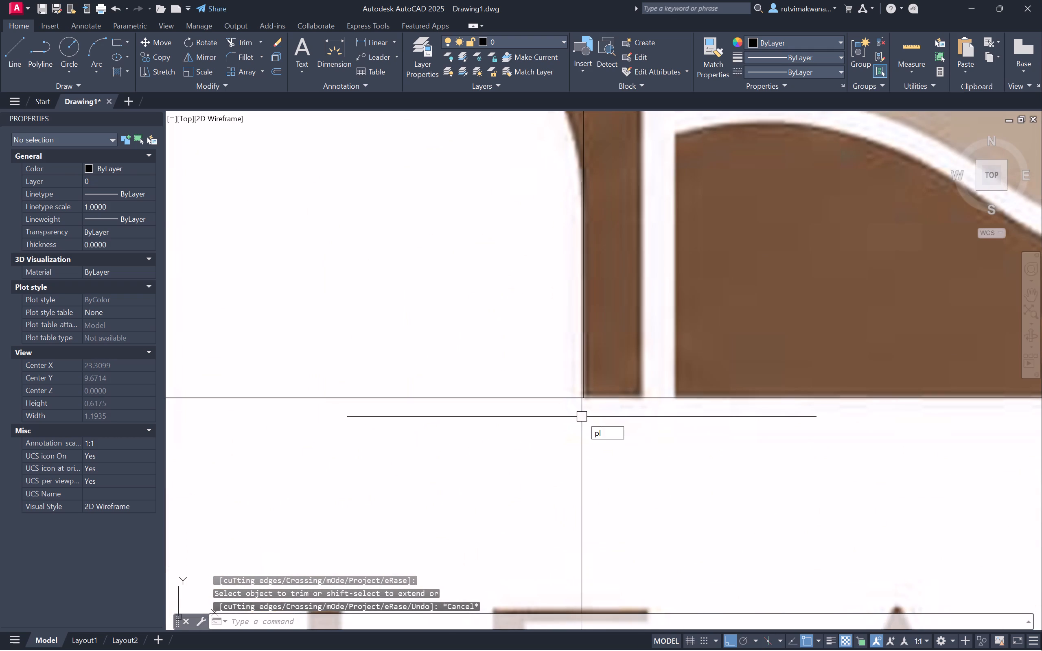
pyautogui.click(641, 398)
pyautogui.scroll(-4, 641, 398)
pyautogui.scroll(2, 627, 223)
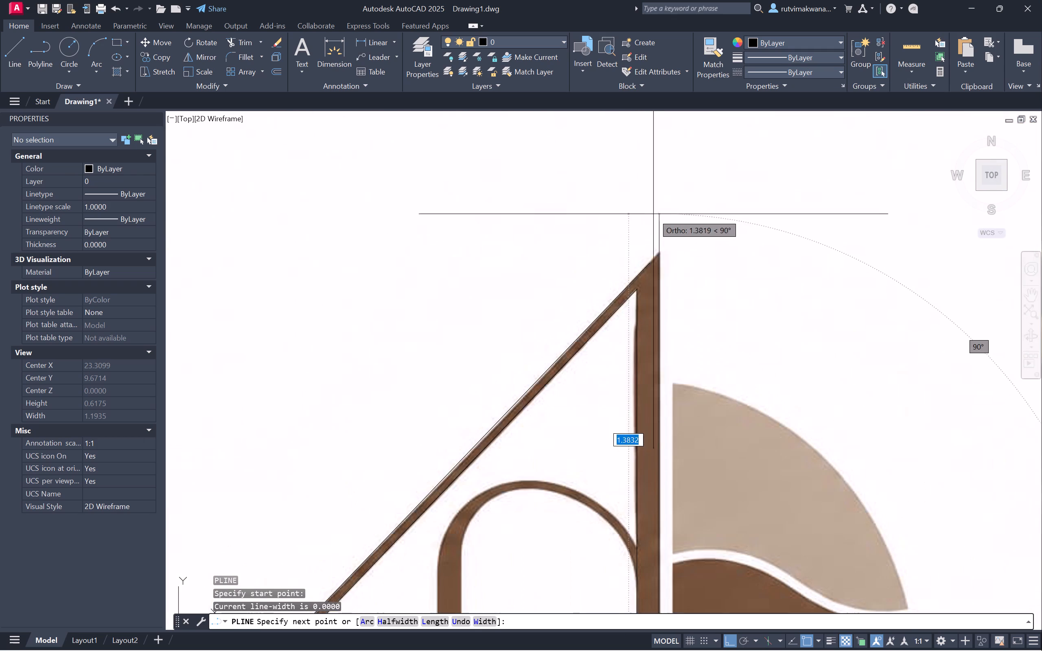
pyautogui.click(658, 204)
pyautogui.press('Escape')
# Close the A's apex by extending the outer diagonal to the stem's outer edge line and trimming the excess above it.
pyautogui.write('ex')
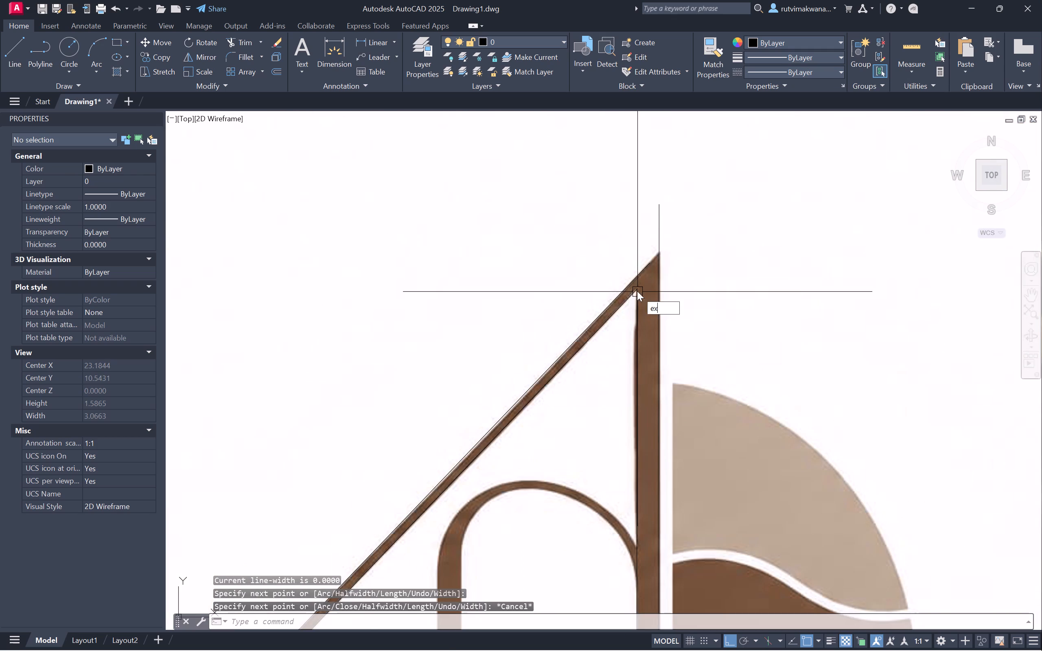
pyautogui.press('space')
pyautogui.click(635, 275)
pyautogui.press('Escape')
pyautogui.press('t')
pyautogui.press('r')
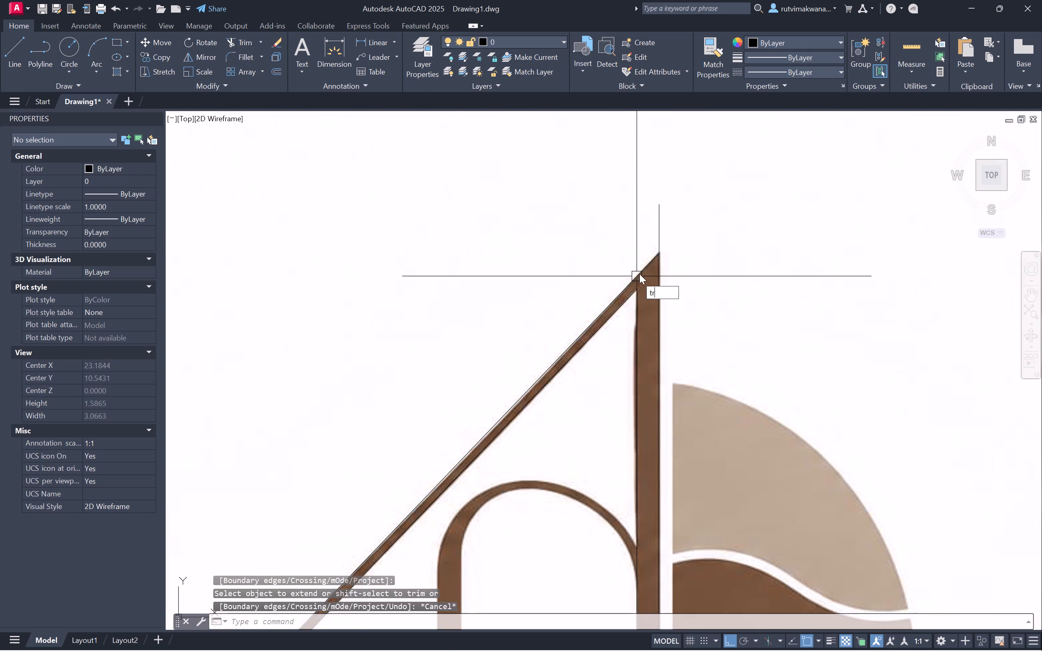
pyautogui.press('space')
pyautogui.click(657, 238)
pyautogui.press('Escape')
# Draw a vertical polyline about 0.40 units long up the outer edge of the arch's free leg, starting from the base bar's top edge.
pyautogui.scroll(-2, 643, 240)
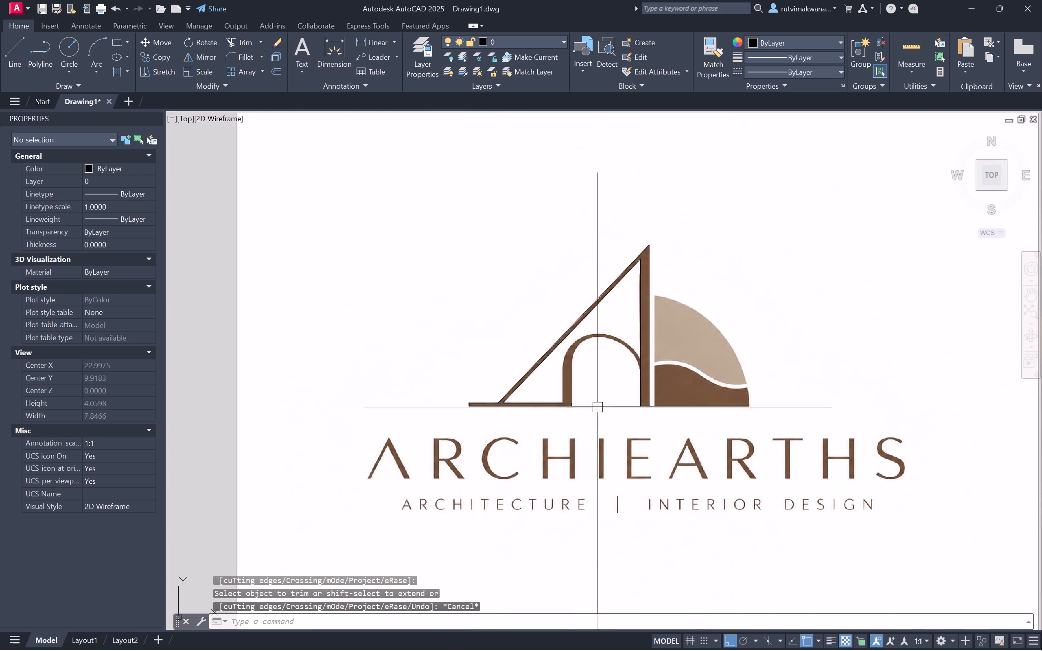
pyautogui.scroll(5, 567, 409)
pyautogui.scroll(-2, 576, 418)
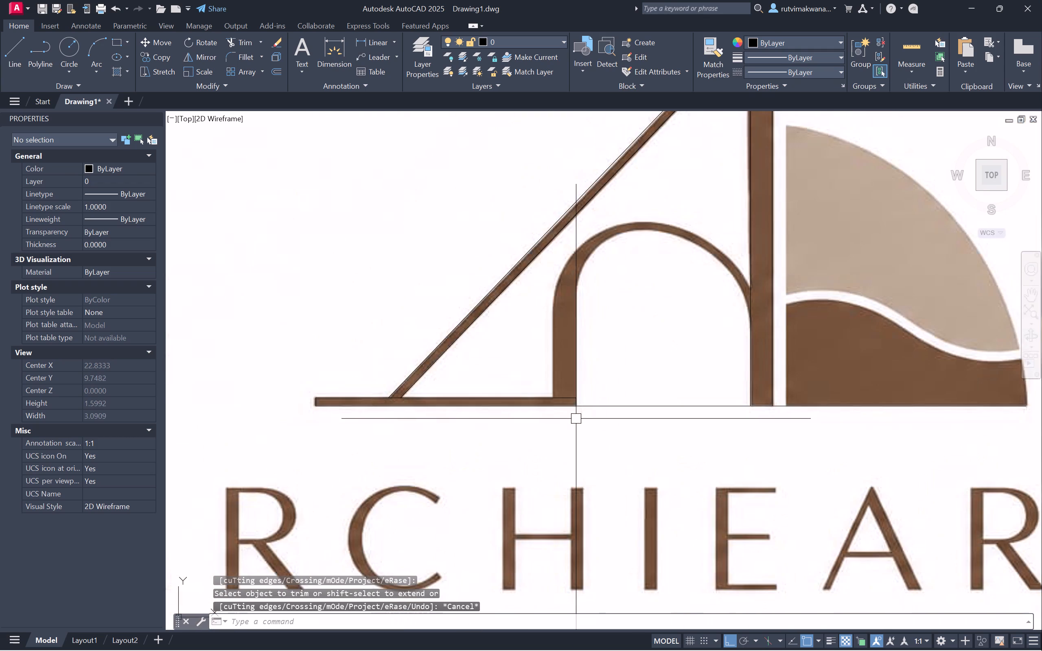
pyautogui.scroll(1, 576, 419)
pyautogui.write('pl')
pyautogui.press('space')
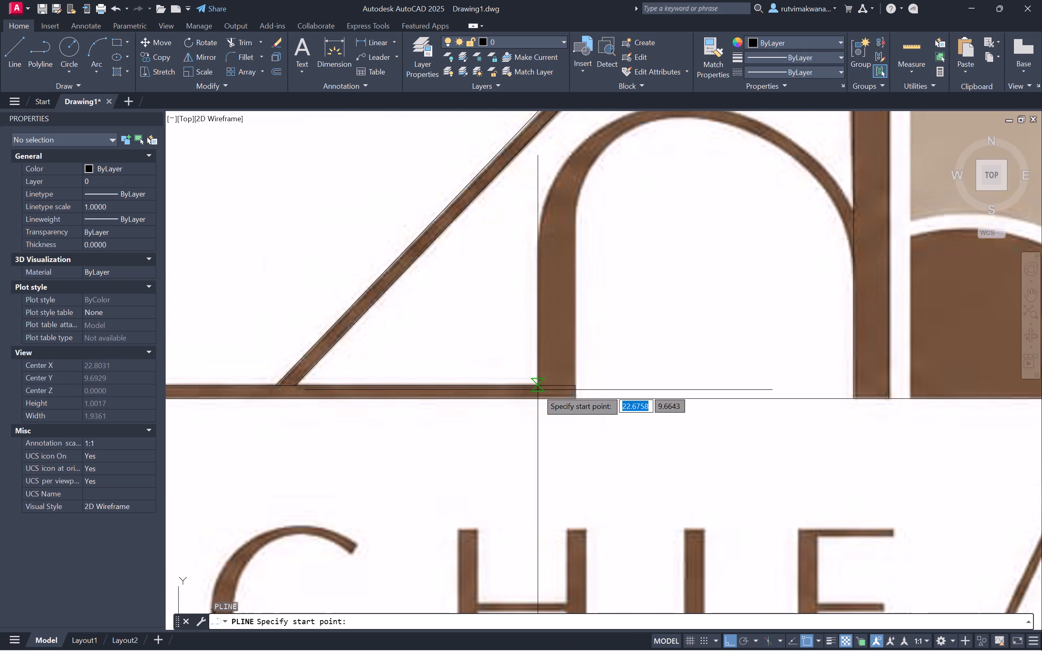
pyautogui.scroll(2, 539, 384)
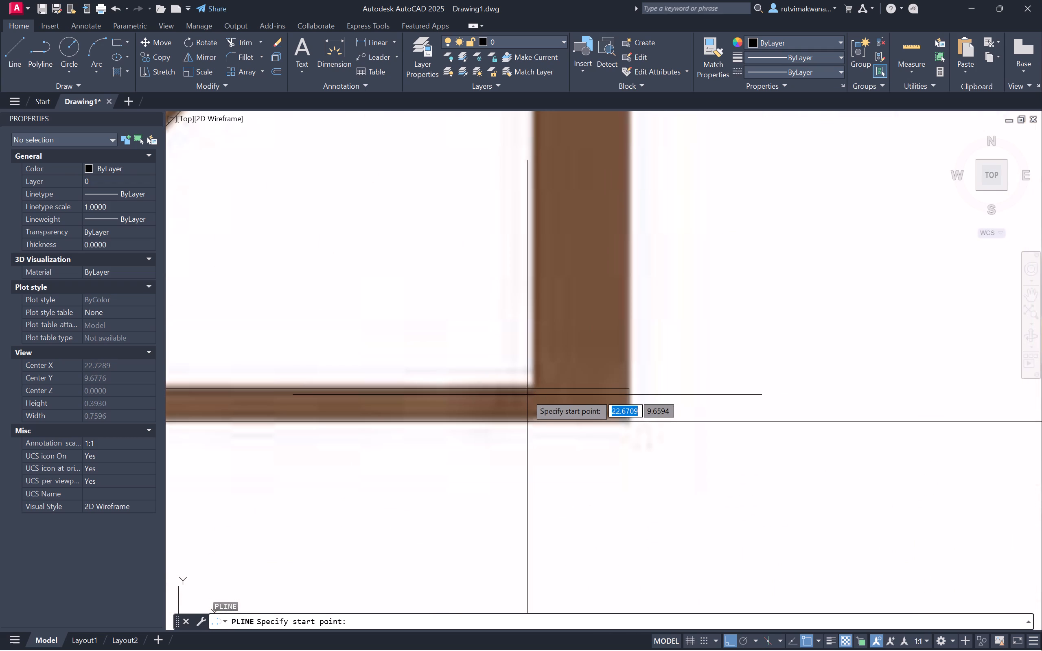
pyautogui.click(533, 387)
pyautogui.scroll(-3, 534, 387)
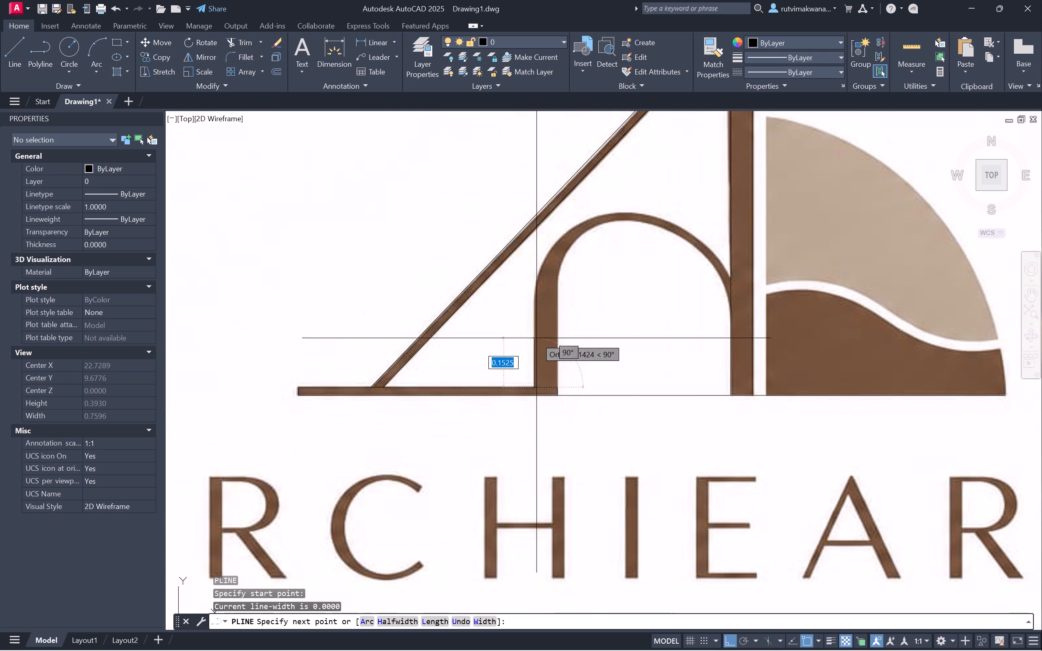
pyautogui.scroll(2, 534, 278)
pyautogui.click(532, 232)
pyautogui.press('Escape')
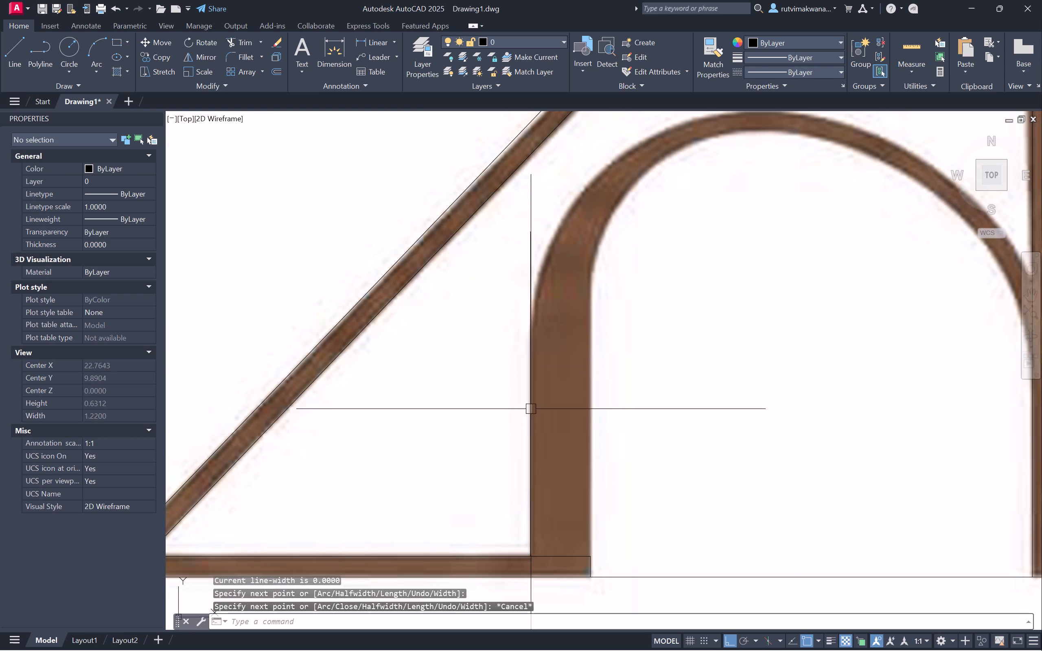
# Offset the vertical polyline by the width of the arch's leg to trace the leg's inner edge.
pyautogui.click(530, 448)
pyautogui.write('o')
pyautogui.press('space')
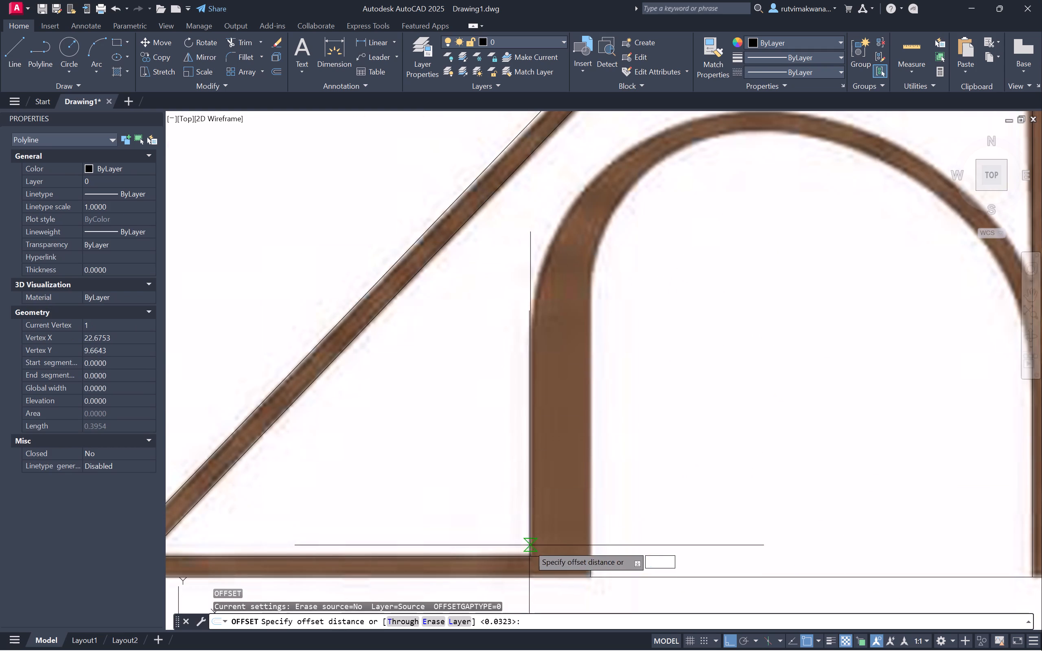
pyautogui.scroll(2, 529, 555)
pyautogui.click(530, 556)
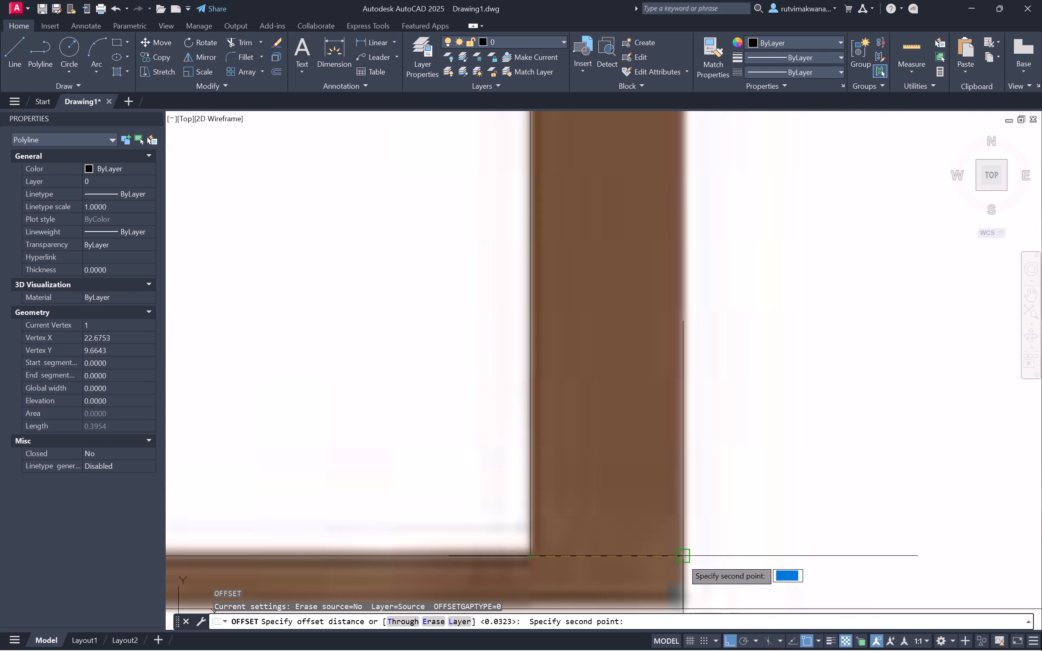
pyautogui.click(683, 559)
pyautogui.click(678, 563)
pyautogui.scroll(-3, 387, 500)
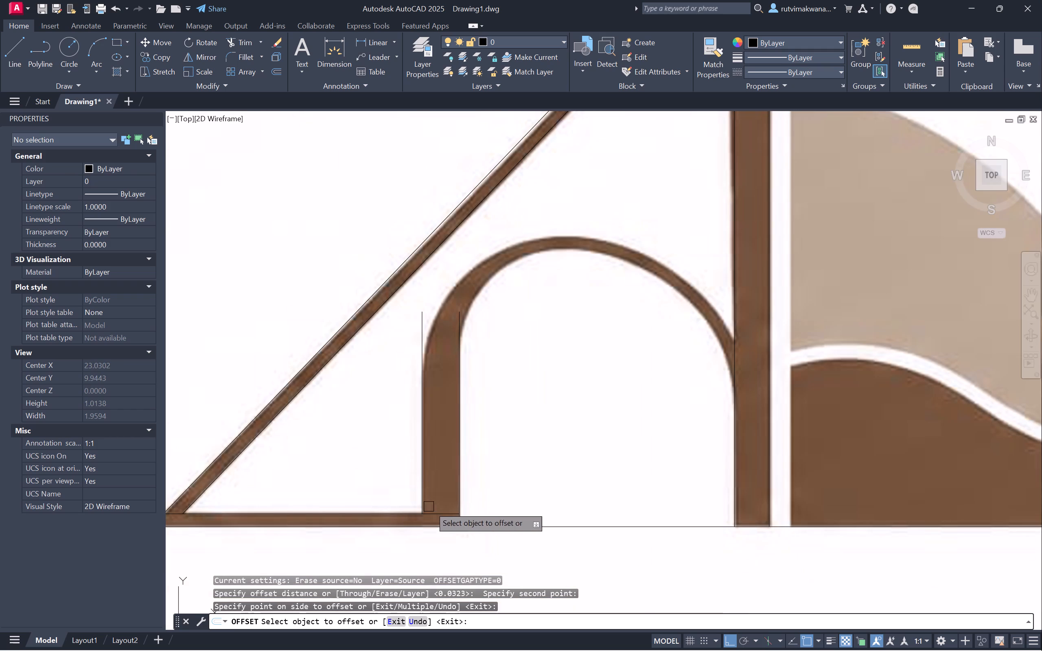
pyautogui.press('space')
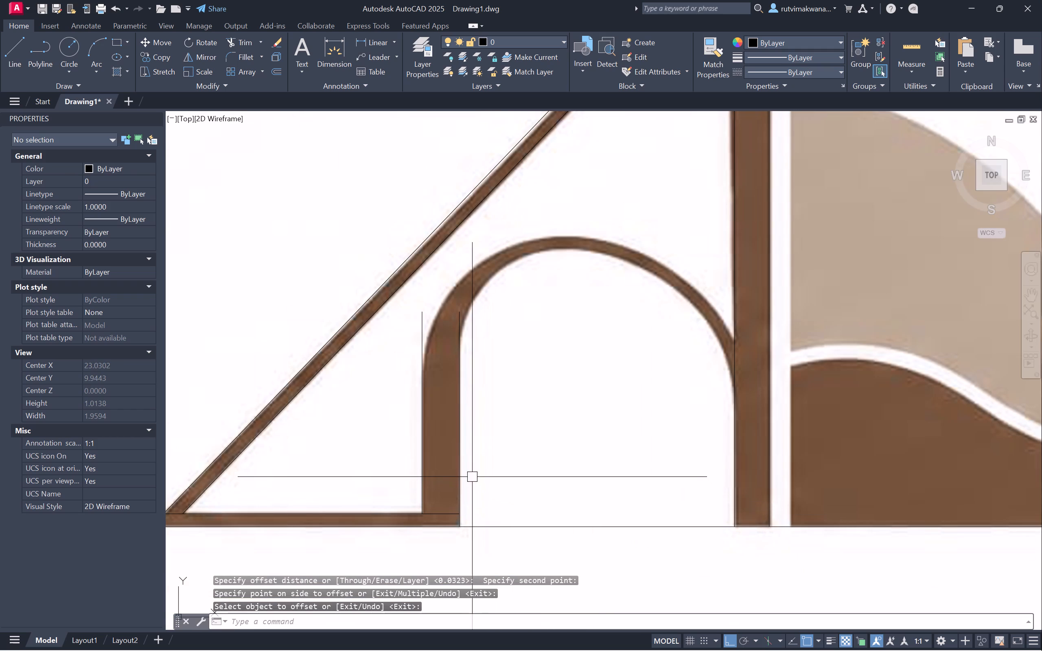
# Start a fit-point spline on the leg's inner line and trace the arch's inner edge over the crown, with Ortho off.
pyautogui.scroll(-1, 472, 474)
pyautogui.scroll(1, 465, 378)
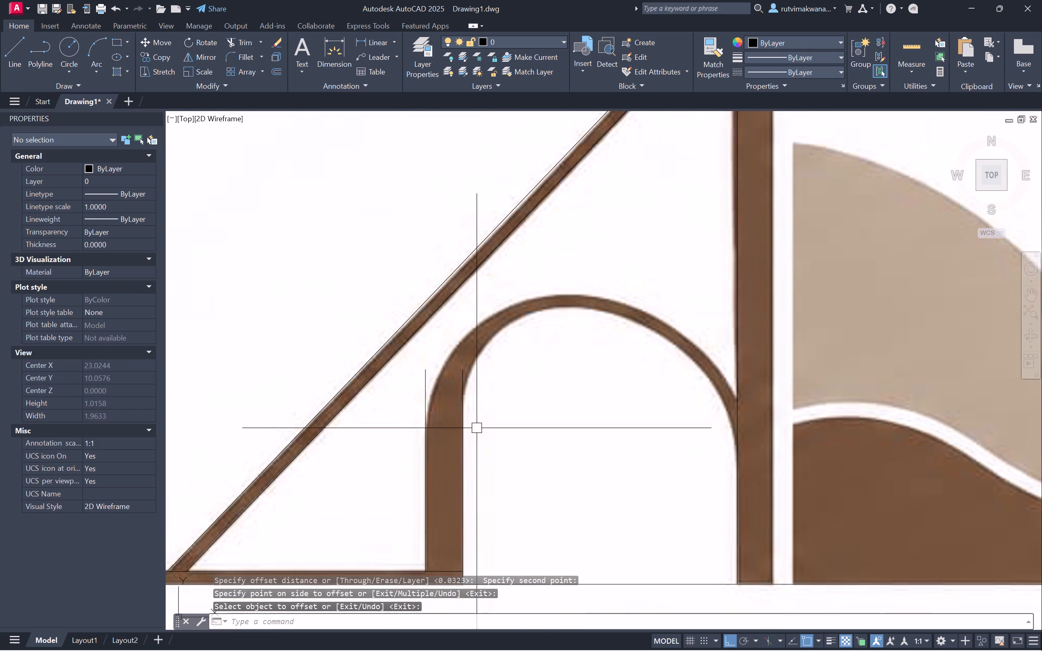
pyautogui.write('spl')
pyautogui.press('space')
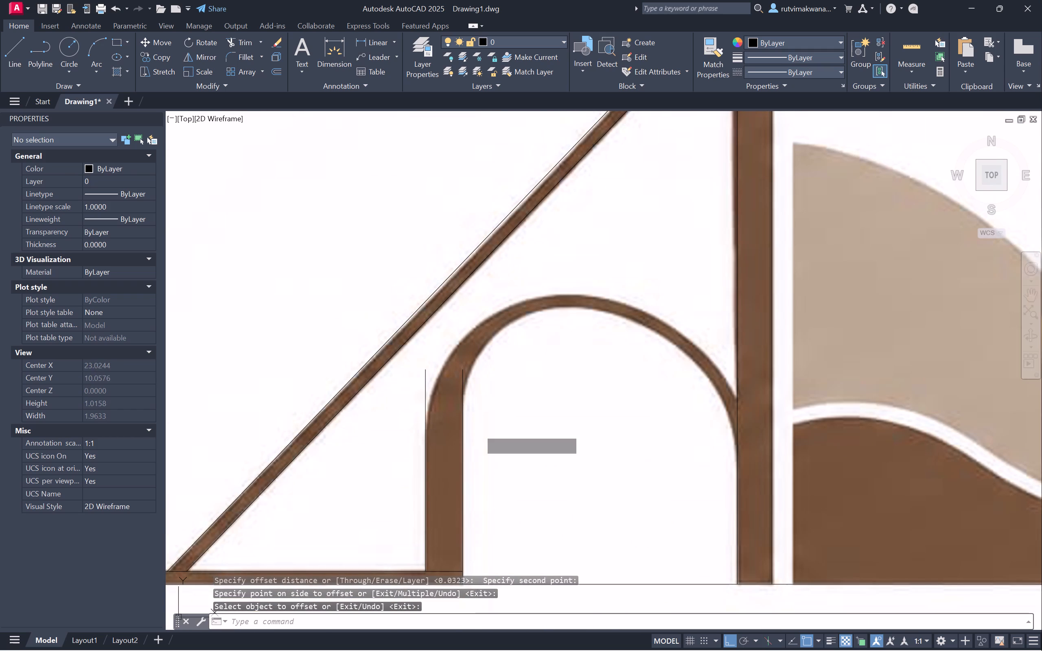
pyautogui.scroll(2, 459, 406)
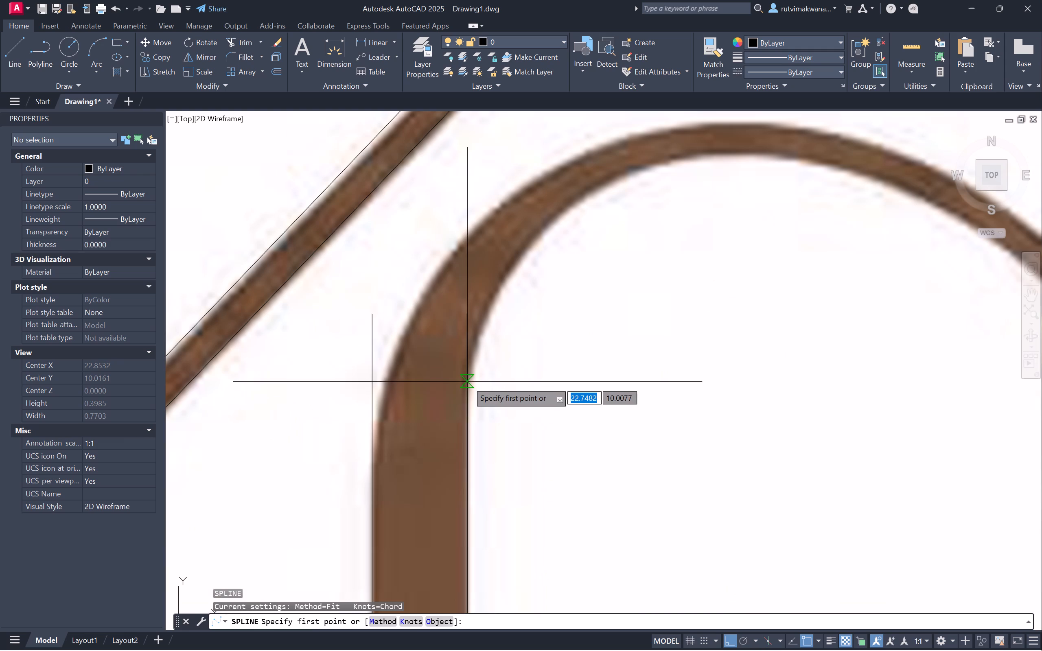
pyautogui.click(467, 382)
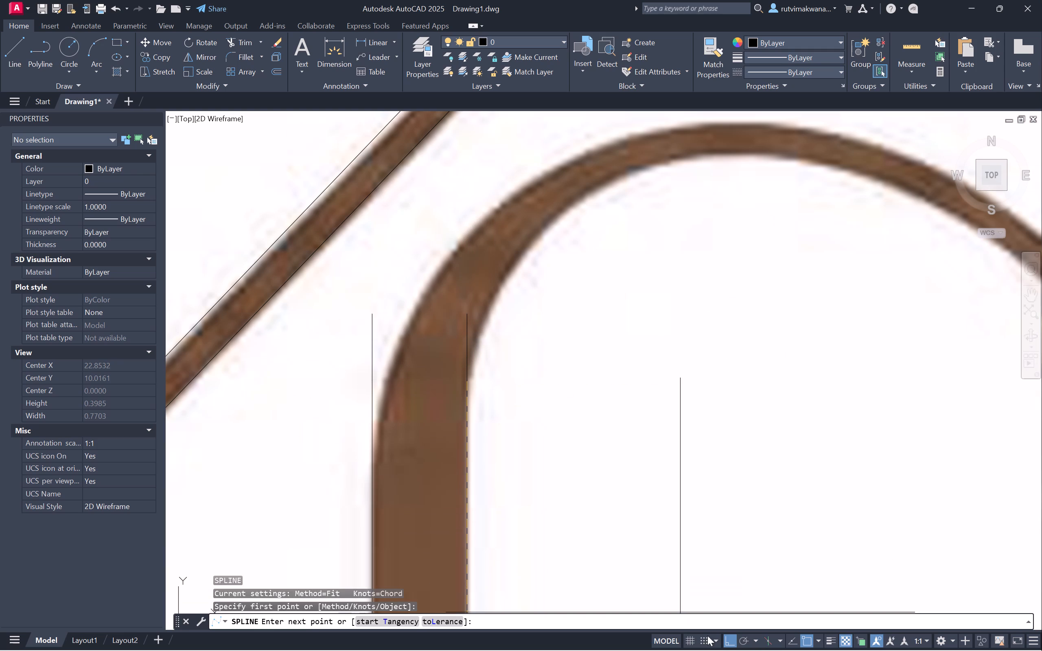
pyautogui.click(726, 638)
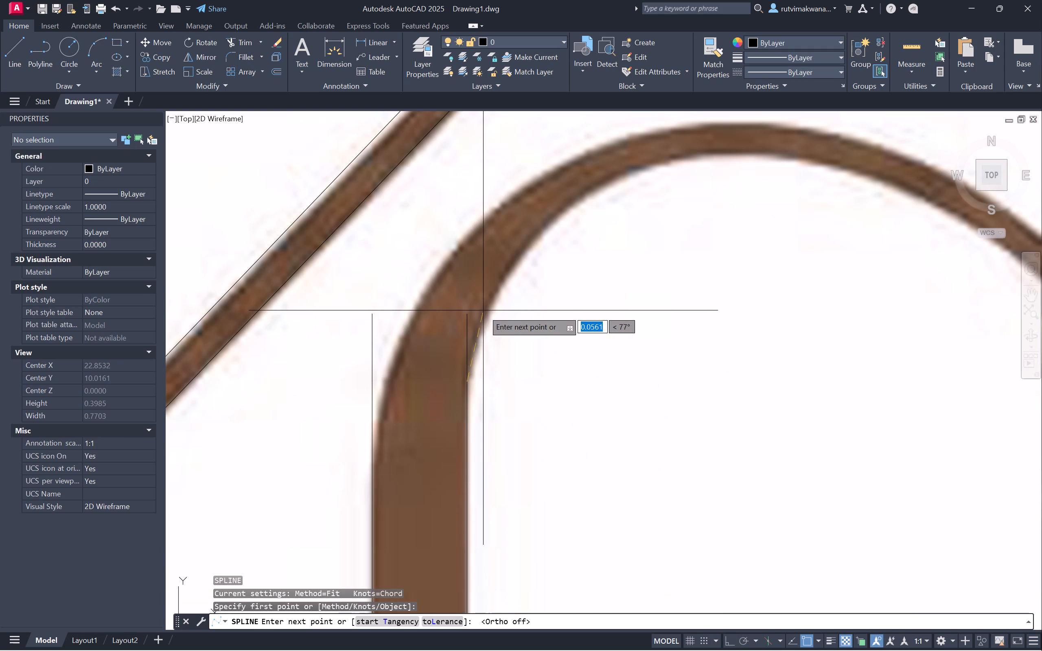
pyautogui.click(483, 310)
pyautogui.click(541, 226)
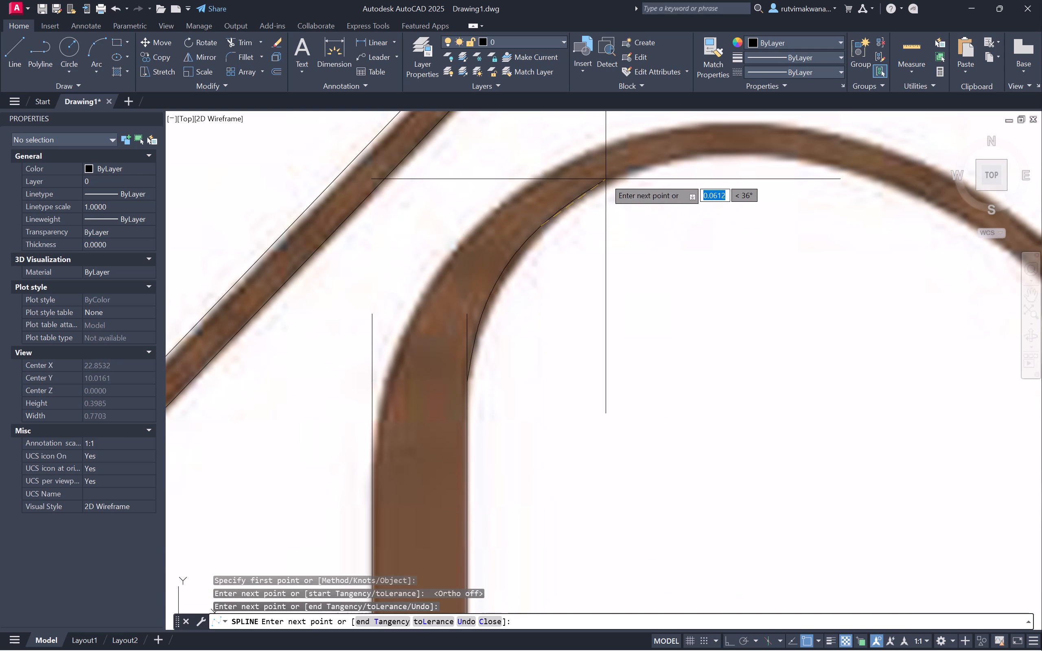
pyautogui.click(611, 176)
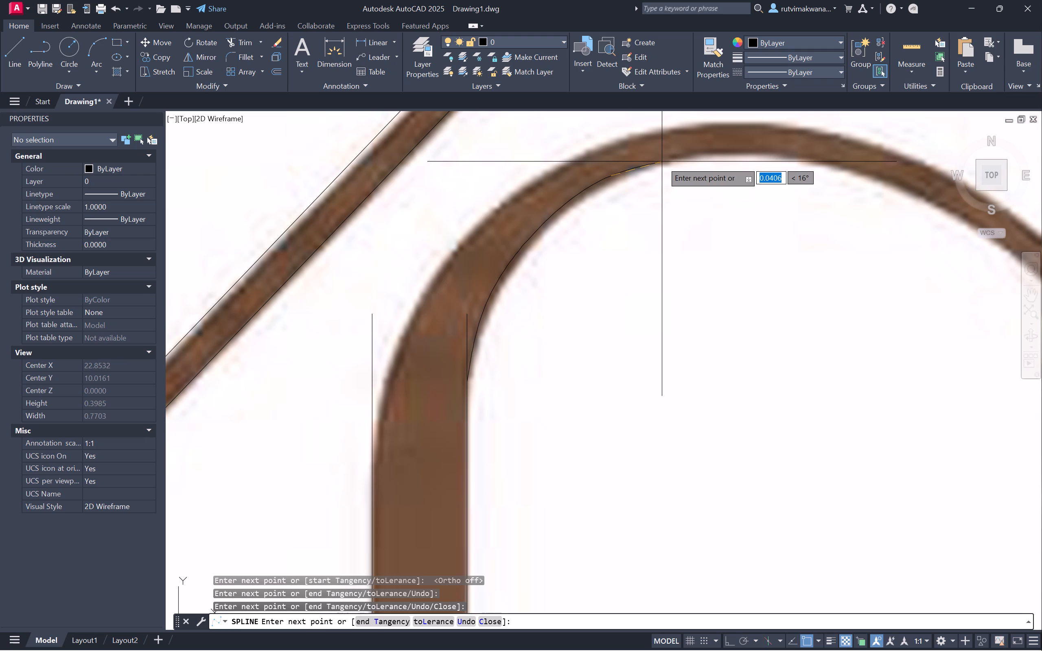
pyautogui.click(654, 162)
pyautogui.click(701, 153)
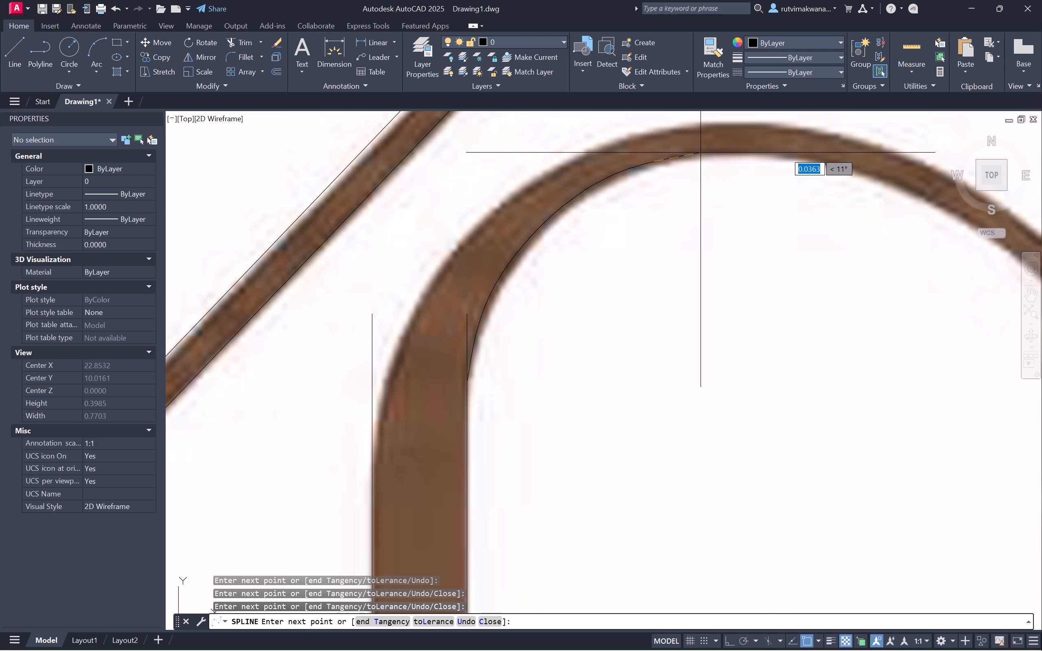
pyautogui.click(771, 153)
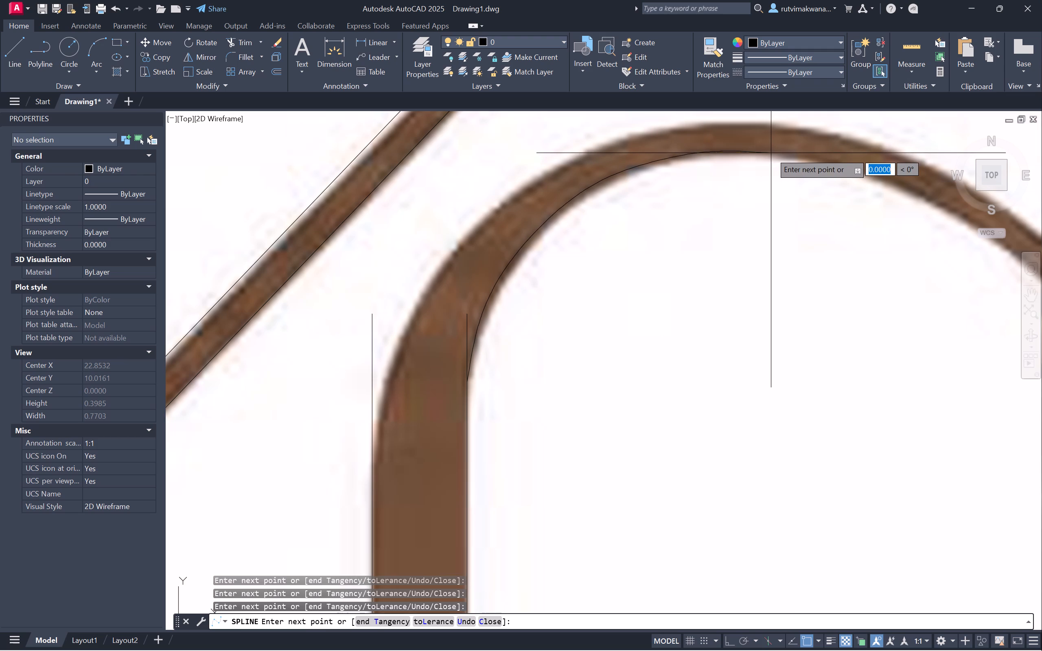
pyautogui.click(829, 162)
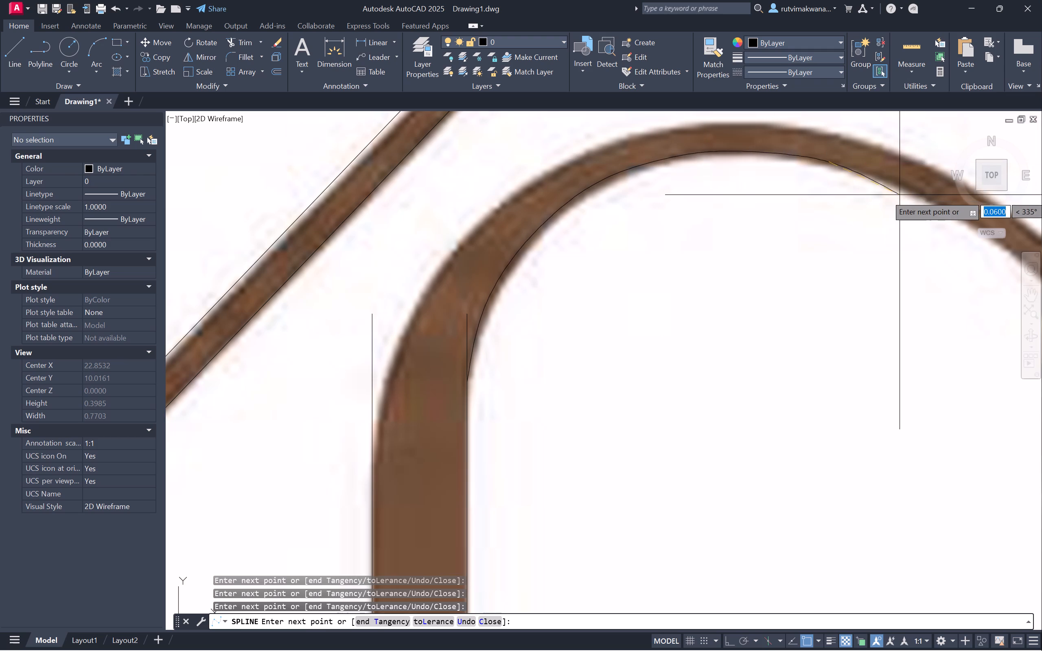
pyautogui.click(924, 197)
# Continue the spline down the rest of the arch's inner edge and end it at the A's stem.
pyautogui.scroll(-2, 379, 246)
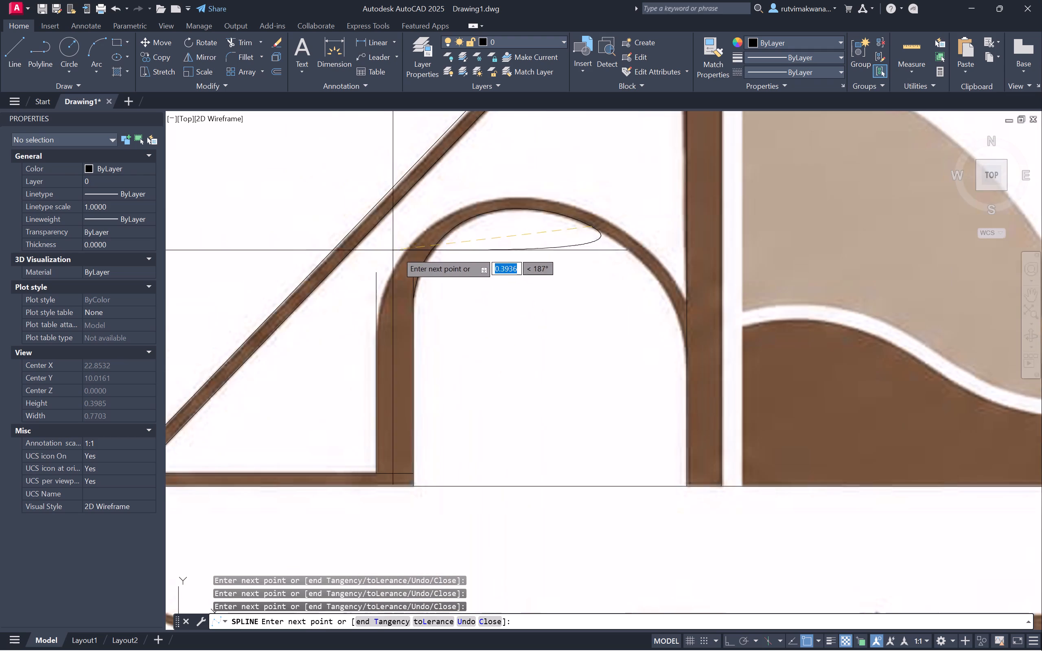
pyautogui.scroll(2, 622, 266)
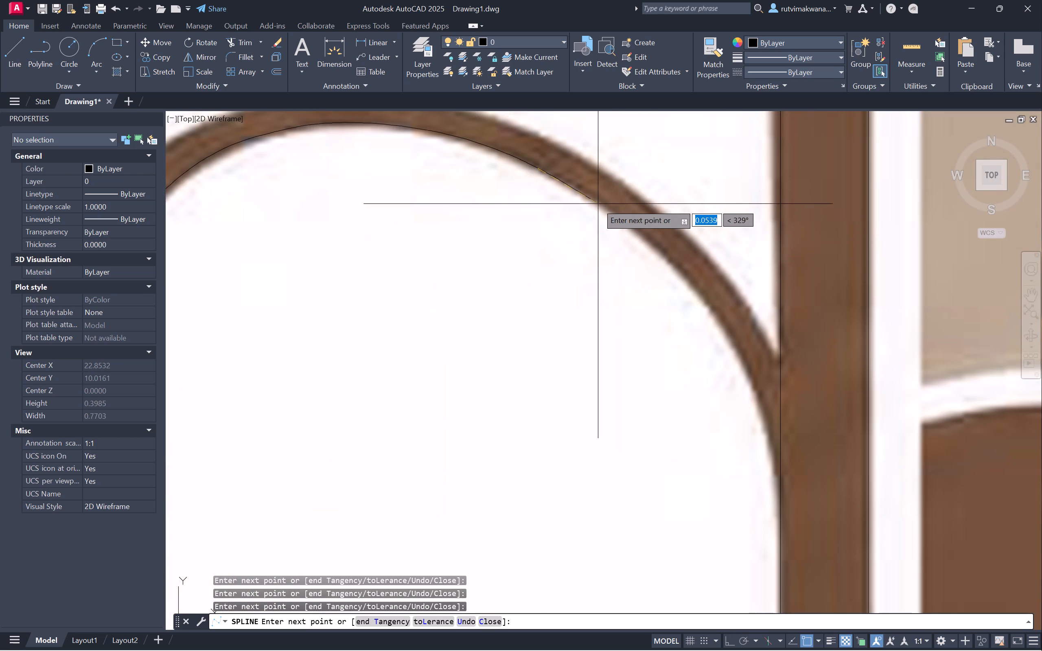
pyautogui.click(591, 195)
pyautogui.click(651, 242)
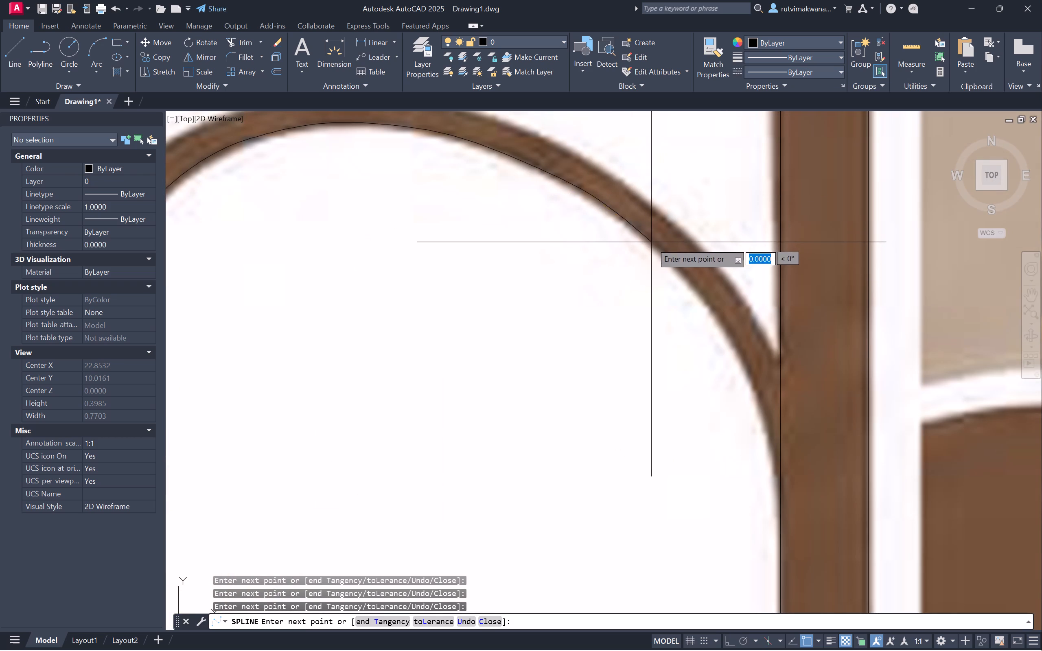
pyautogui.click(720, 317)
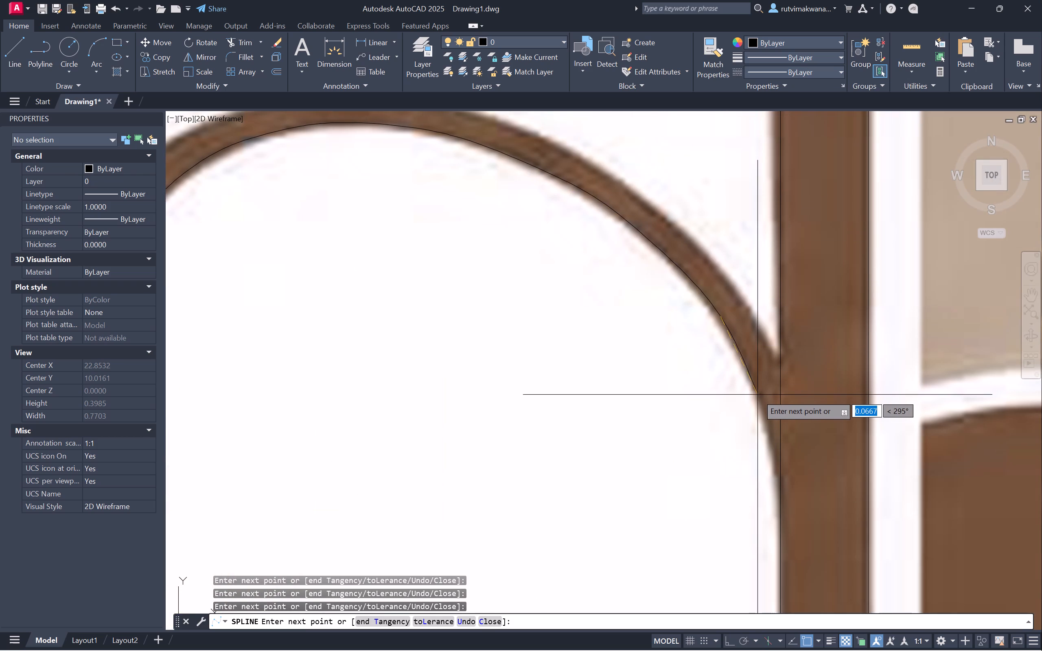
pyautogui.click(761, 402)
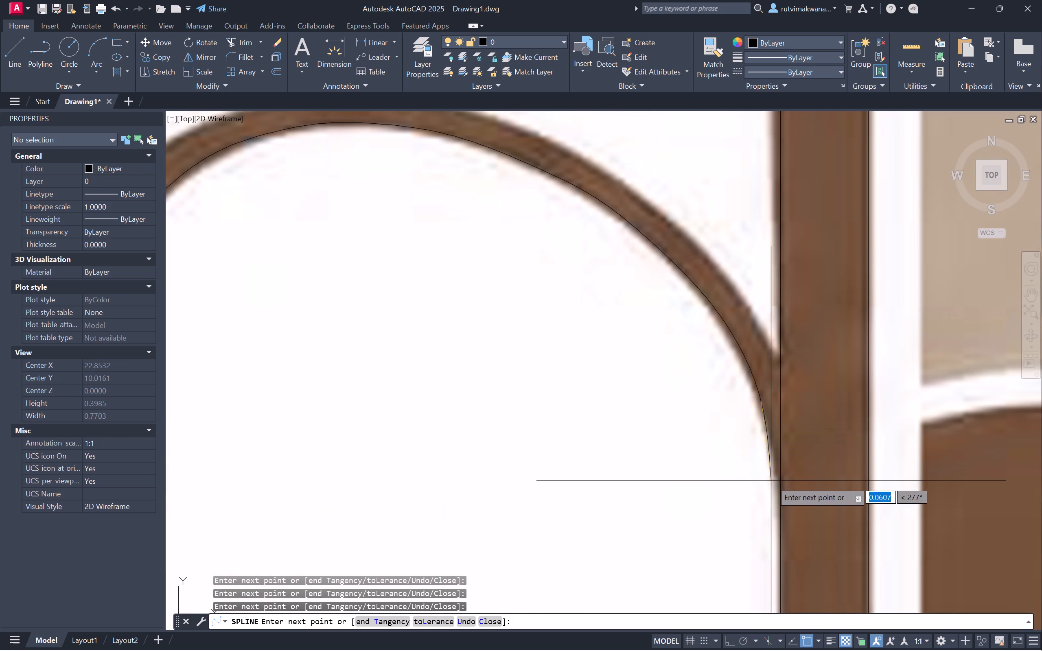
pyautogui.click(778, 483)
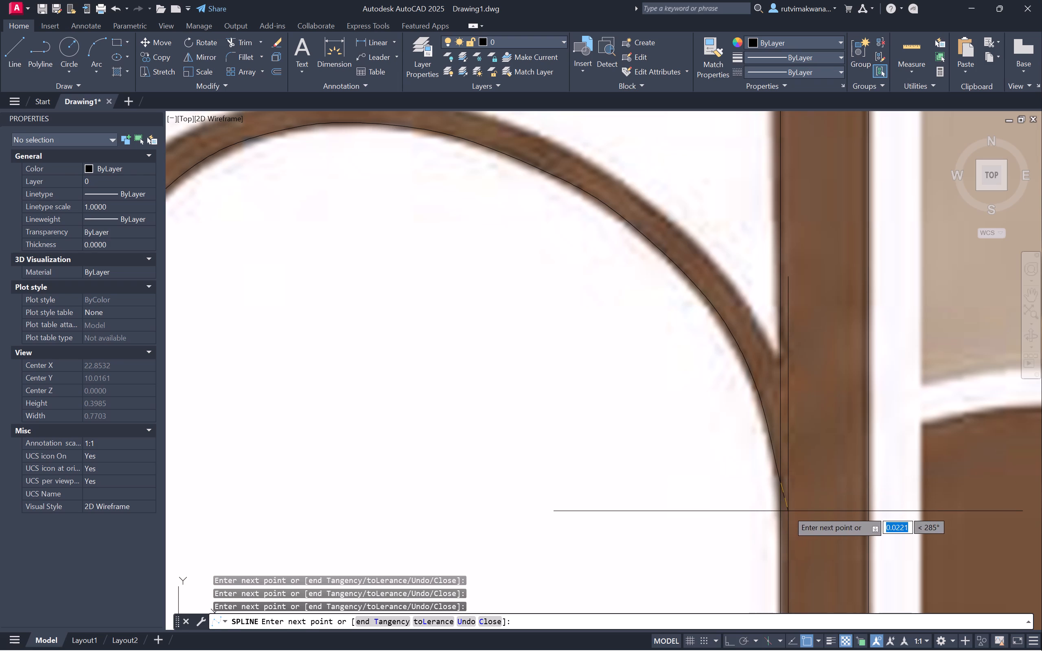
pyautogui.press('Return')
# Move the inner spline's fit point just past the crown about 0.024 units toward the stem, onto the arch's inner edge.
pyautogui.scroll(-1, 786, 488)
pyautogui.click(595, 273)
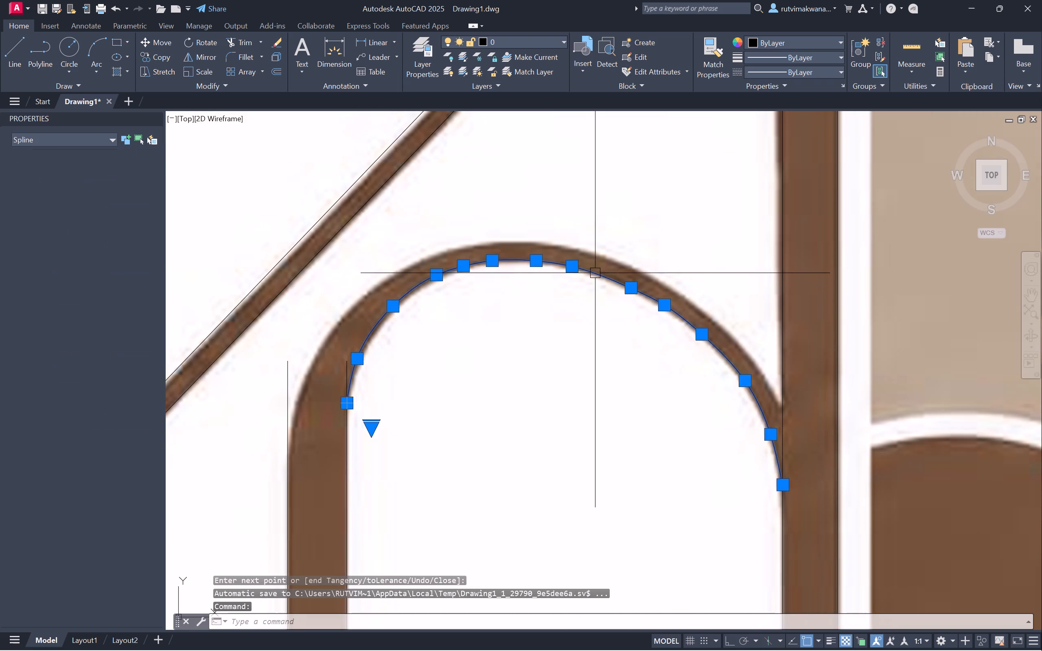
pyautogui.scroll(2, 589, 286)
pyautogui.click(546, 237)
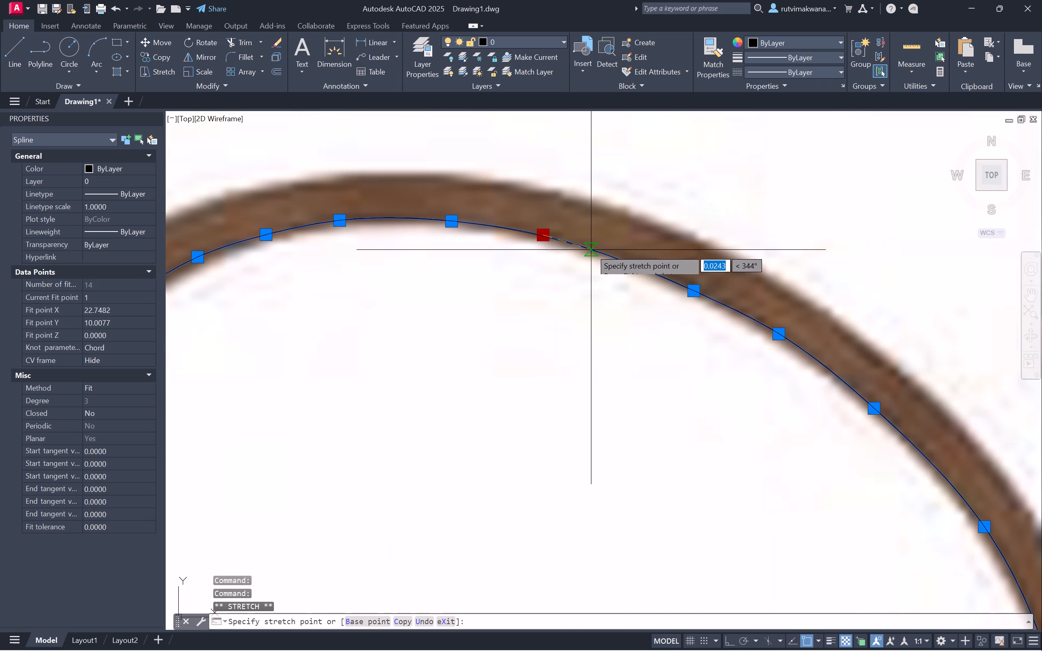
pyautogui.click(591, 248)
pyautogui.press('Escape')
pyautogui.scroll(-2, 583, 308)
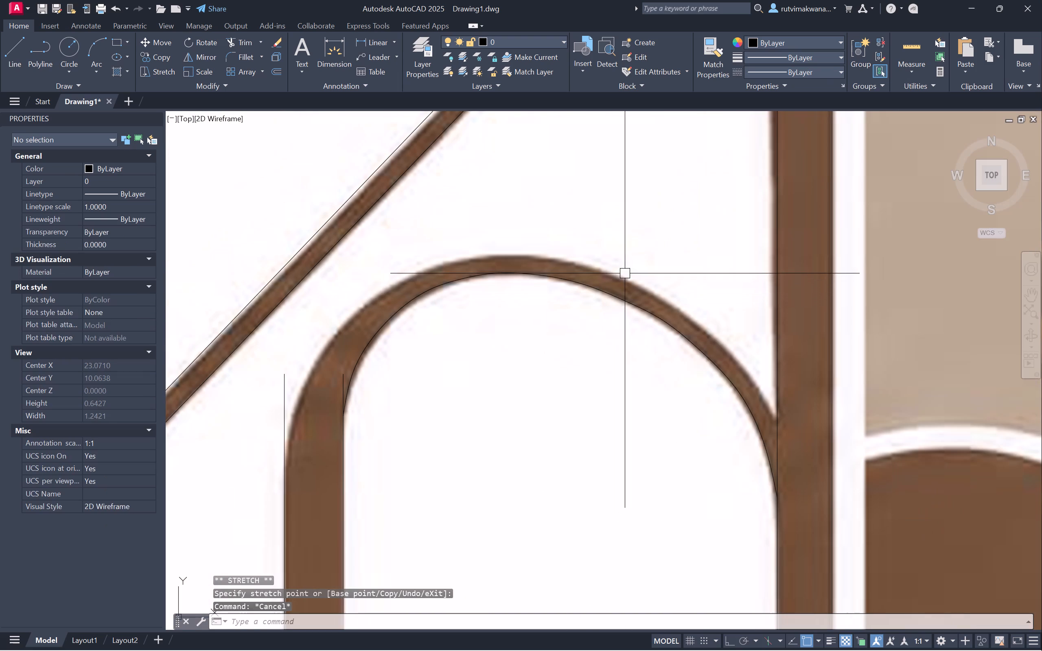
# Start a fit-point spline on the arch leg's outer line and trace the arch's outer edge up and over the crown.
pyautogui.write('spl')
pyautogui.press('space')
pyautogui.scroll(1, 302, 463)
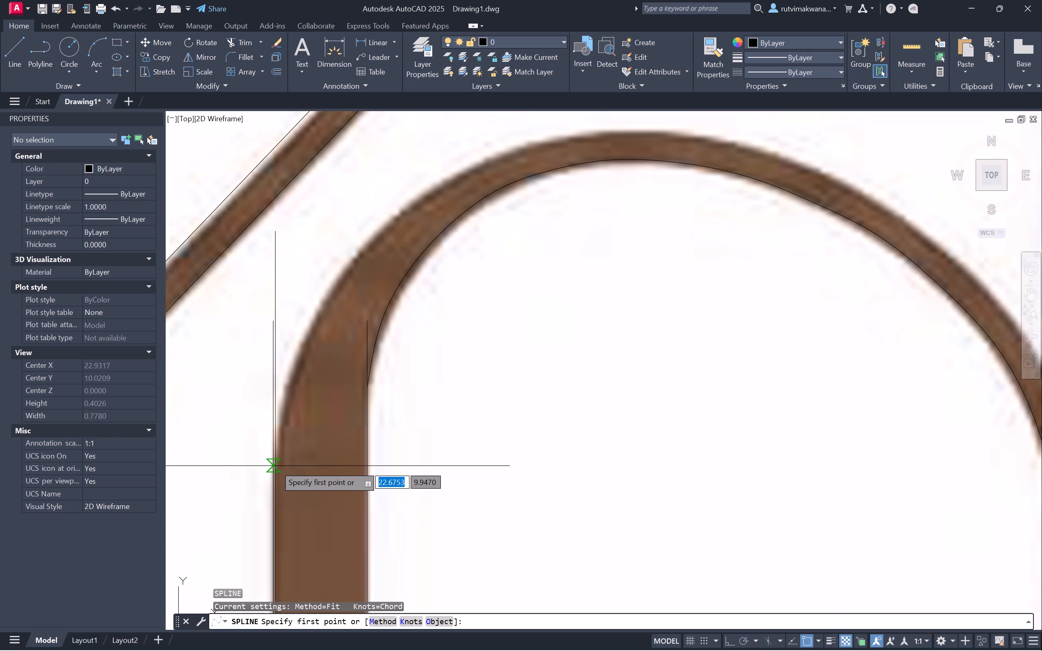
pyautogui.click(272, 466)
pyautogui.click(290, 385)
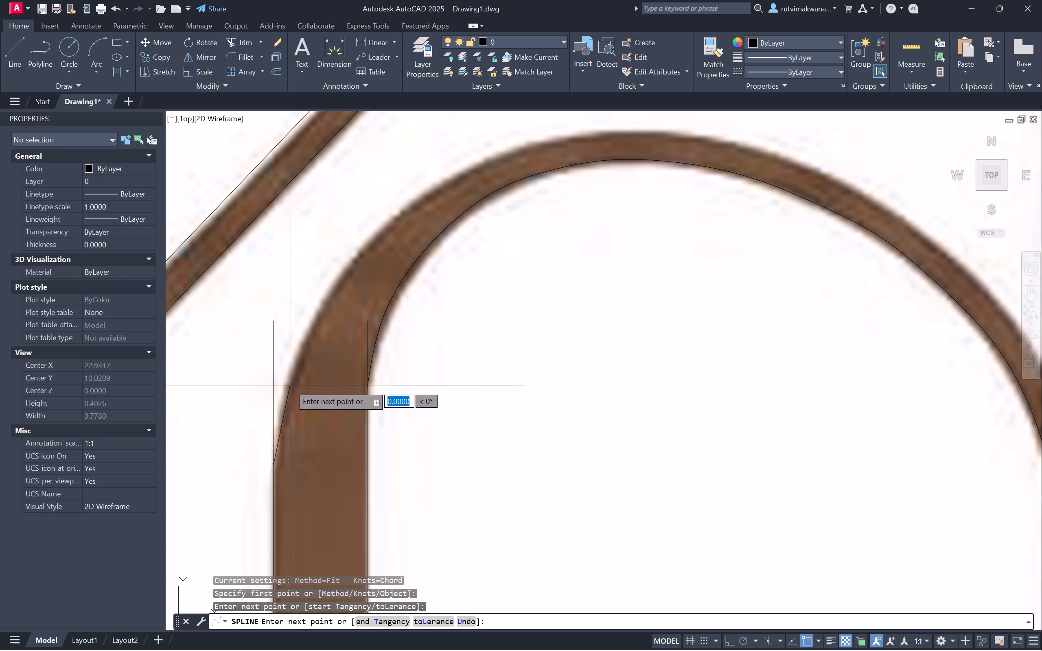
pyautogui.click(324, 302)
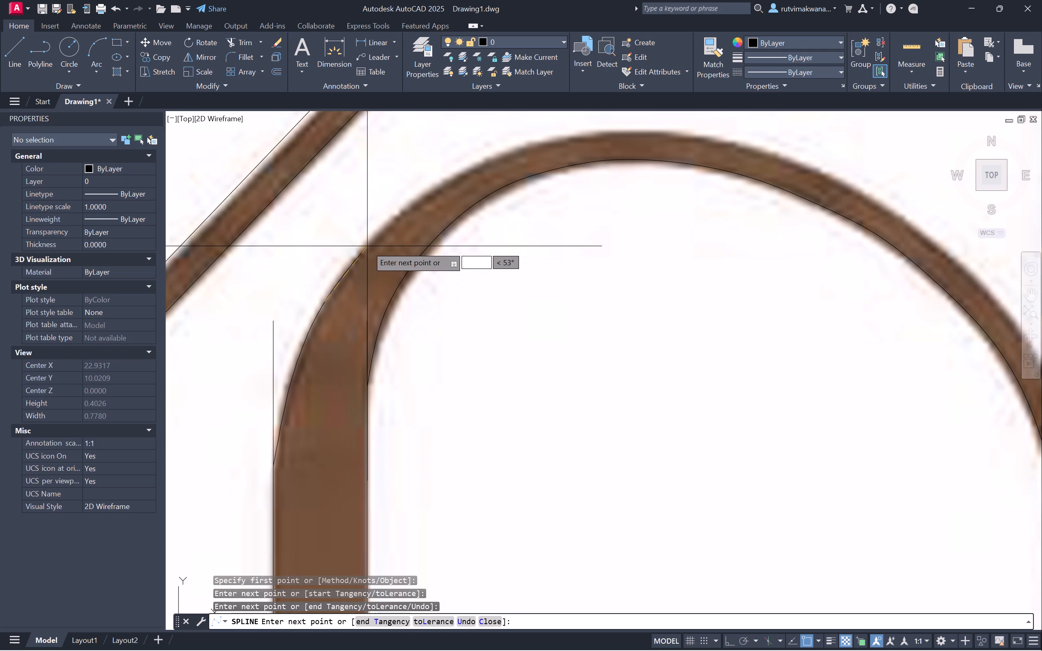
pyautogui.click(367, 246)
pyautogui.click(414, 204)
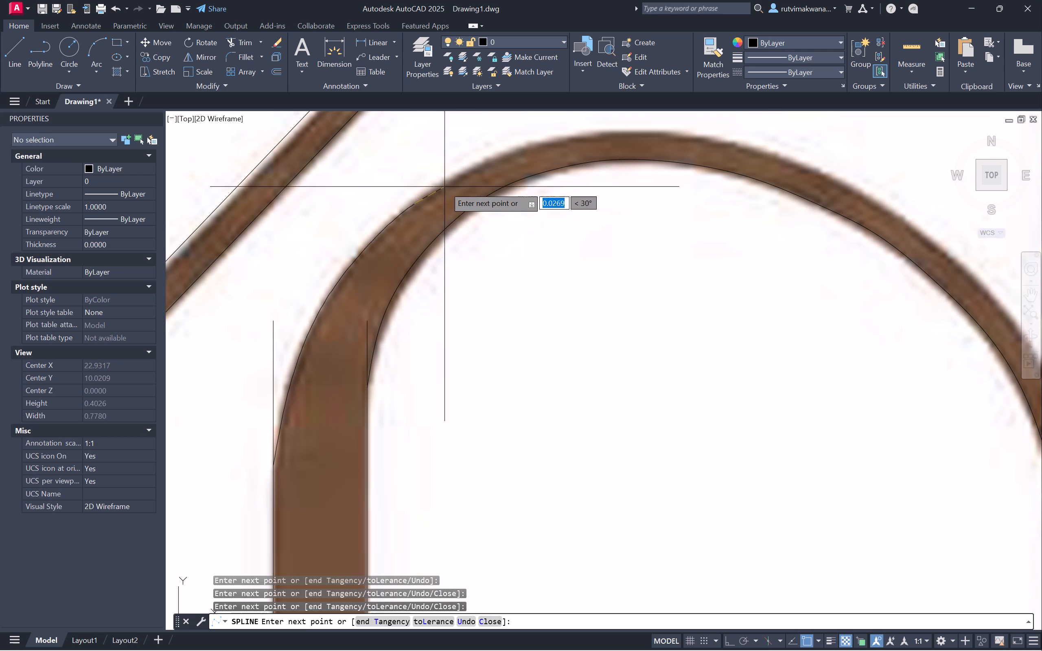
pyautogui.click(462, 175)
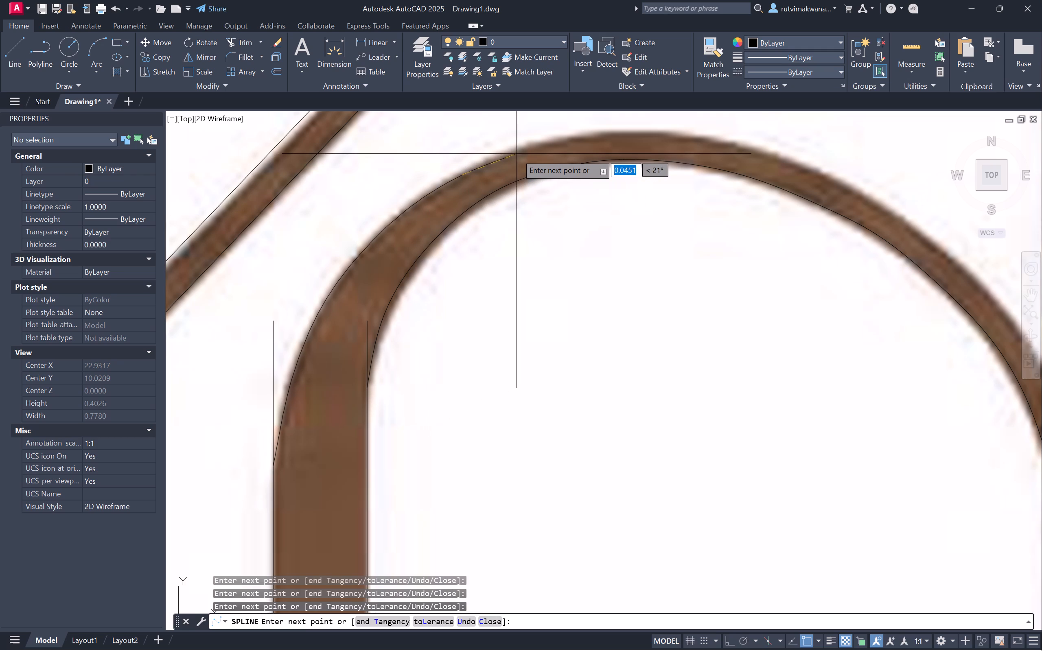
pyautogui.click(510, 154)
pyautogui.click(571, 138)
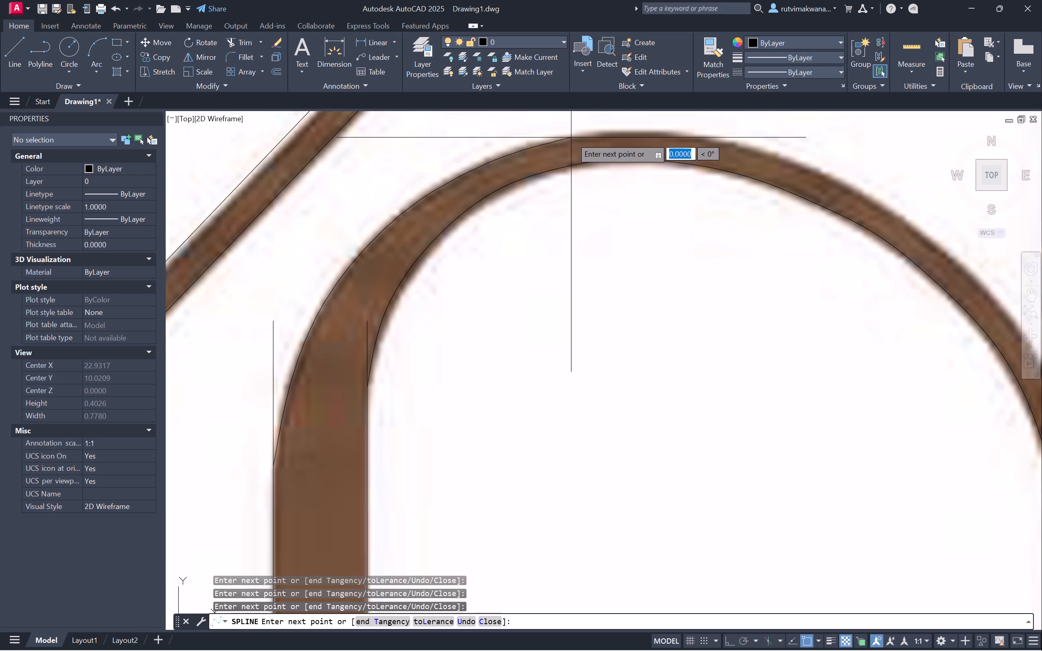
pyautogui.click(663, 133)
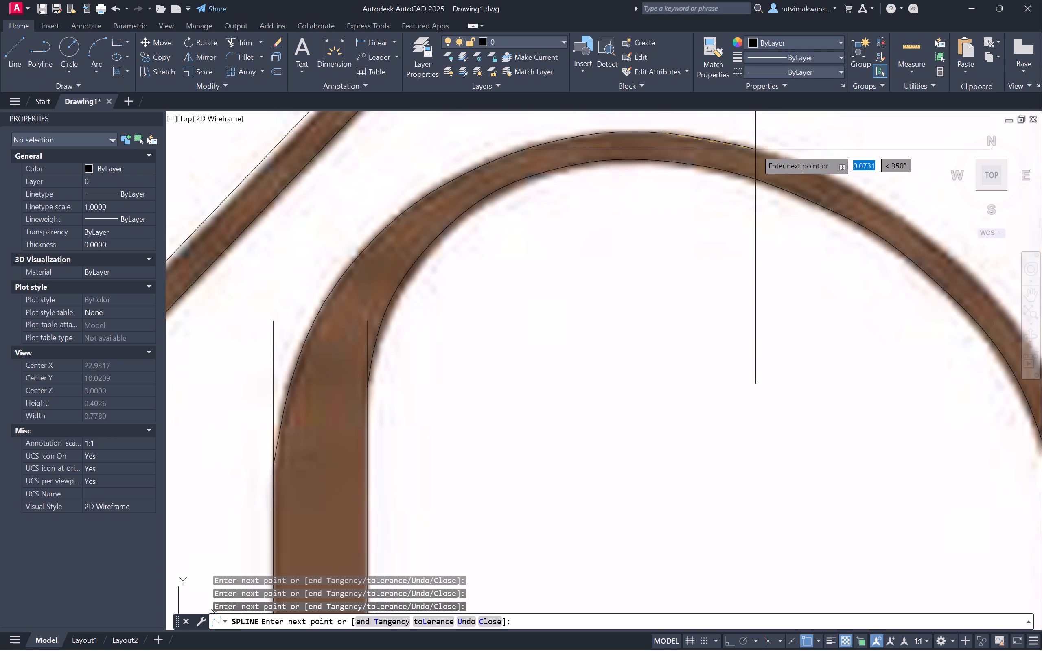
pyautogui.click(754, 149)
# Continue the spline down the rest of the arch's outer edge and end it on the A's stem.
pyautogui.scroll(-1, 663, 186)
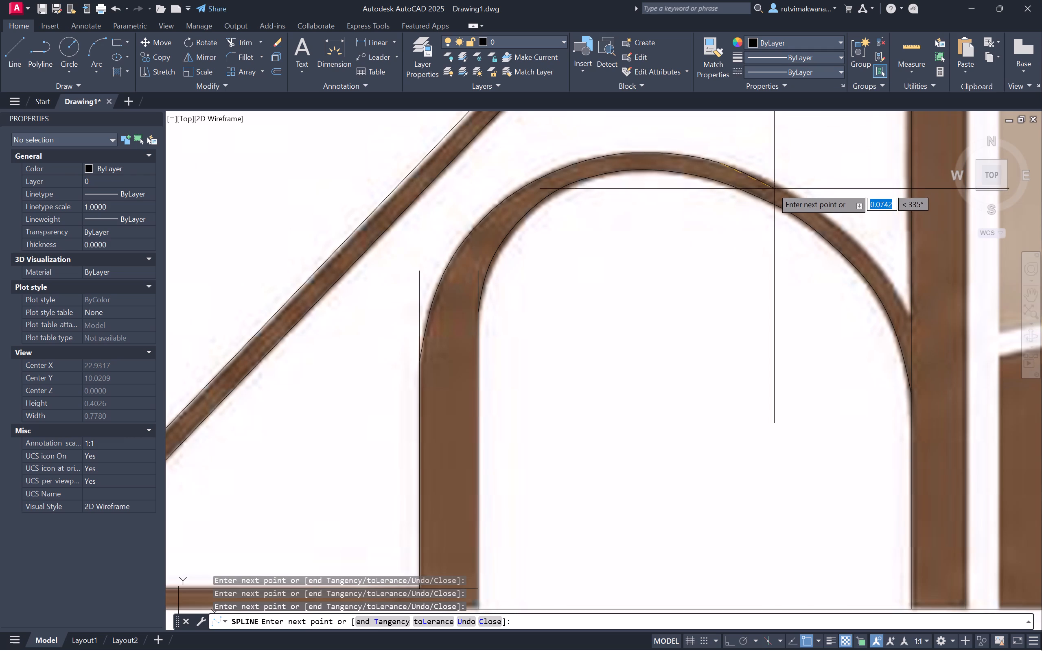
pyautogui.scroll(2, 757, 182)
pyautogui.click(771, 173)
pyautogui.scroll(-2, 642, 226)
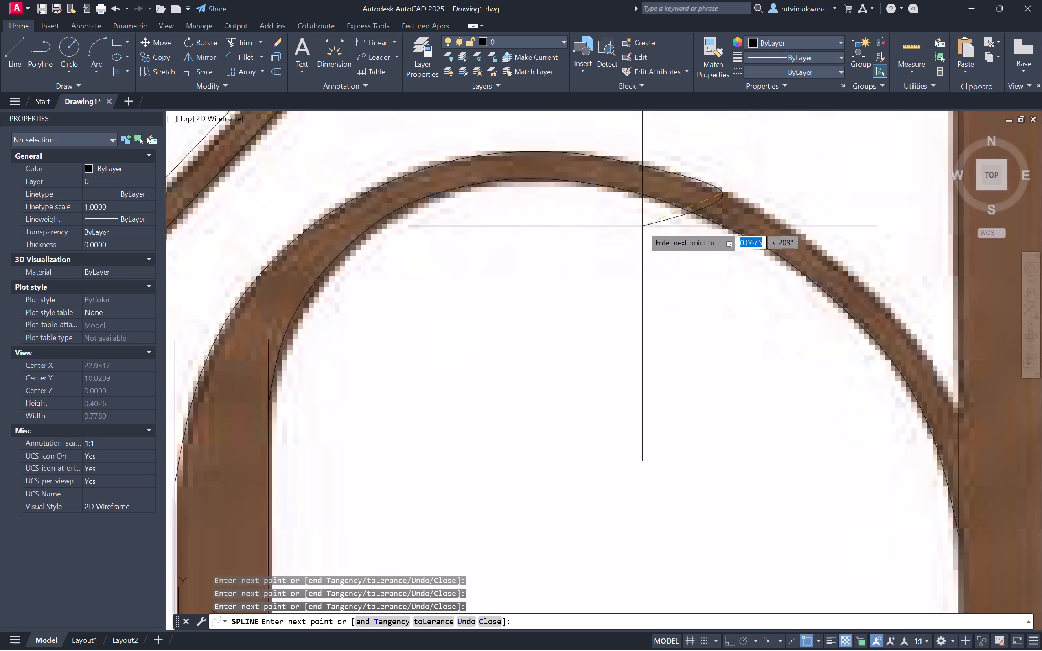
pyautogui.scroll(2, 753, 245)
pyautogui.click(716, 213)
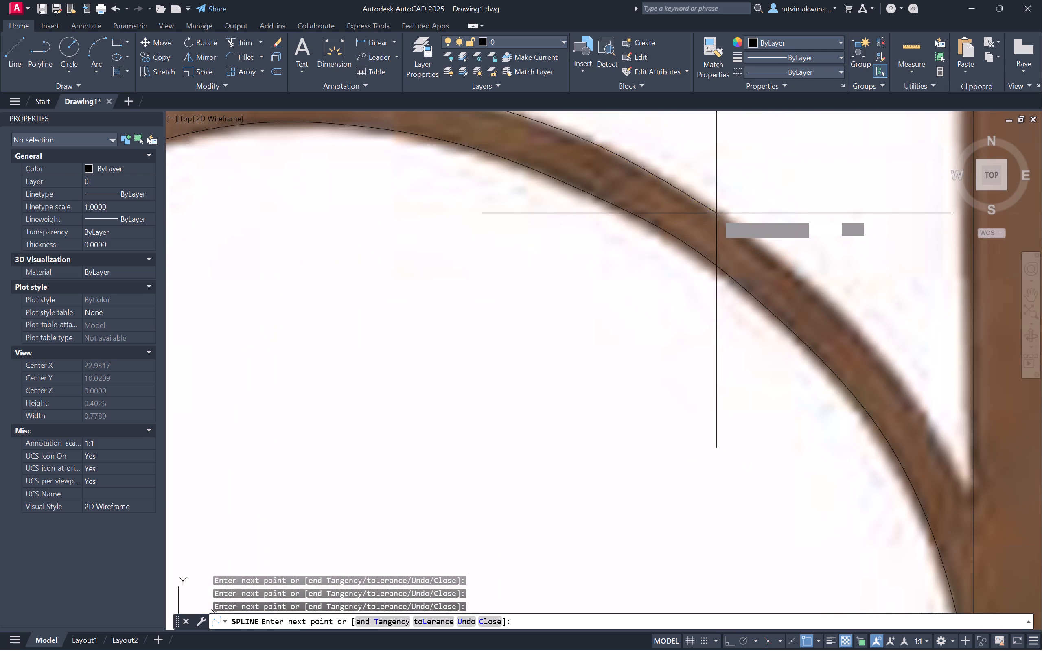
pyautogui.click(824, 299)
pyautogui.scroll(-1, 876, 337)
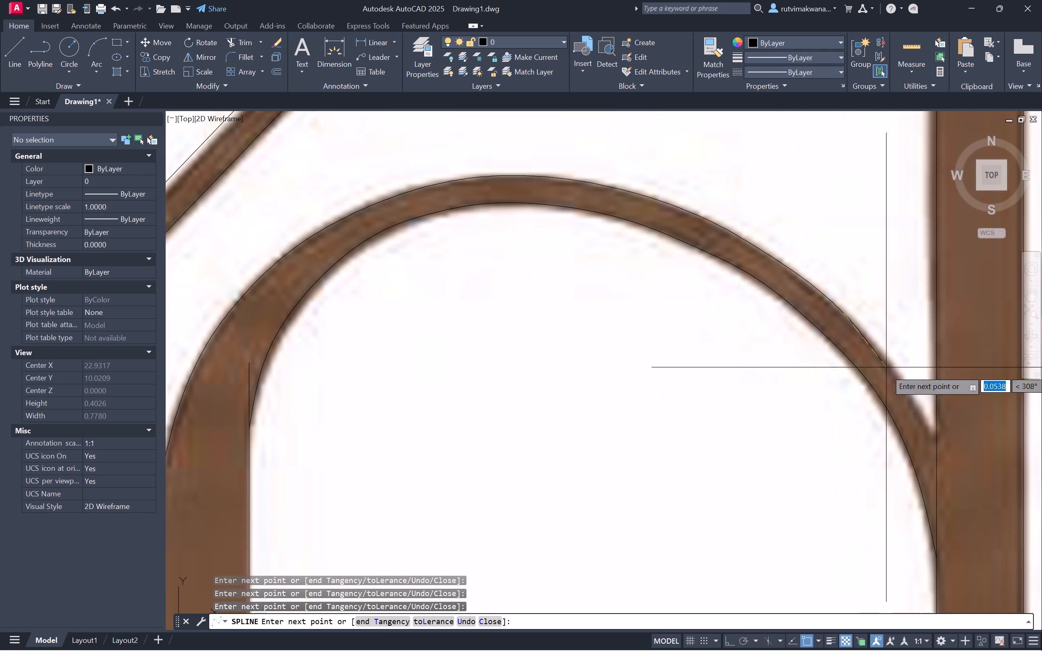
pyautogui.scroll(1, 917, 386)
pyautogui.click(906, 395)
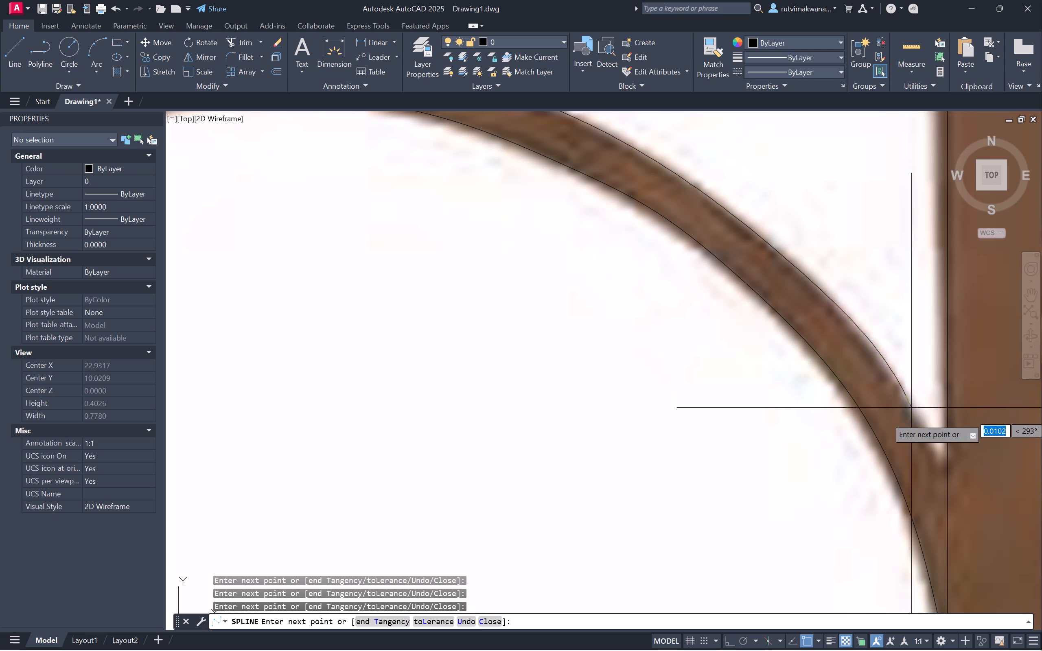
pyautogui.click(947, 481)
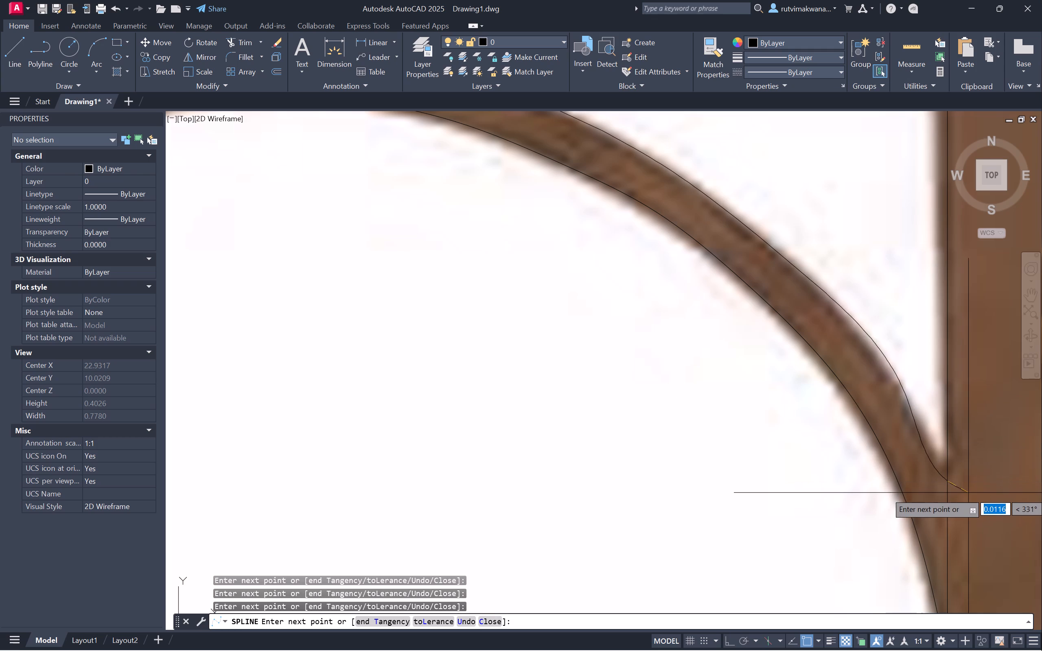
pyautogui.press('Return')
# Trim the upper ends of the arch leg's two vertical lines where they run past the splines.
pyautogui.scroll(-3, 852, 432)
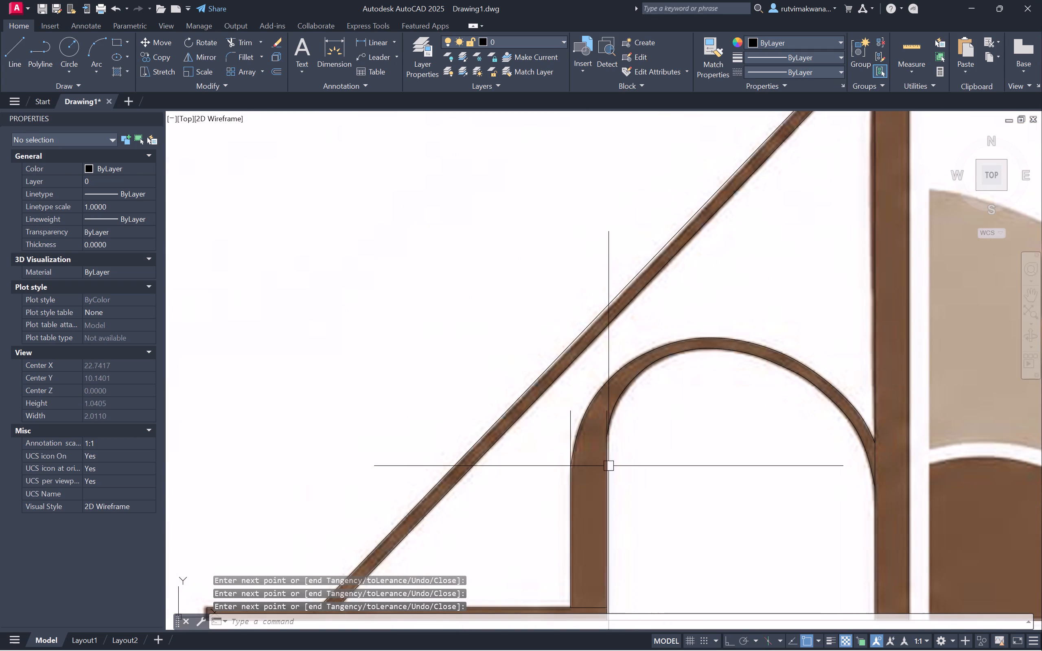
pyautogui.write('tr')
pyautogui.press('space')
pyautogui.click(569, 417)
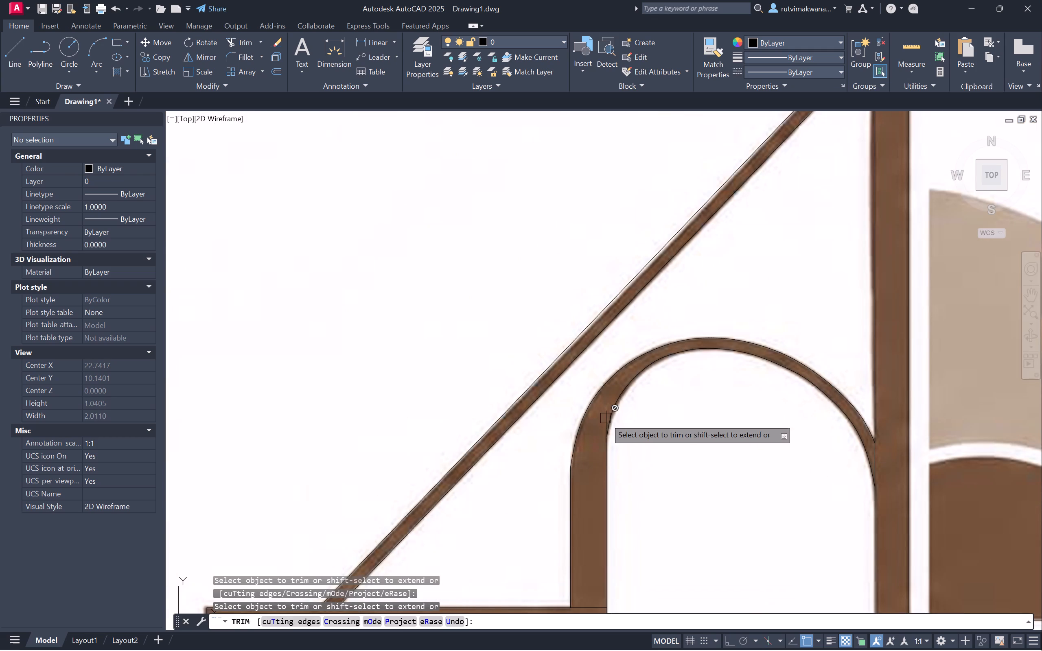
pyautogui.scroll(1, 604, 417)
pyautogui.click(608, 412)
pyautogui.press('Escape')
pyautogui.scroll(-1, 438, 427)
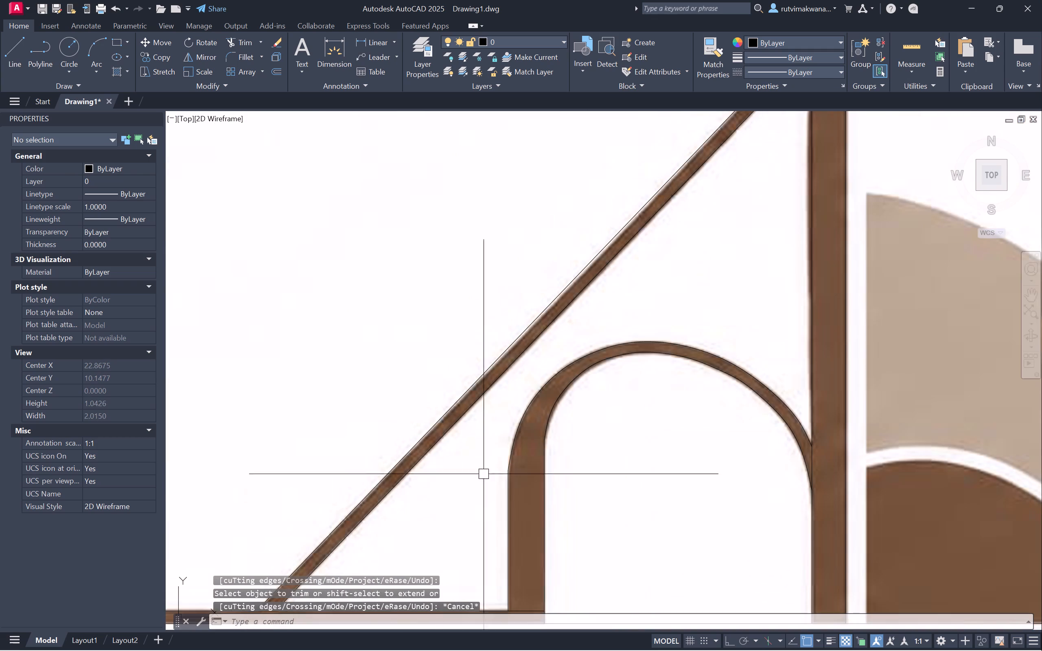
# Trim the piece of the stem's edge line that lies between the arch's outer and inner splines.
pyautogui.scroll(2, 512, 492)
pyautogui.scroll(-2, 442, 423)
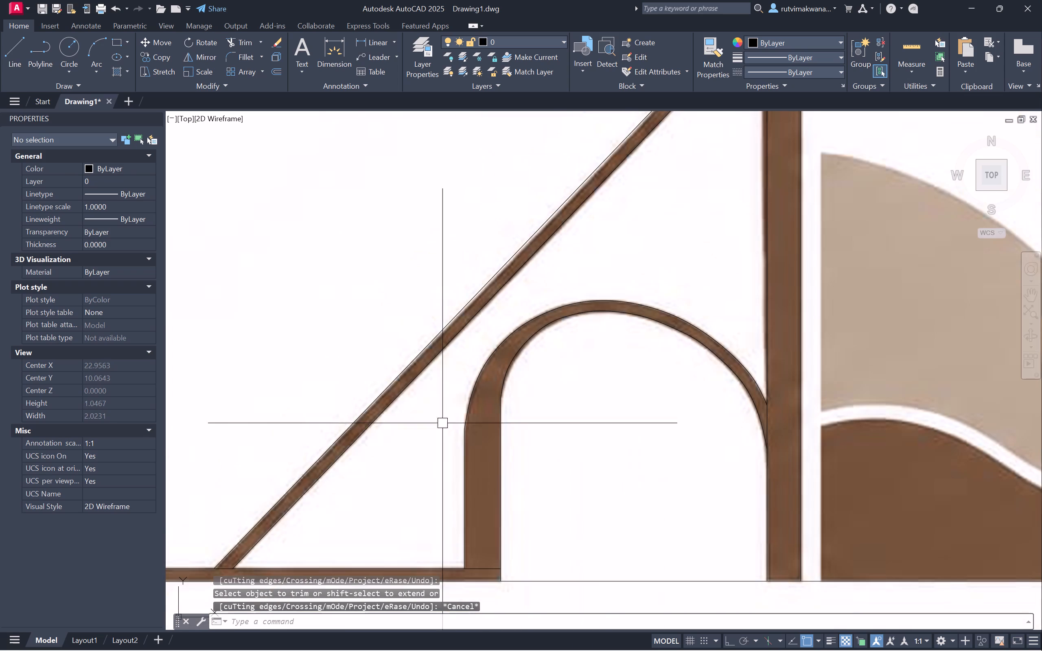
pyautogui.scroll(1, 770, 434)
pyautogui.write('tr')
pyautogui.press('space')
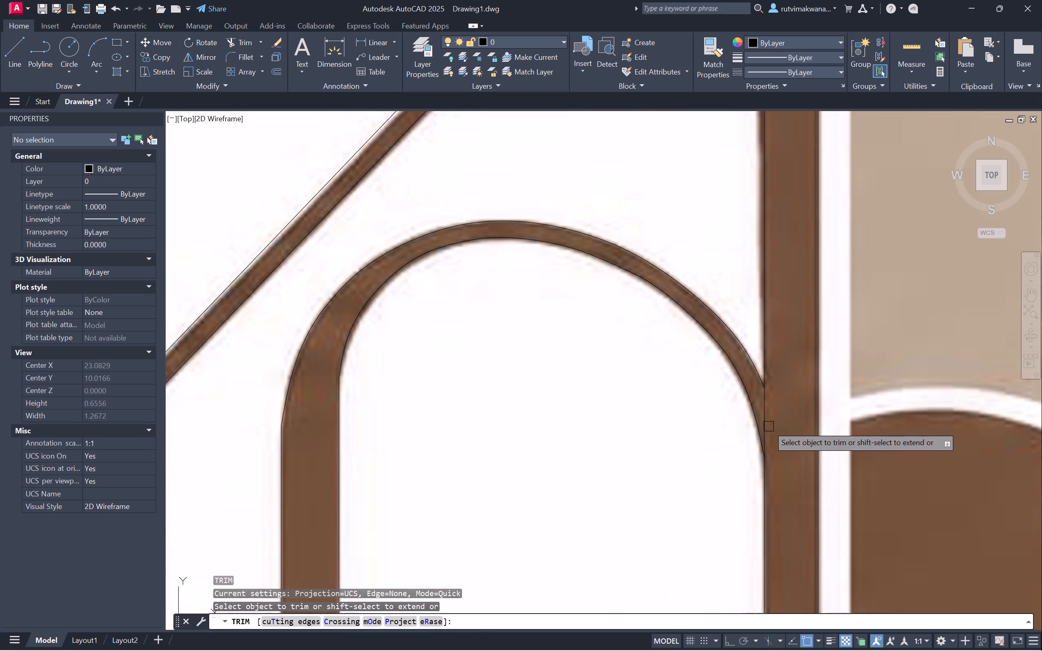
pyautogui.click(768, 422)
pyautogui.press('Escape')
pyautogui.scroll(-3, 720, 396)
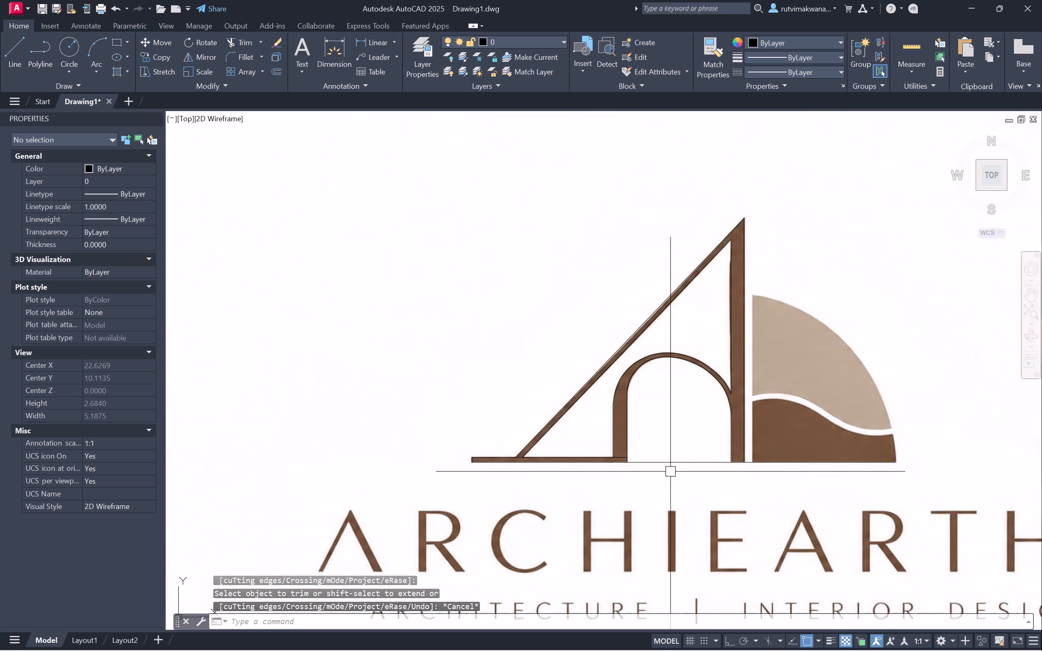
# Trim the base line across the arch opening and the overlapping line pieces at the base bar's junctions.
pyautogui.press('t')
pyautogui.press('r')
pyautogui.press('space')
pyautogui.click(661, 461)
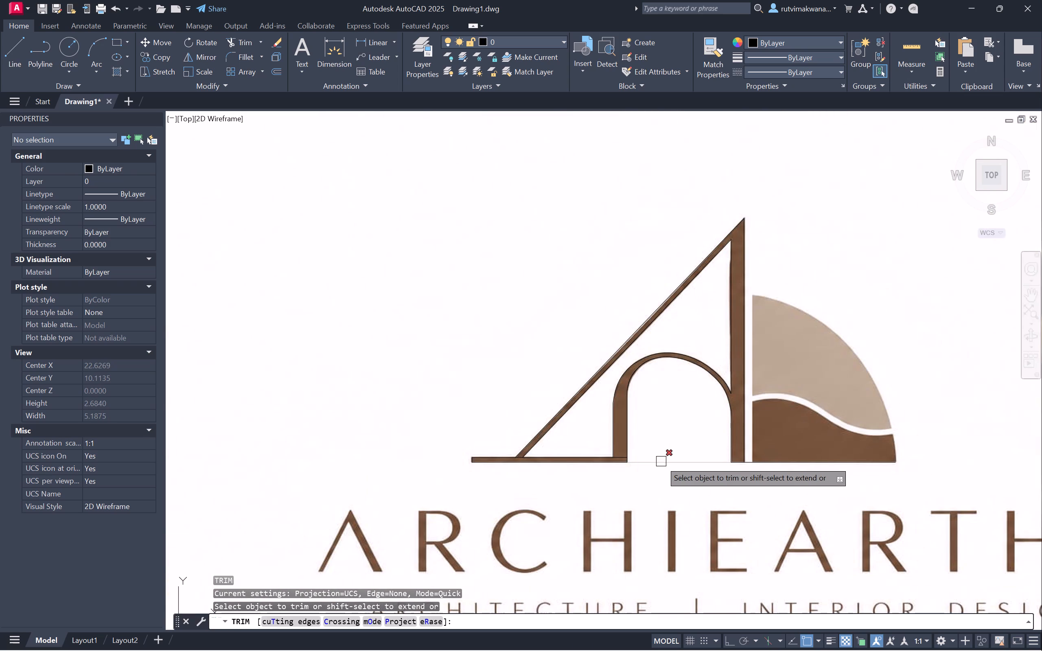
pyautogui.scroll(3, 639, 459)
pyautogui.click(574, 454)
pyautogui.scroll(-2, 637, 482)
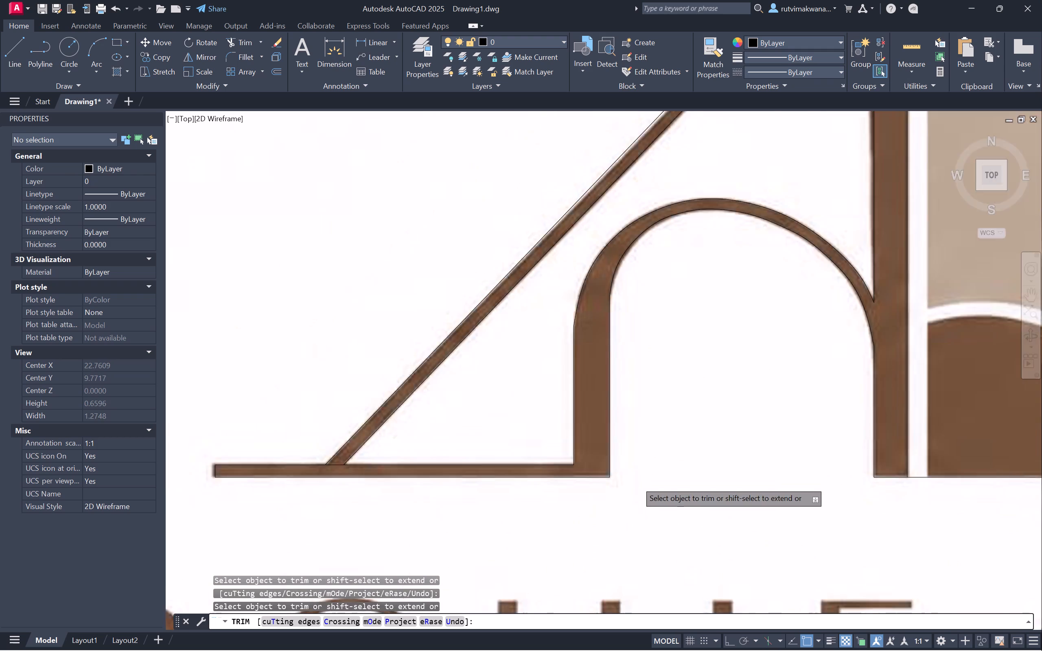
pyautogui.scroll(2, 455, 486)
pyautogui.click(437, 450)
pyautogui.scroll(-2, 410, 523)
pyautogui.scroll(-1, 357, 538)
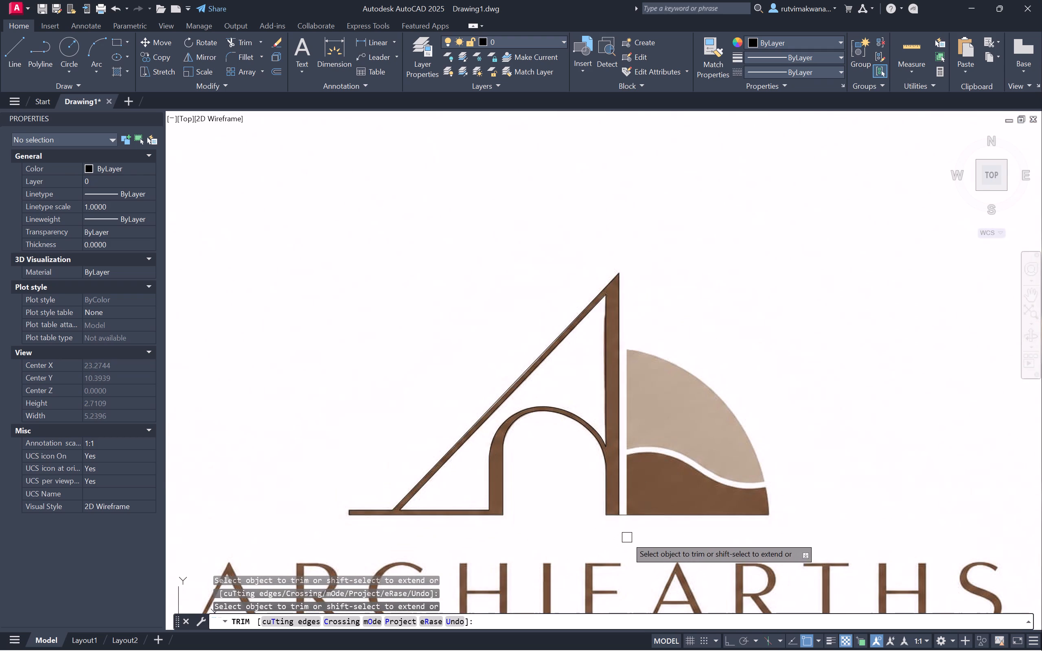
pyautogui.scroll(3, 629, 534)
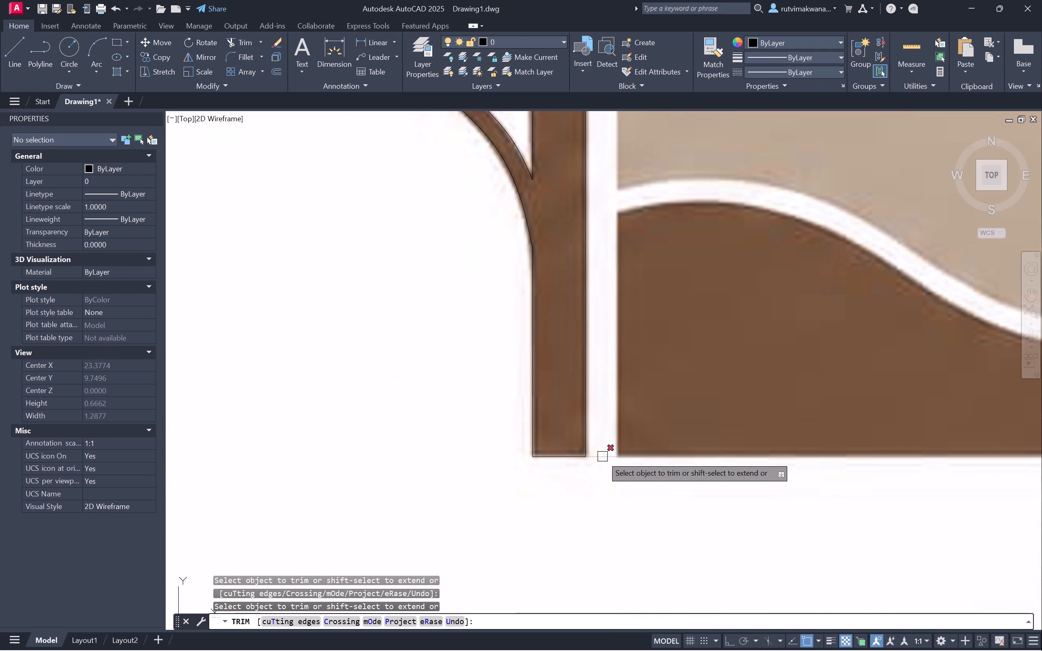
pyautogui.press('Escape')
# Draw a vertical polyline from the base line up past the quarter circle's straight edge, with Ortho on.
pyautogui.scroll(-1, 593, 522)
pyautogui.write('pl')
pyautogui.press('space')
pyautogui.scroll(2, 608, 492)
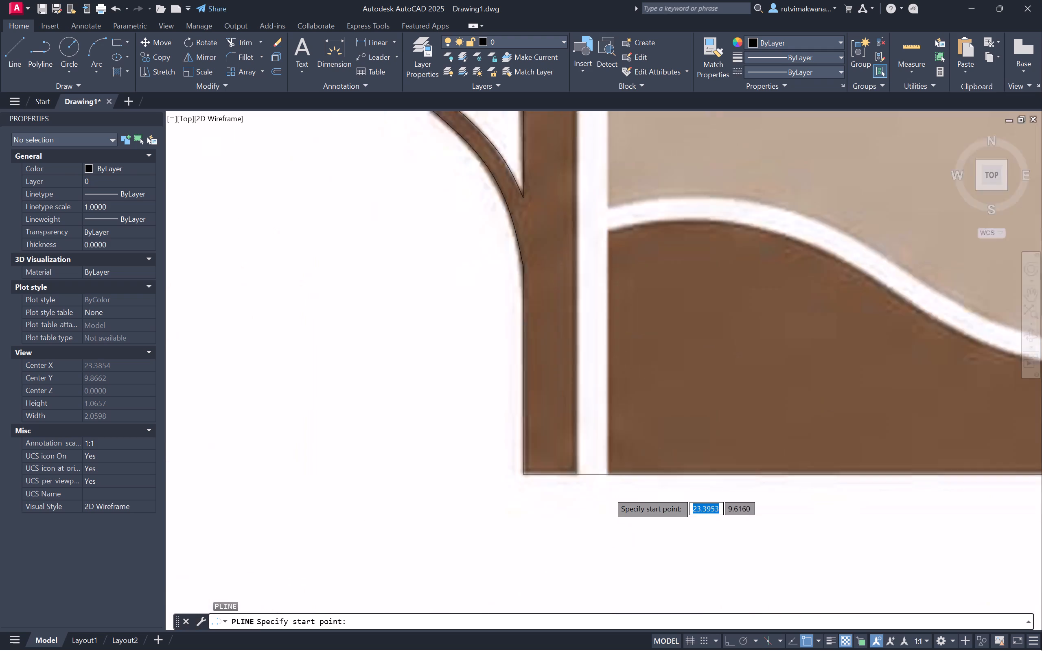
pyautogui.click(608, 465)
pyautogui.scroll(-3, 604, 476)
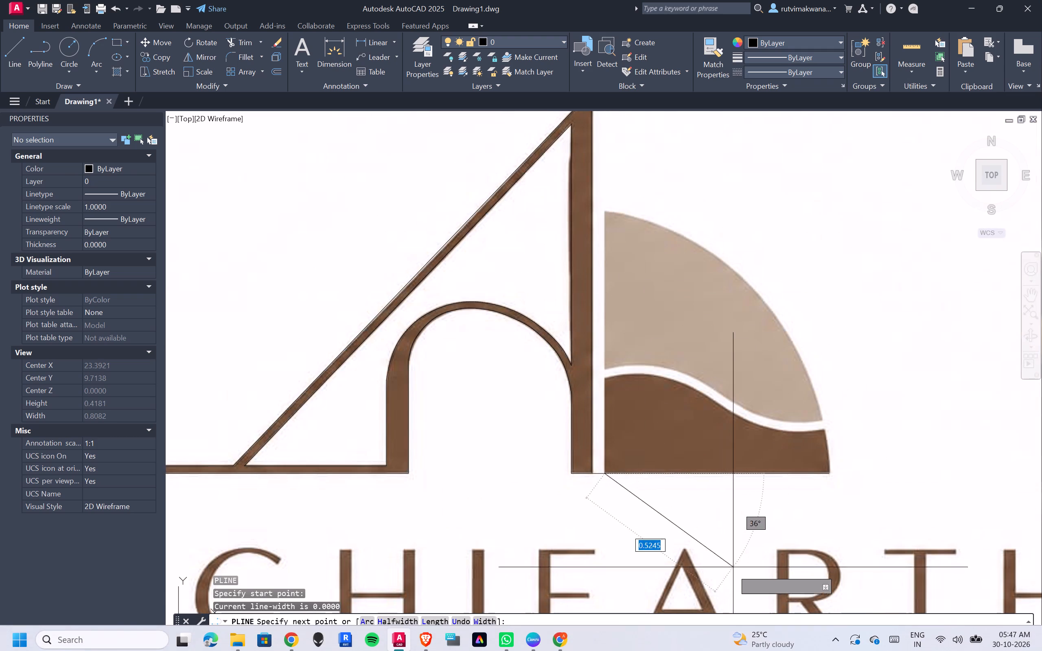
pyautogui.click(726, 641)
pyautogui.click(632, 177)
pyautogui.press('Escape')
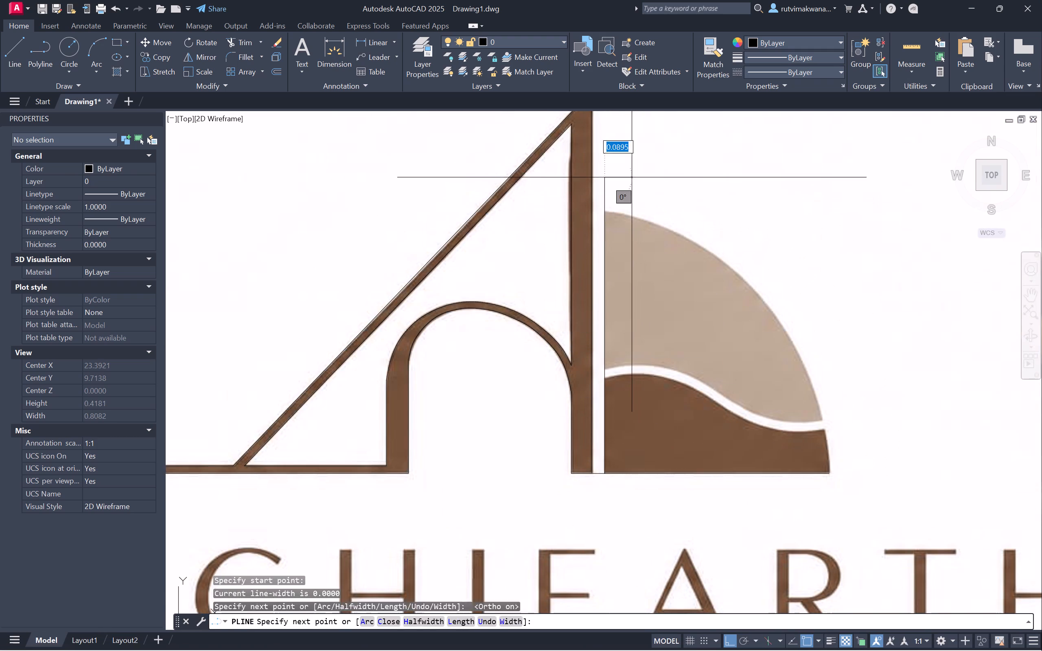
# Trim the base line across the gap between the A's stem and the quarter circle.
pyautogui.write('tr')
pyautogui.press('space')
pyautogui.scroll(2, 597, 471)
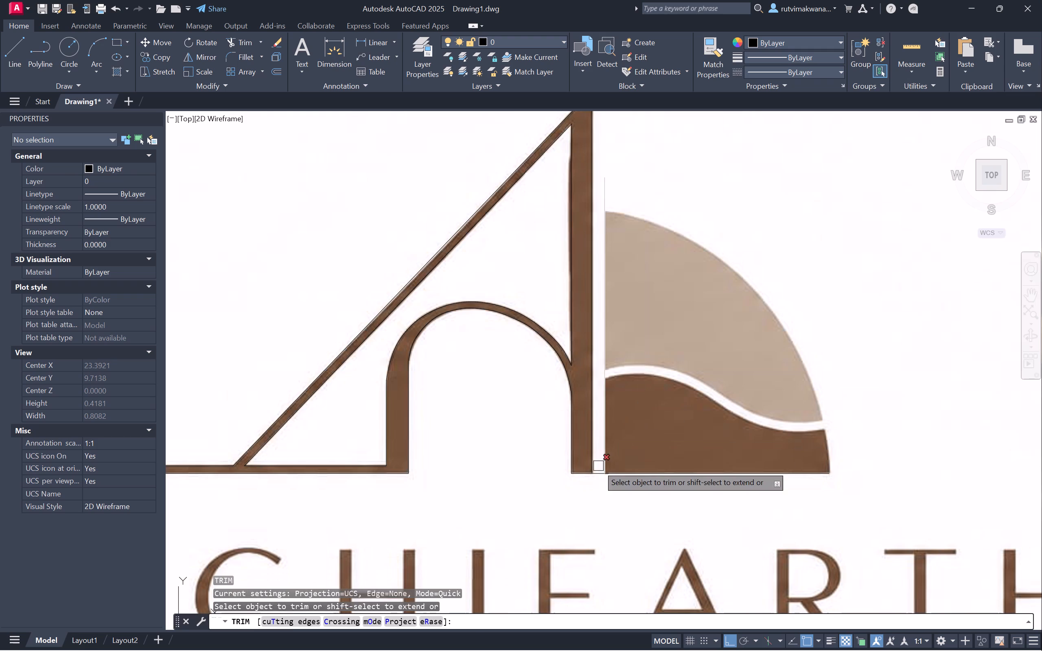
pyautogui.scroll(2, 594, 481)
pyautogui.click(600, 458)
pyautogui.press('Escape')
pyautogui.scroll(-3, 604, 501)
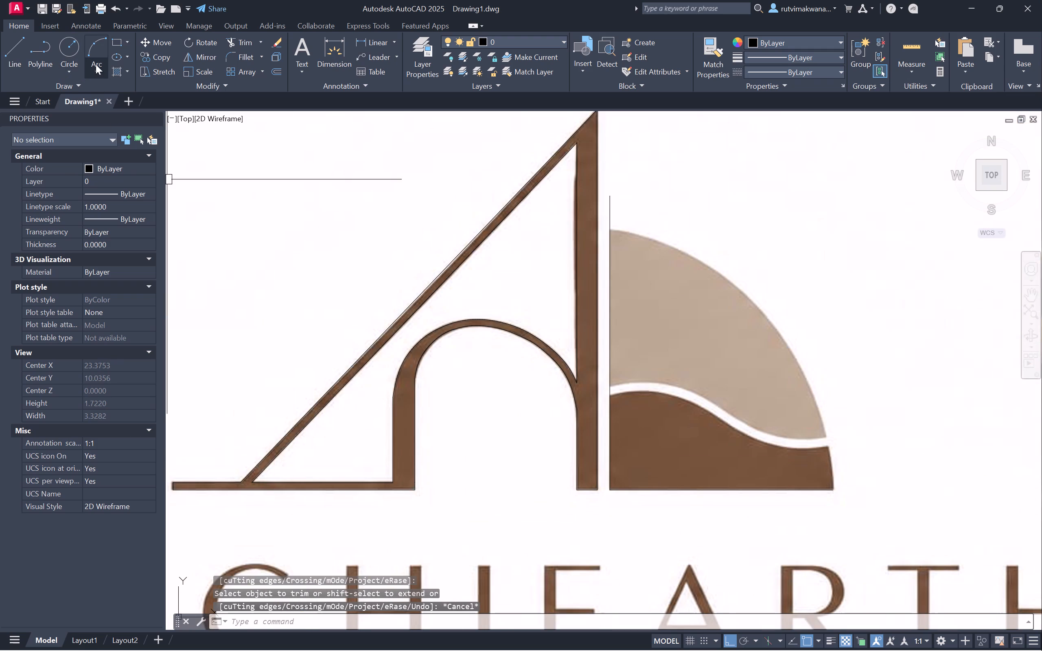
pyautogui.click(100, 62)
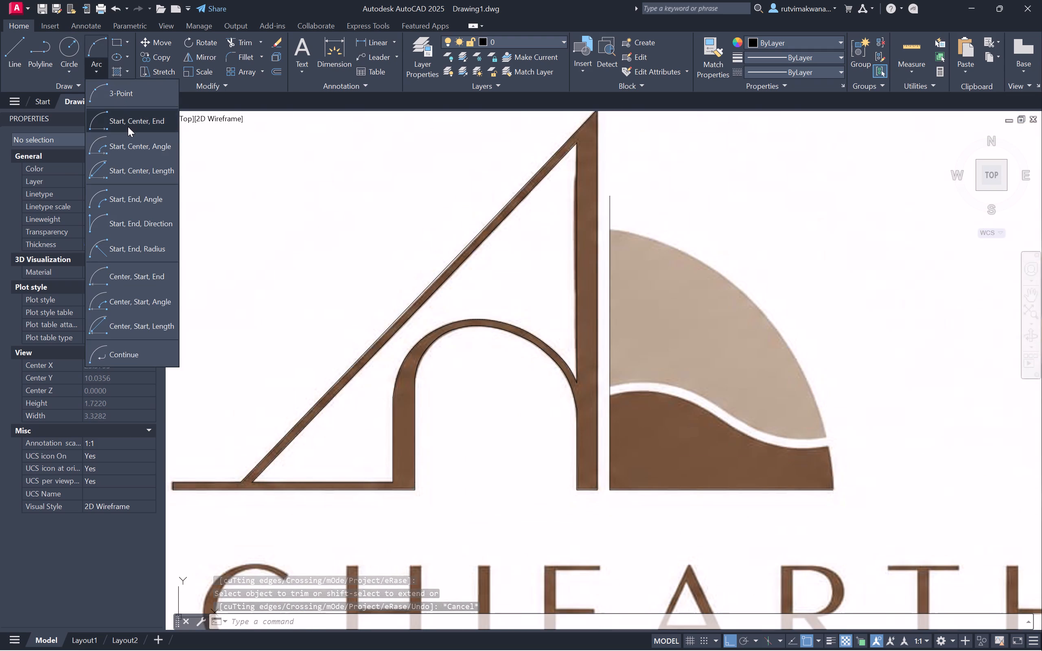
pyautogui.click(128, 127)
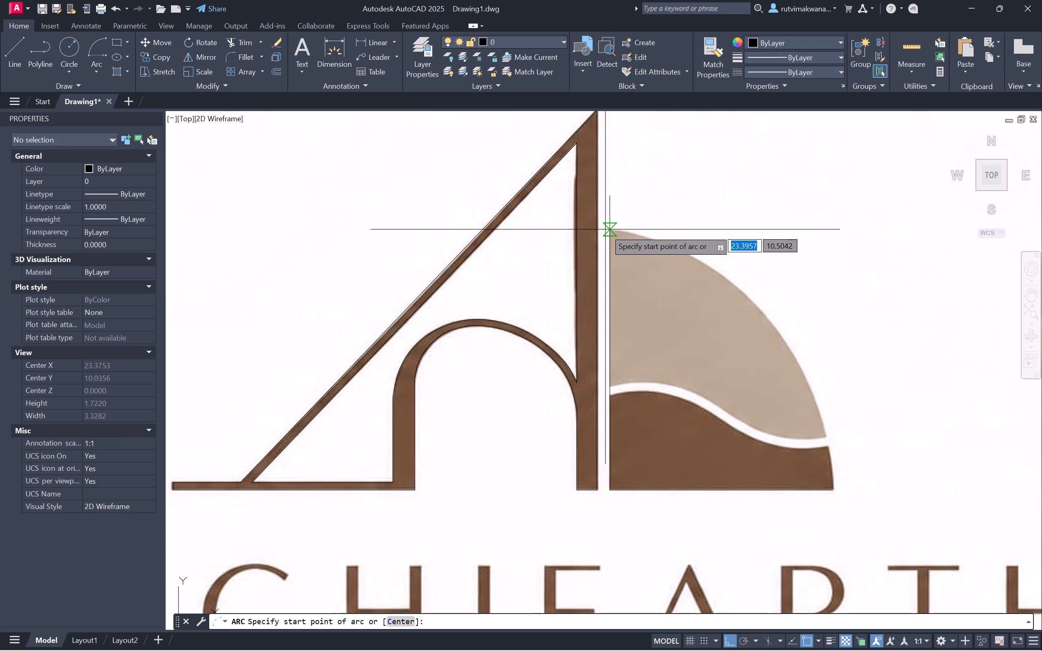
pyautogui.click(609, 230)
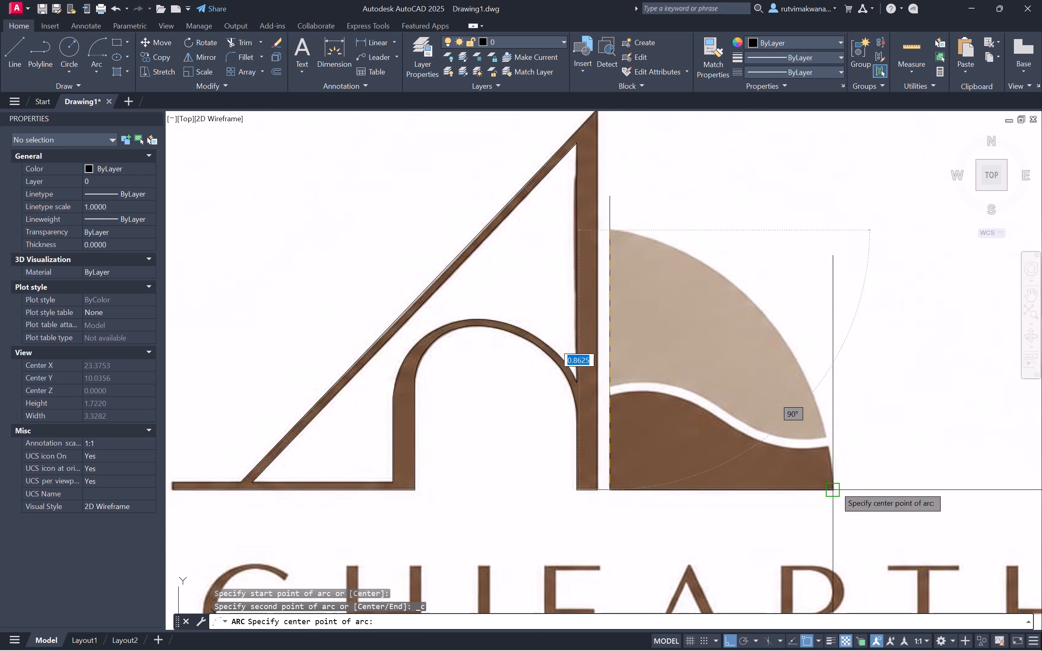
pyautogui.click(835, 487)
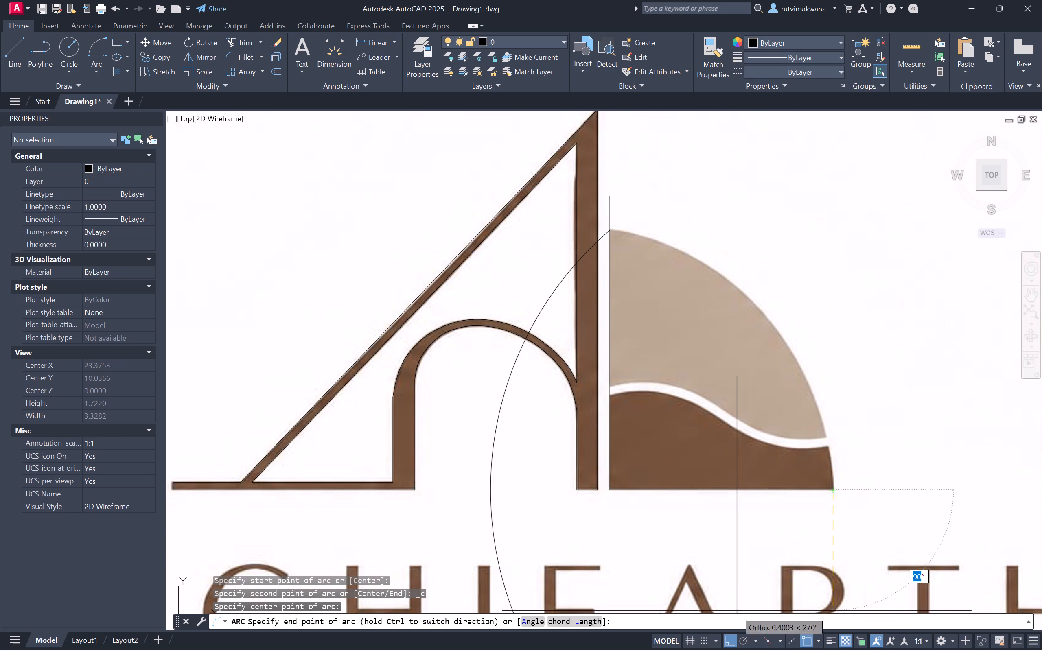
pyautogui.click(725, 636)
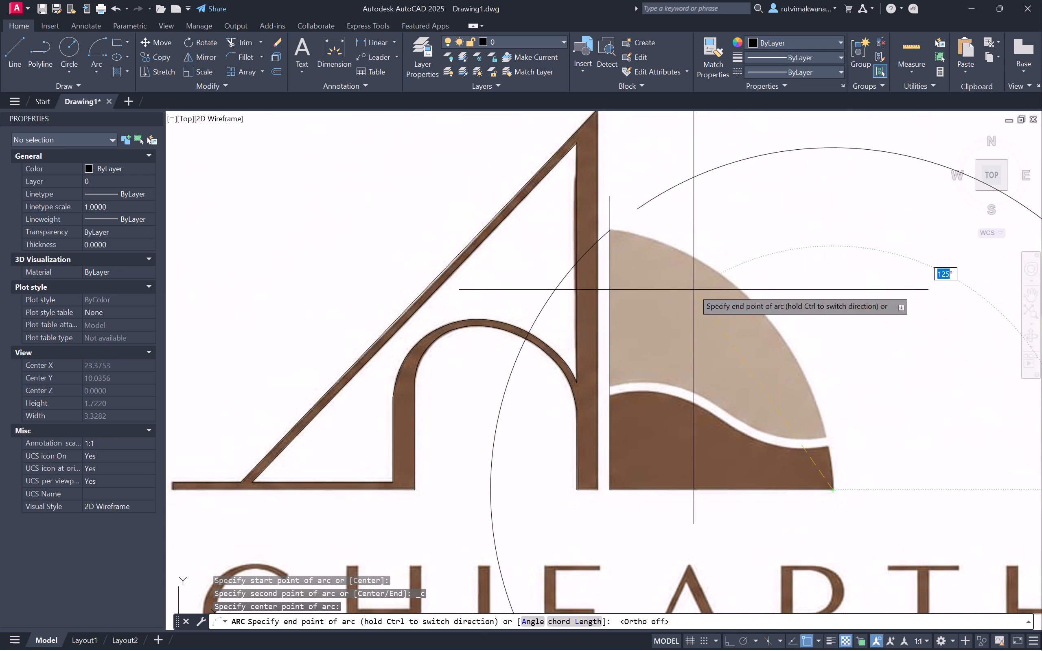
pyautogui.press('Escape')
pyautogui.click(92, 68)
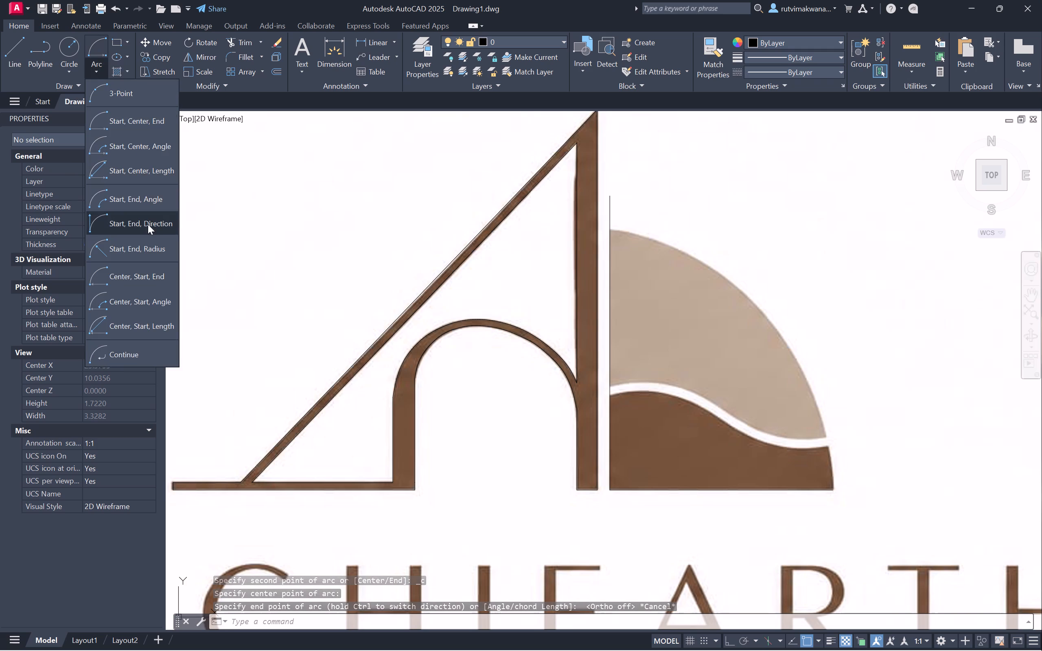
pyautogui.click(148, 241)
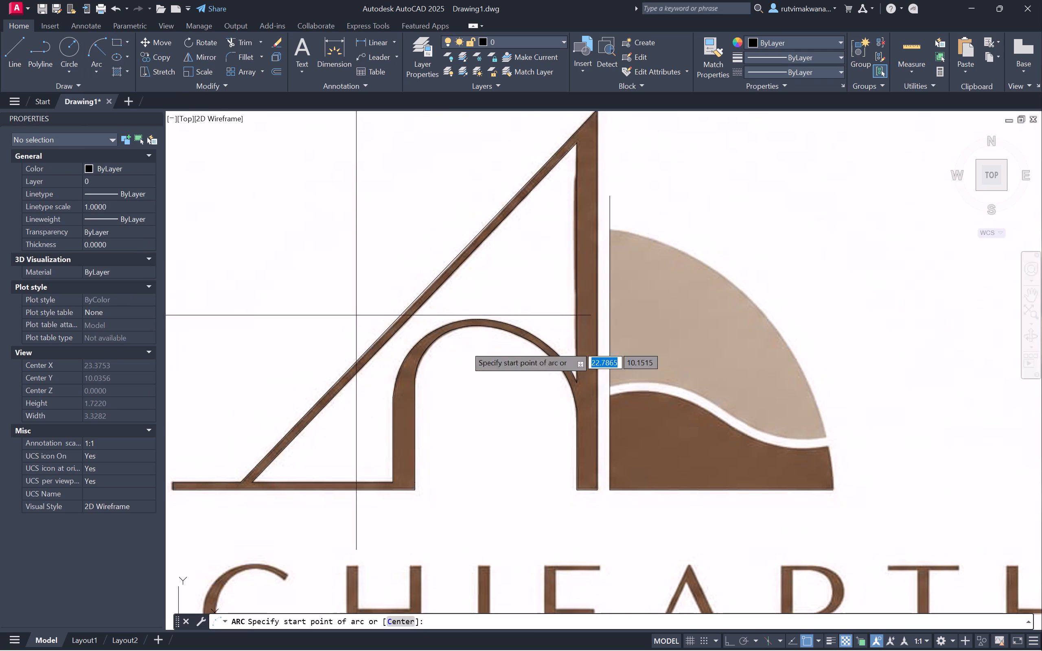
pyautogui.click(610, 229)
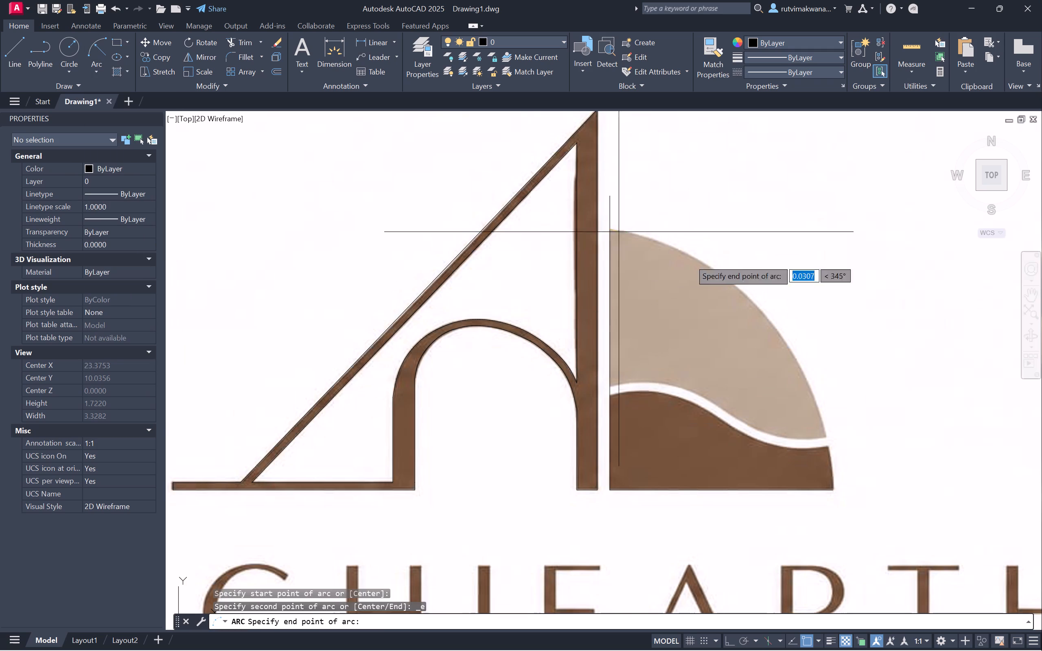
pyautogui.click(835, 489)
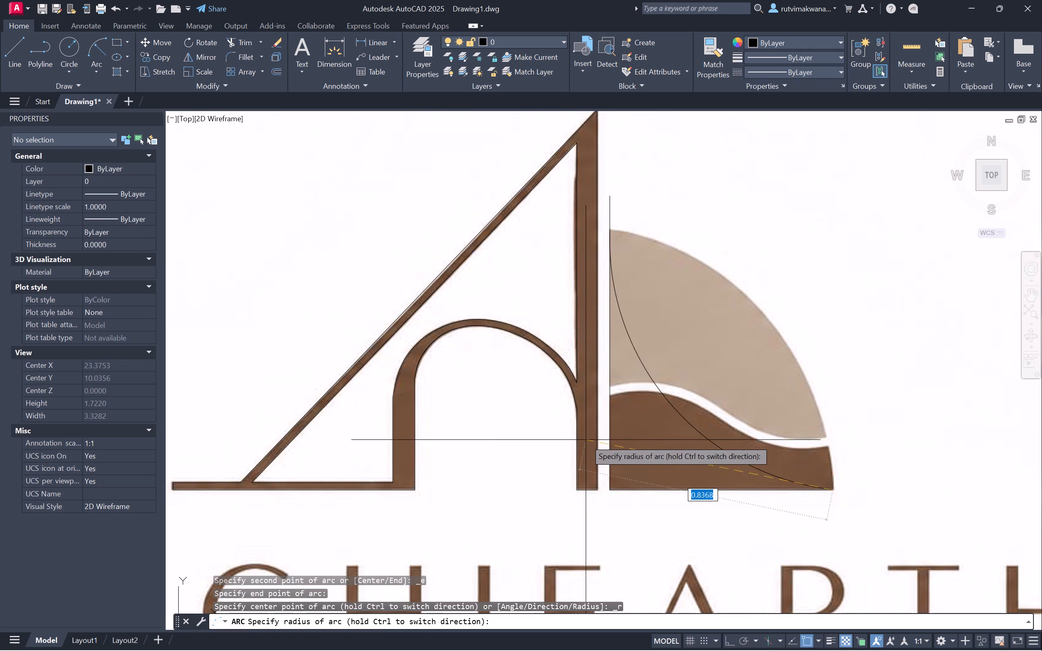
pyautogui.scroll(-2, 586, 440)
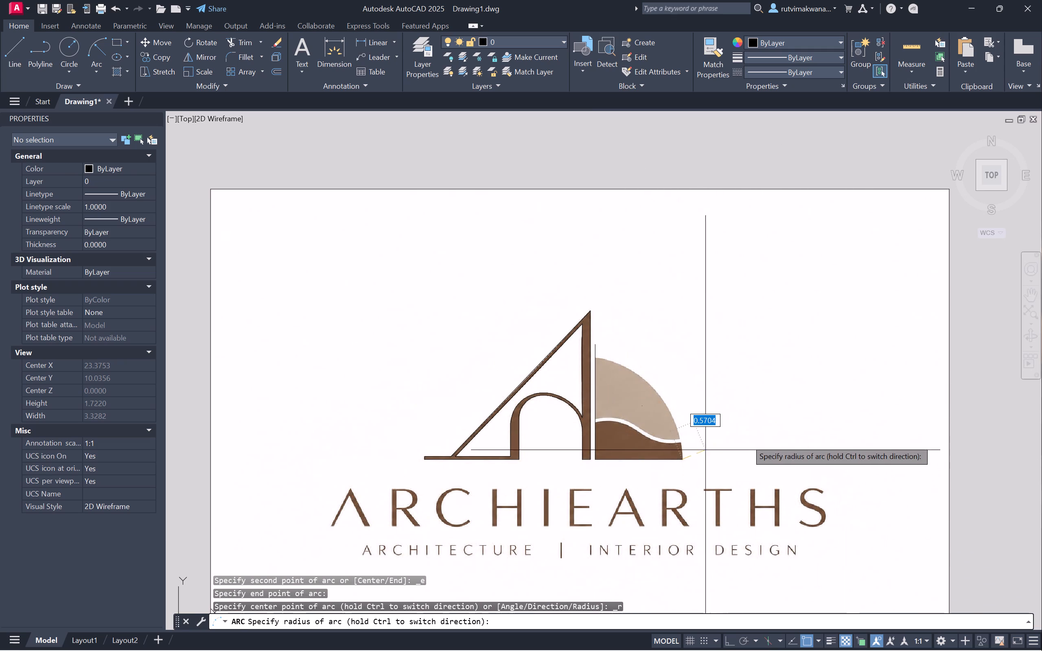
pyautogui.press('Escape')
# Draw a three-point arc from the base line's outer end through the quarter circle's apex, ending past the A's diagonal.
pyautogui.scroll(3, 692, 461)
pyautogui.press('space')
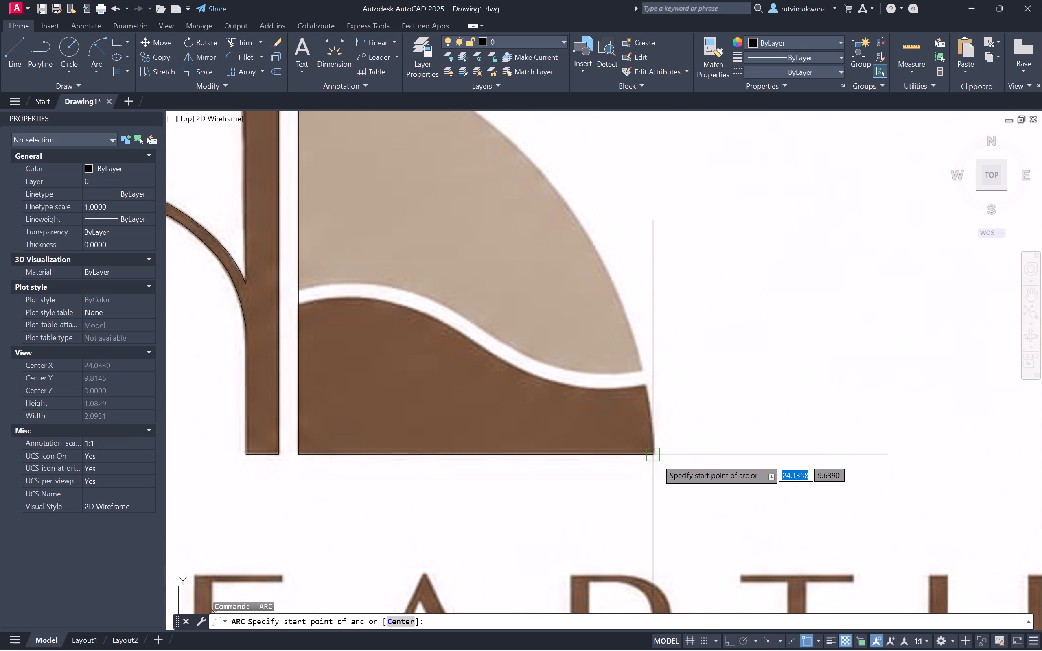
pyautogui.click(656, 459)
pyautogui.scroll(-2, 560, 326)
pyautogui.scroll(2, 464, 224)
pyautogui.click(461, 216)
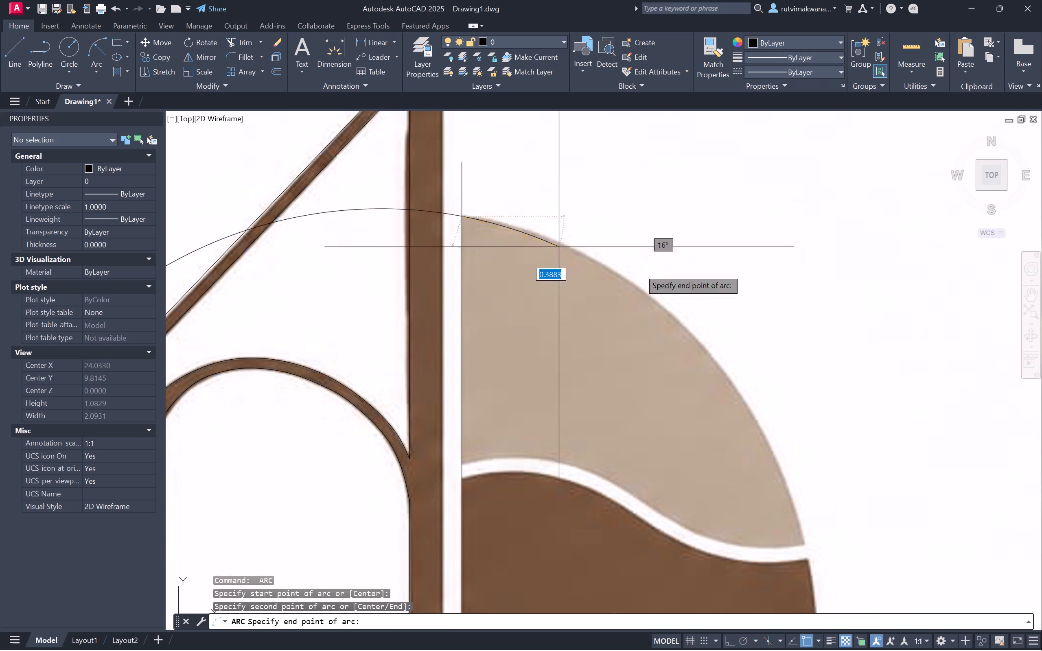
pyautogui.scroll(-2, 705, 282)
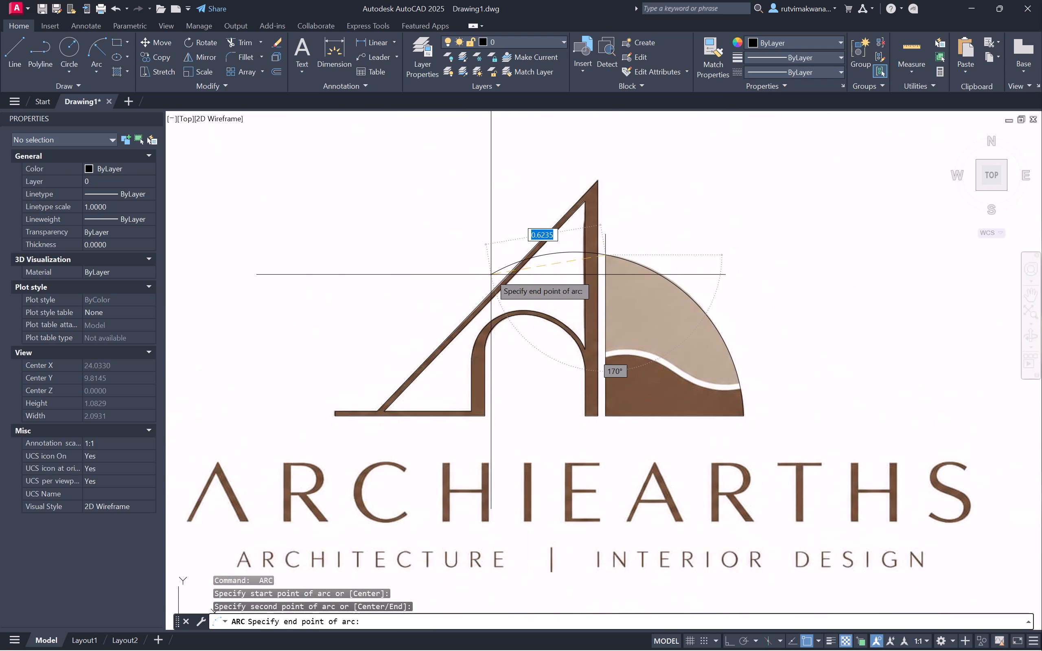
pyautogui.click(490, 276)
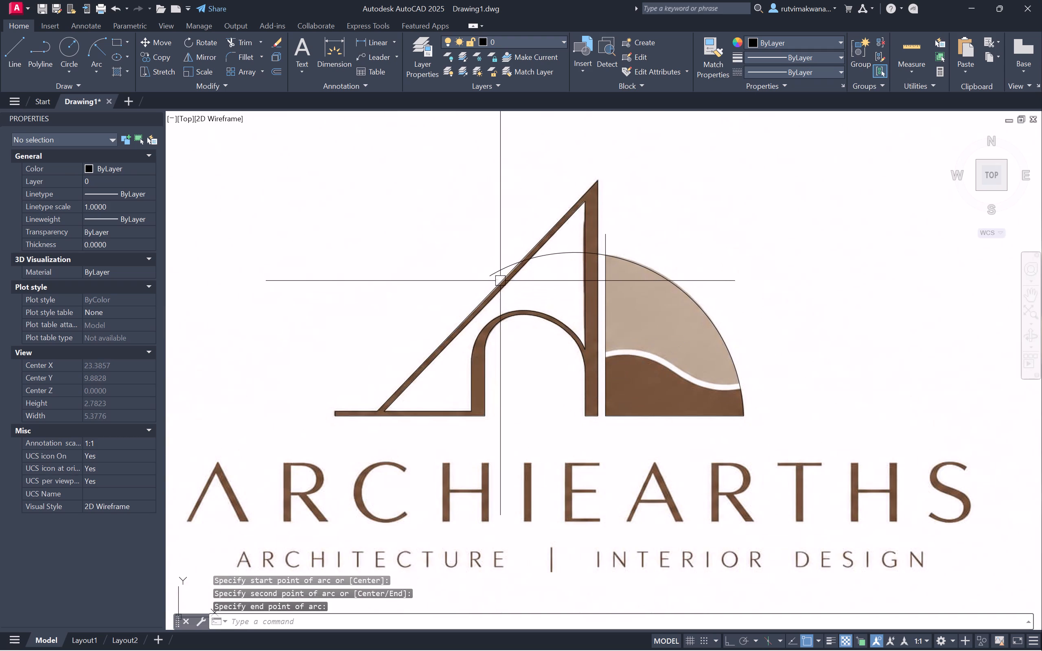
# Trim the vertical line's excess above the quarter circle and the arc piece crossing the gap beside the A's stem.
pyautogui.scroll(1, 554, 271)
pyautogui.write('tt')
pyautogui.press('space')
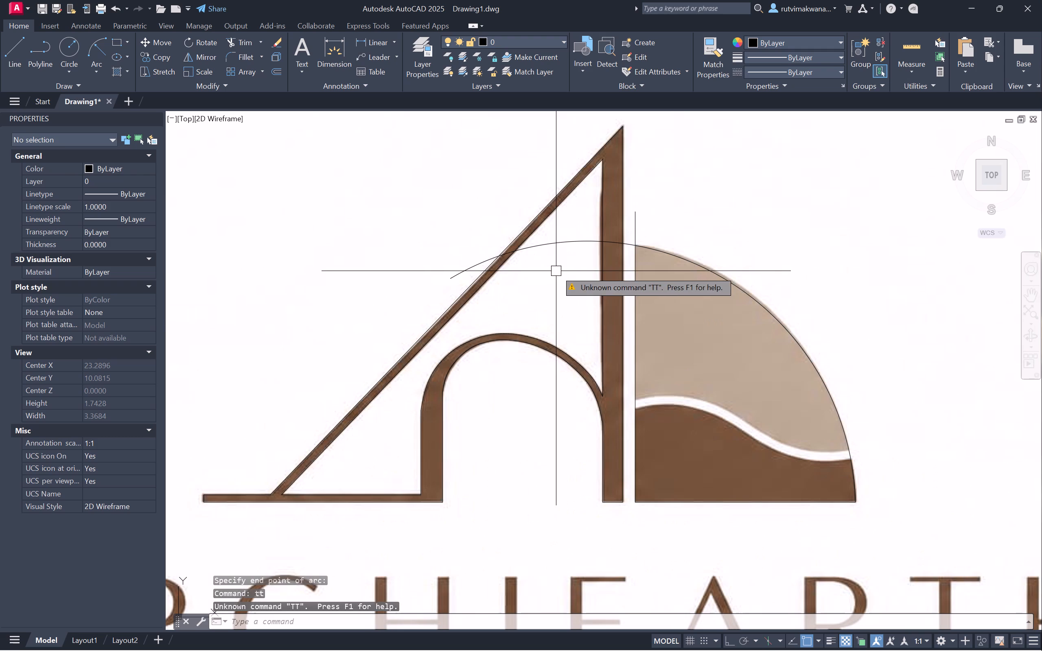
pyautogui.press('F17')
pyautogui.press('Escape')
pyautogui.press('Escape')
pyautogui.press('Escape')
pyautogui.write('tr')
pyautogui.press('space')
pyautogui.scroll(2, 613, 250)
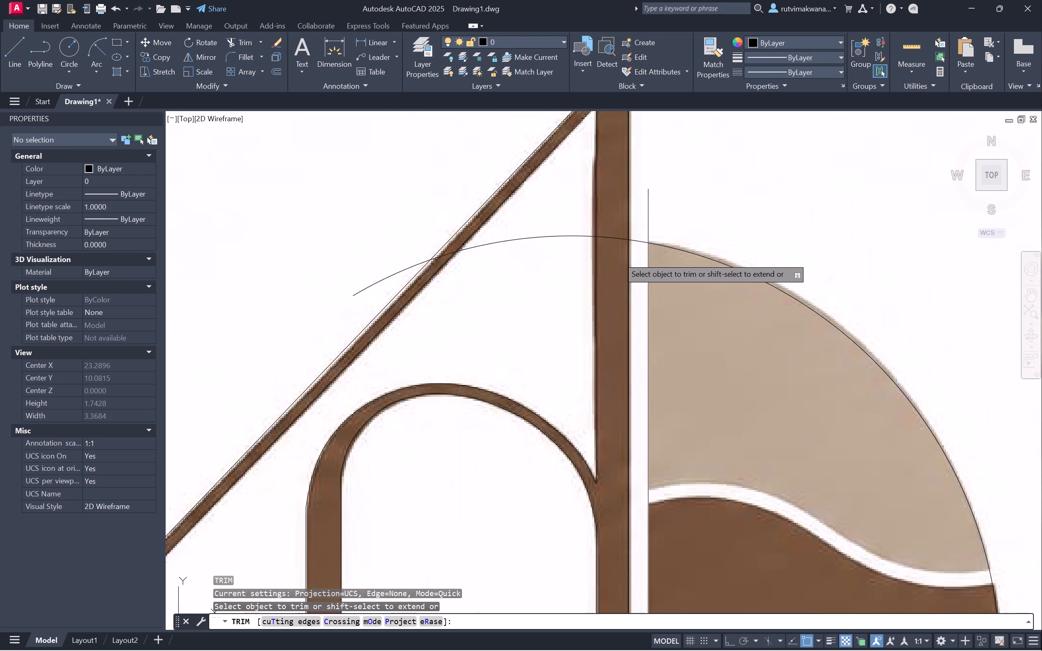
pyautogui.click(653, 231)
pyautogui.click(665, 222)
pyautogui.press('Escape')
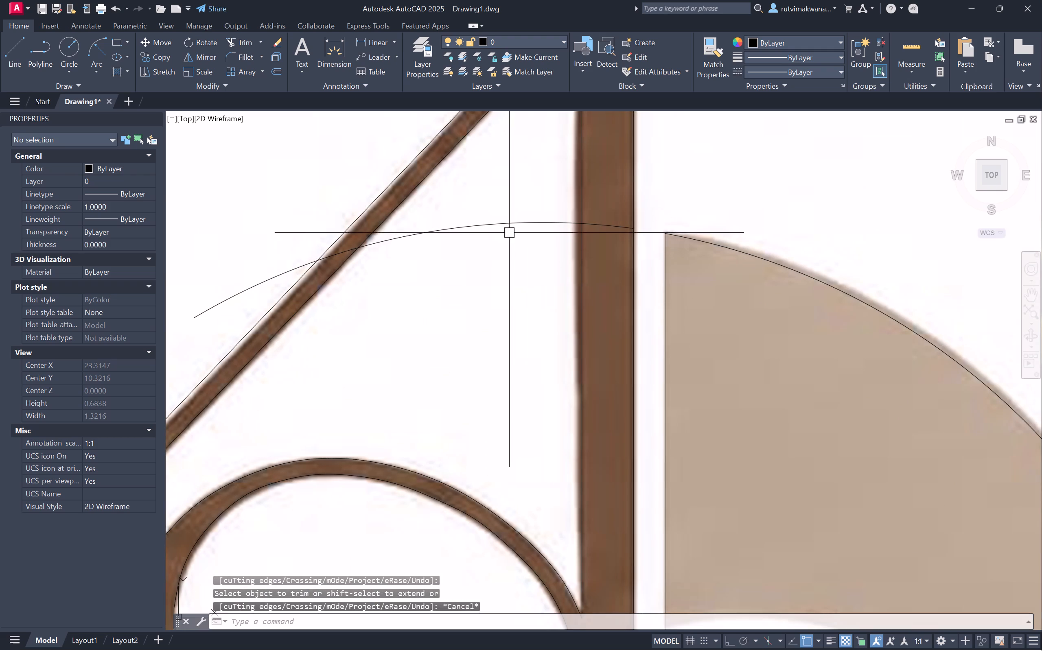
# Erase the leftover arc piece crossing the A symbol.
pyautogui.click(519, 224)
pyautogui.press('Delete')
# Trace the upper edge of the quarter circle's white wave with a ten-point spline from the straight edge to the arc.
pyautogui.scroll(-2, 514, 241)
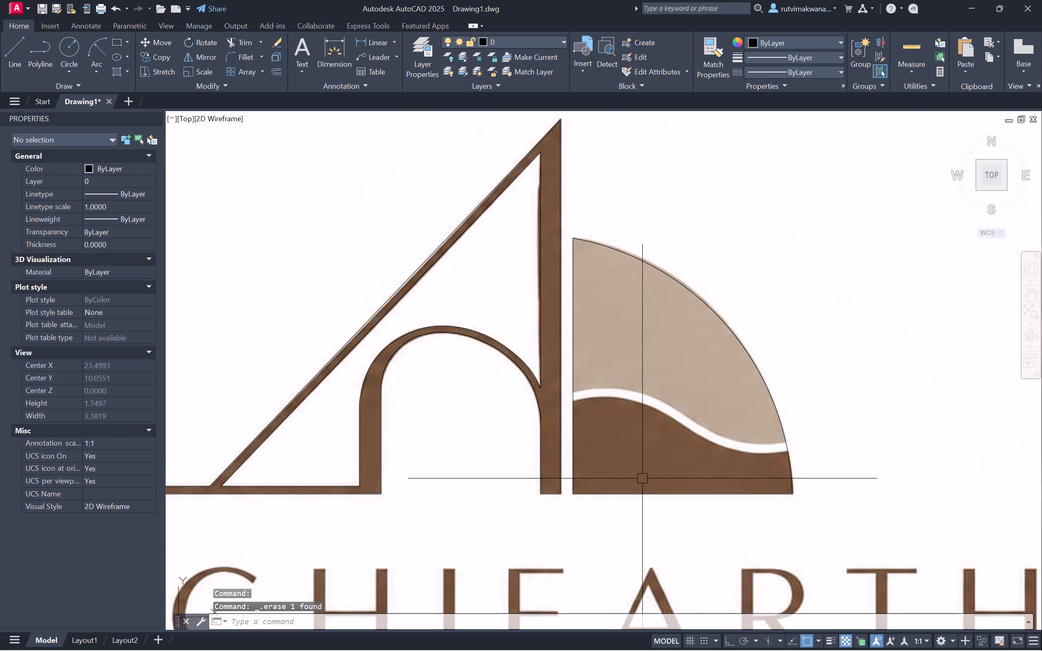
pyautogui.write('spl')
pyautogui.press('space')
pyautogui.scroll(2, 601, 426)
pyautogui.scroll(1, 513, 324)
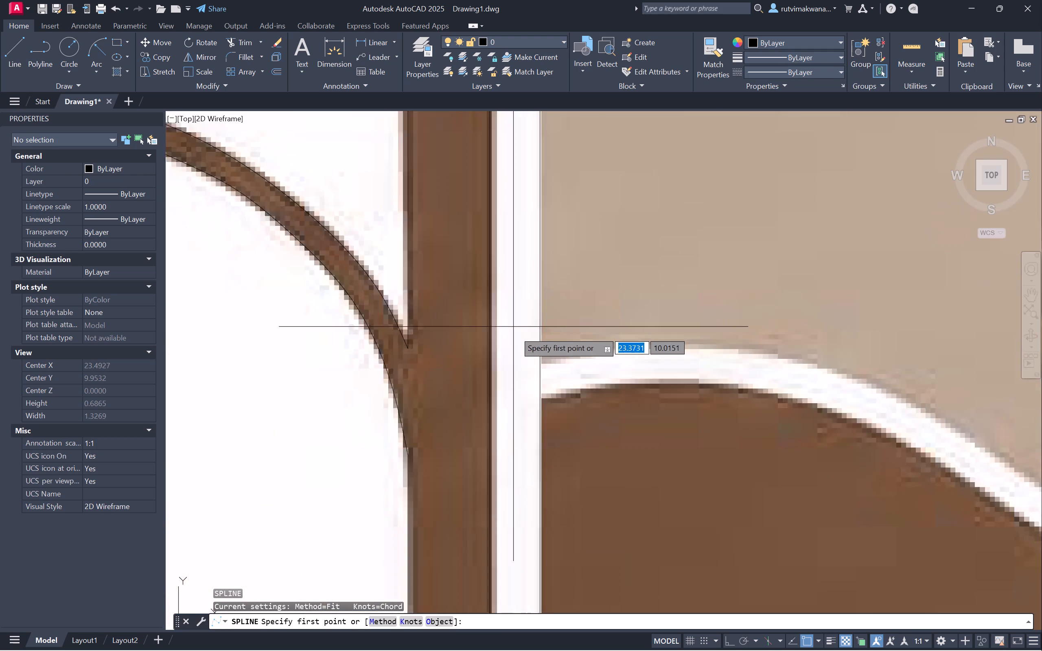
pyautogui.scroll(1, 515, 333)
pyautogui.click(554, 383)
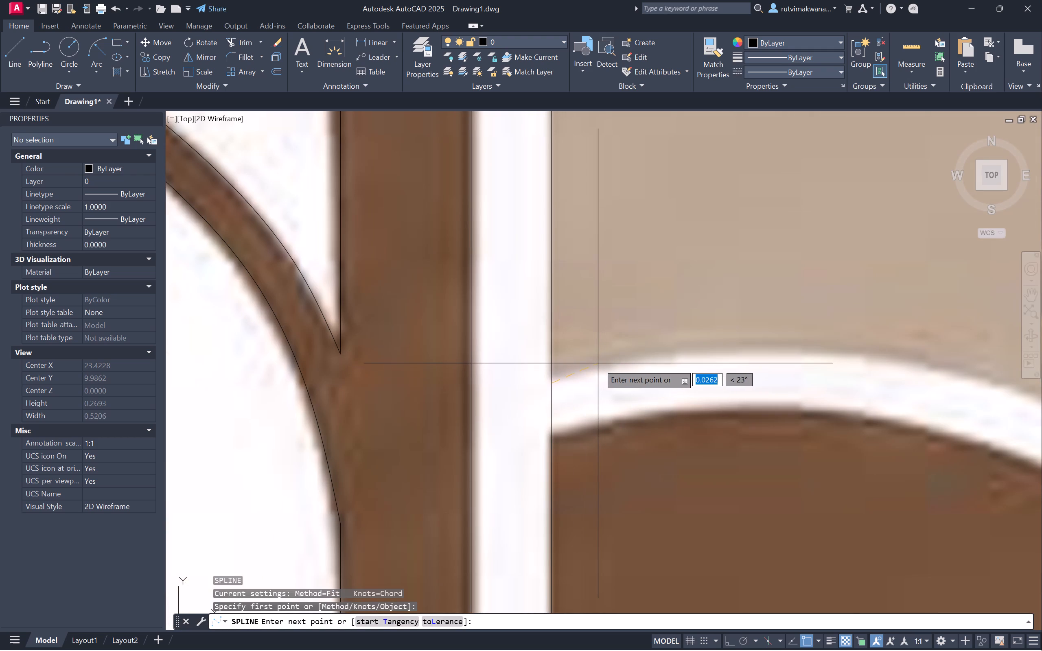
pyautogui.click(598, 363)
pyautogui.click(735, 347)
pyautogui.scroll(-2, 588, 354)
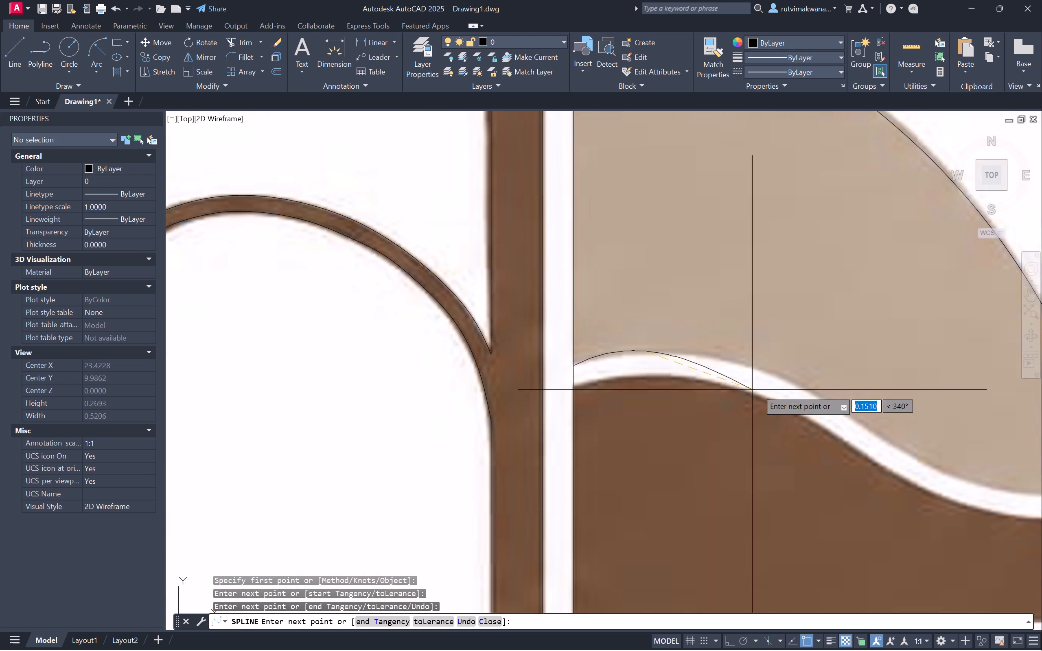
pyautogui.scroll(1, 765, 380)
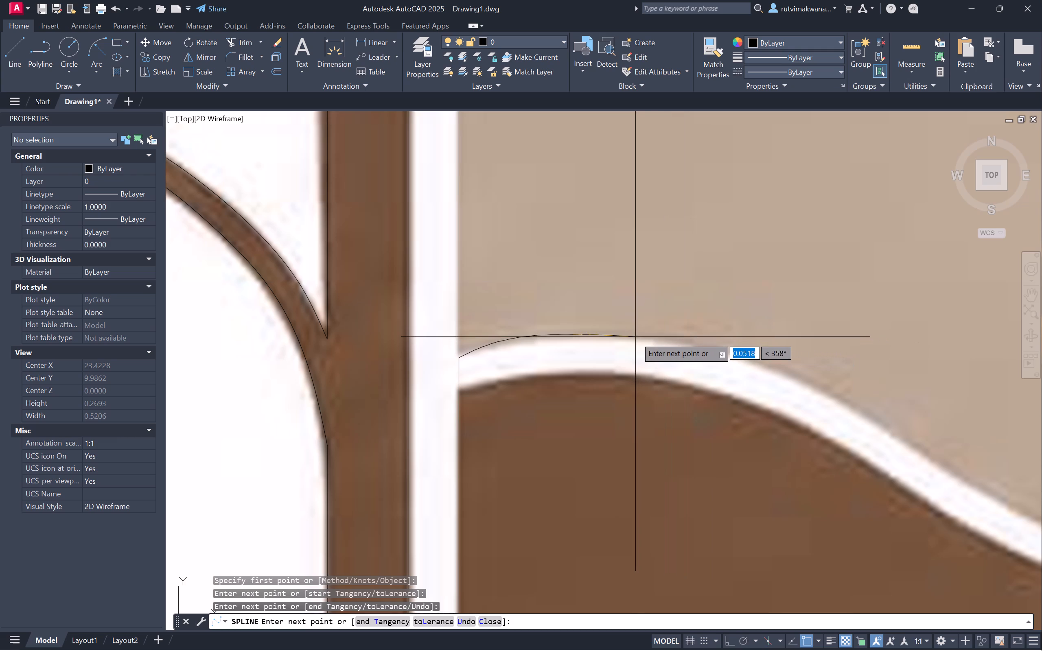
pyautogui.click(635, 336)
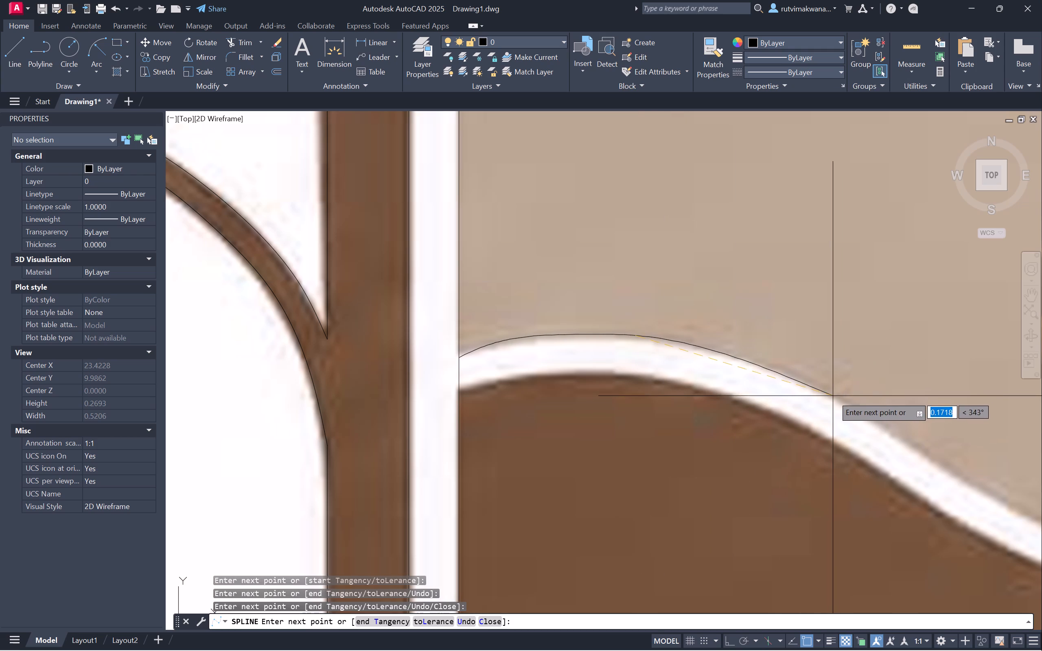
pyautogui.click(833, 396)
pyautogui.click(908, 444)
pyautogui.scroll(-1, 569, 388)
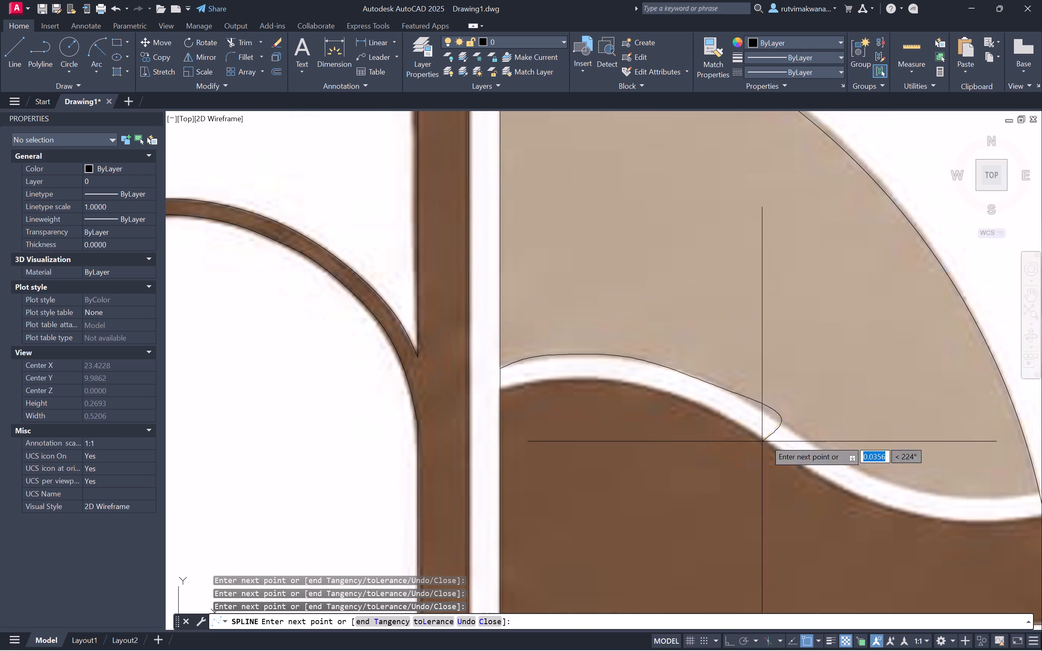
pyautogui.scroll(1, 811, 443)
pyautogui.click(819, 452)
pyautogui.scroll(-1, 679, 416)
pyautogui.scroll(1, 848, 478)
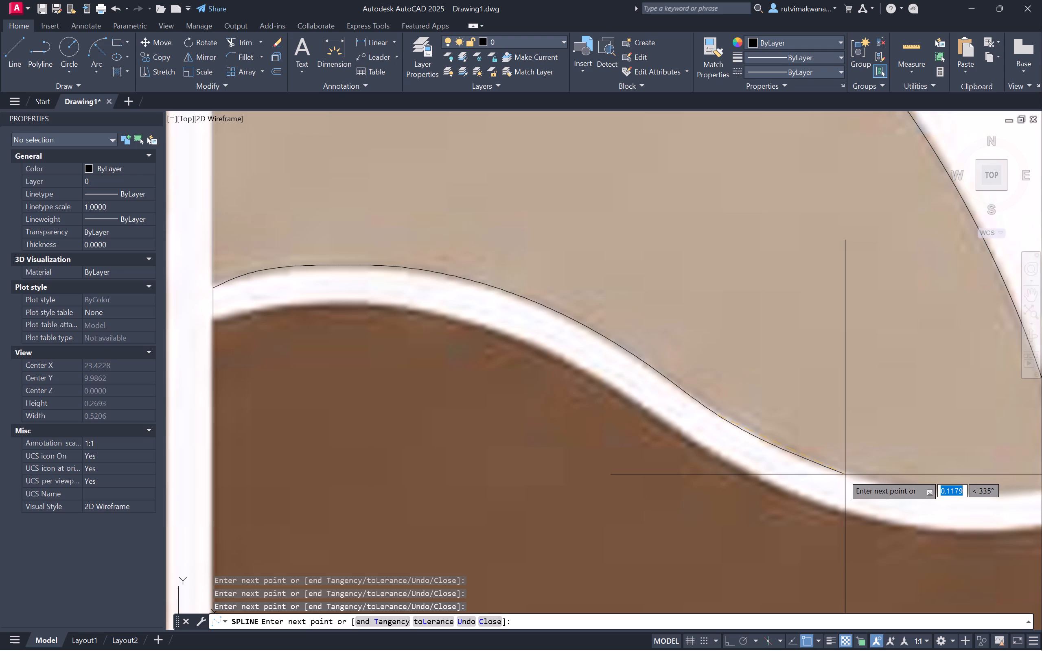
pyautogui.click(847, 476)
pyautogui.scroll(-1, 844, 475)
pyautogui.scroll(1, 935, 487)
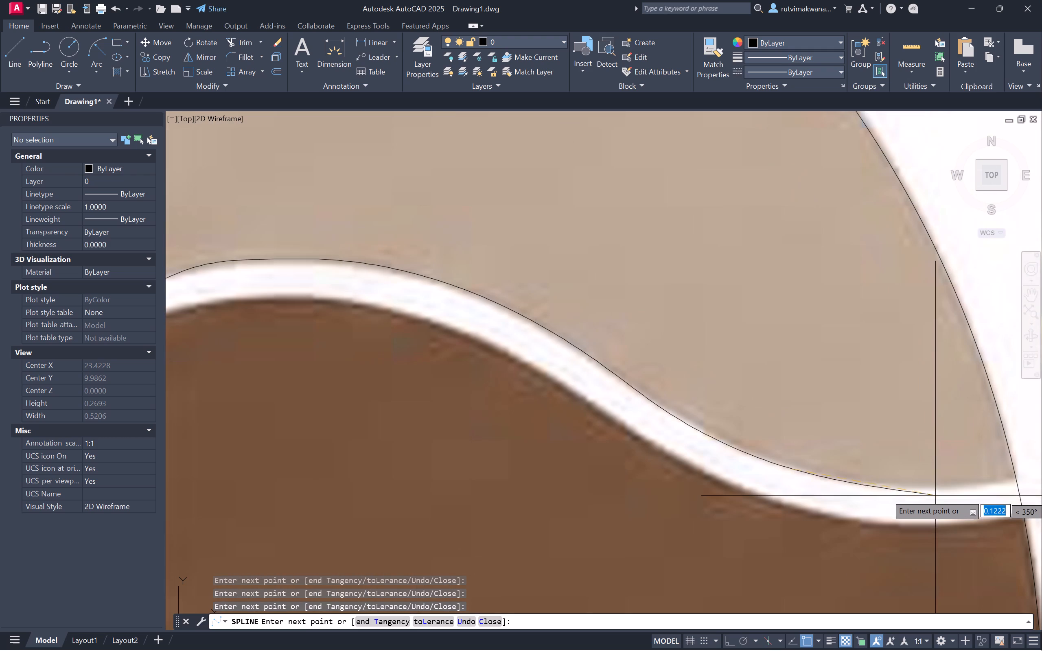
pyautogui.click(940, 487)
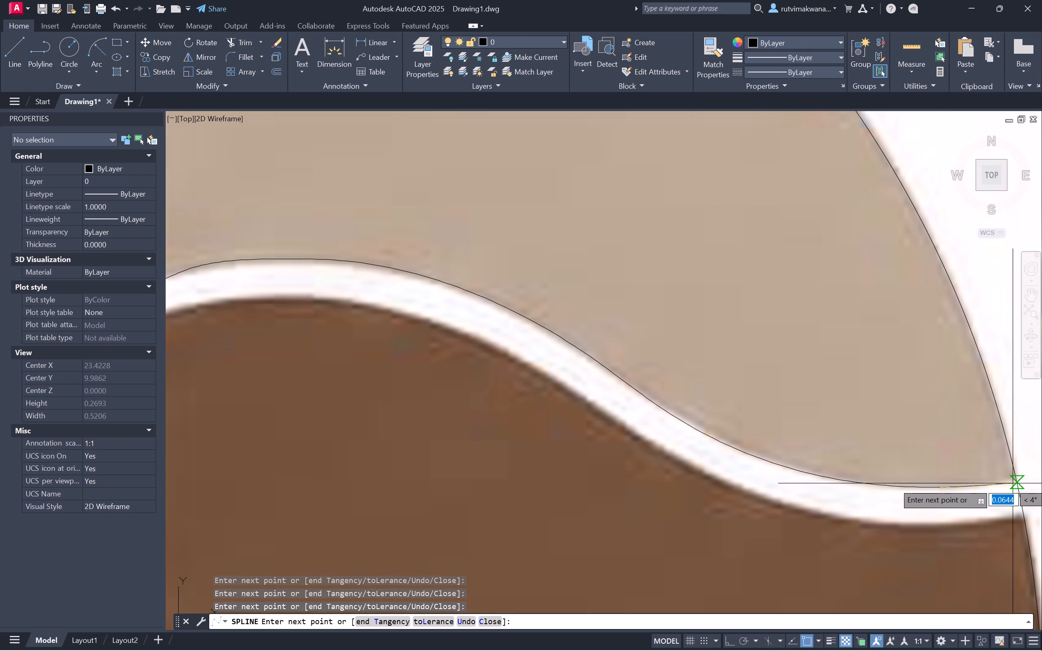
pyautogui.click(1013, 483)
pyautogui.press('Return')
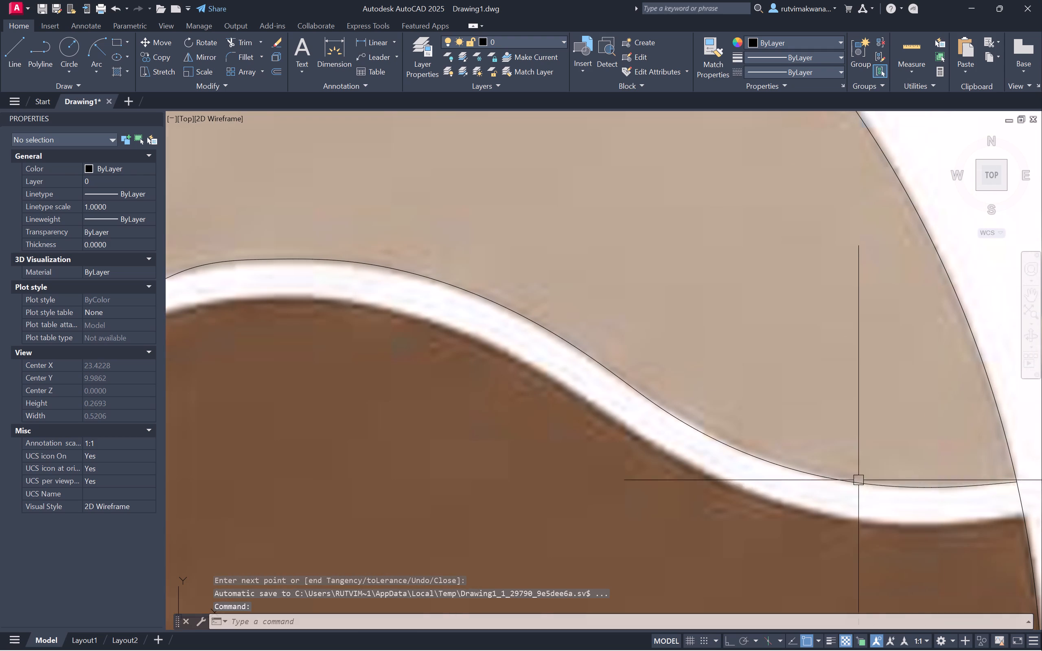
# Stretch the wave spline's second fit point along the beige edge to smooth the curve near its start.
pyautogui.scroll(-2, 859, 480)
pyautogui.scroll(2, 645, 404)
pyautogui.click(576, 382)
pyautogui.scroll(1, 587, 394)
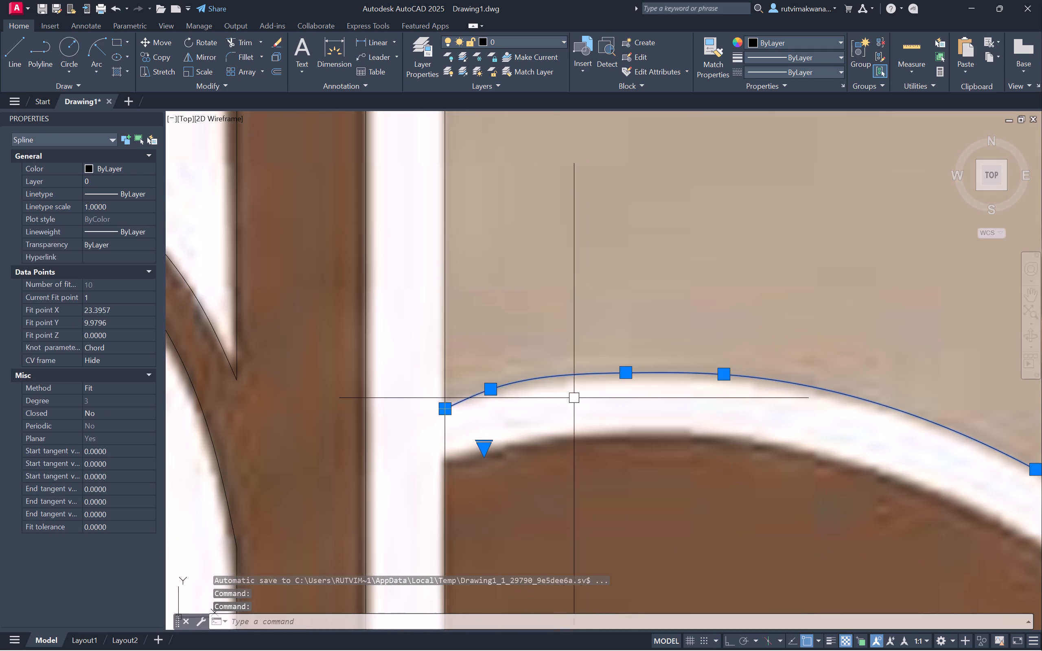
pyautogui.click(497, 393)
pyautogui.moveTo(488, 390); pyautogui.dragTo(494, 391)
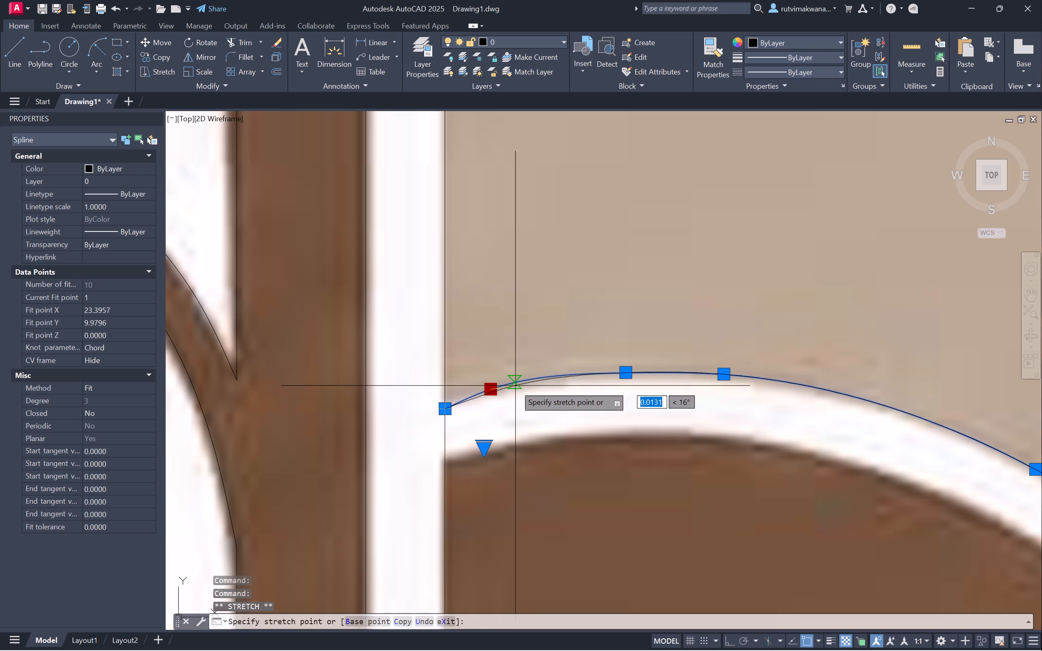
pyautogui.click(515, 387)
pyautogui.scroll(2, 513, 389)
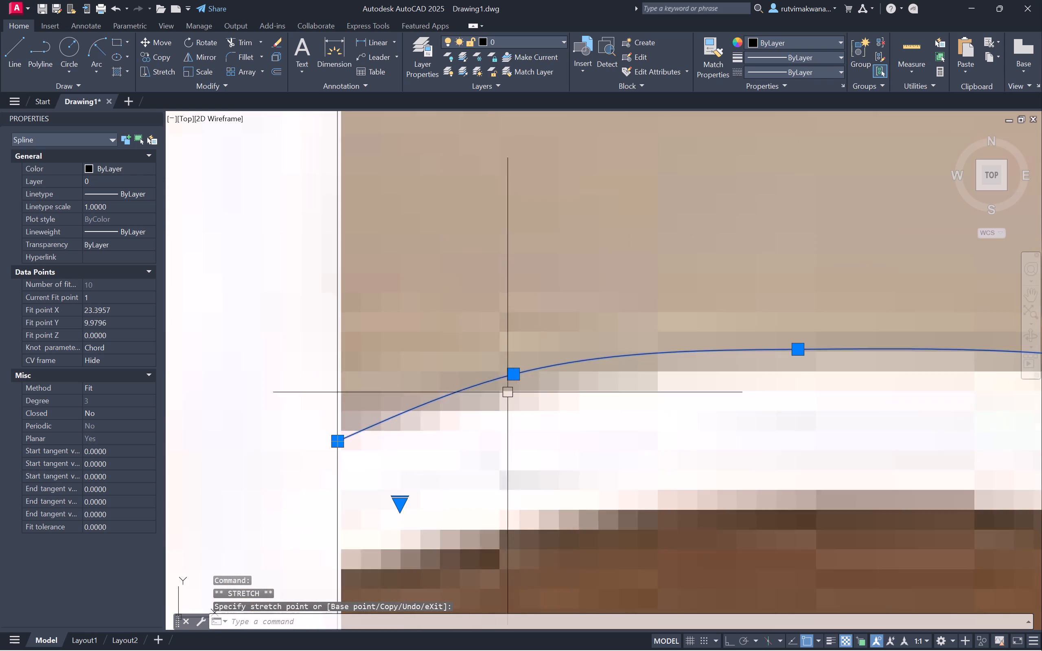
pyautogui.click(509, 378)
pyautogui.click(525, 387)
pyautogui.press('Escape')
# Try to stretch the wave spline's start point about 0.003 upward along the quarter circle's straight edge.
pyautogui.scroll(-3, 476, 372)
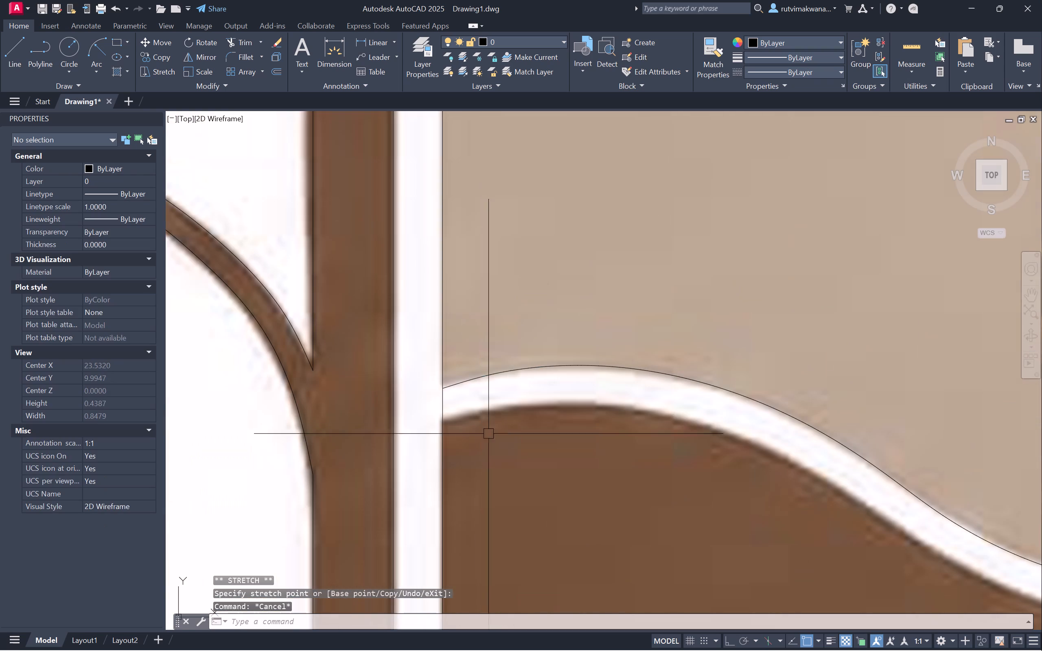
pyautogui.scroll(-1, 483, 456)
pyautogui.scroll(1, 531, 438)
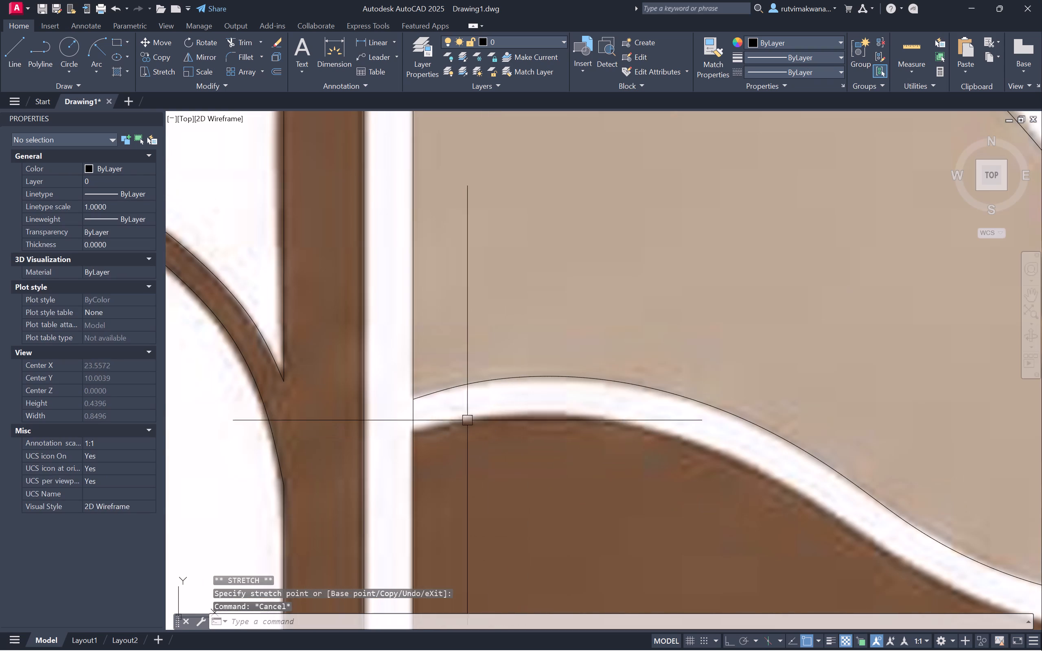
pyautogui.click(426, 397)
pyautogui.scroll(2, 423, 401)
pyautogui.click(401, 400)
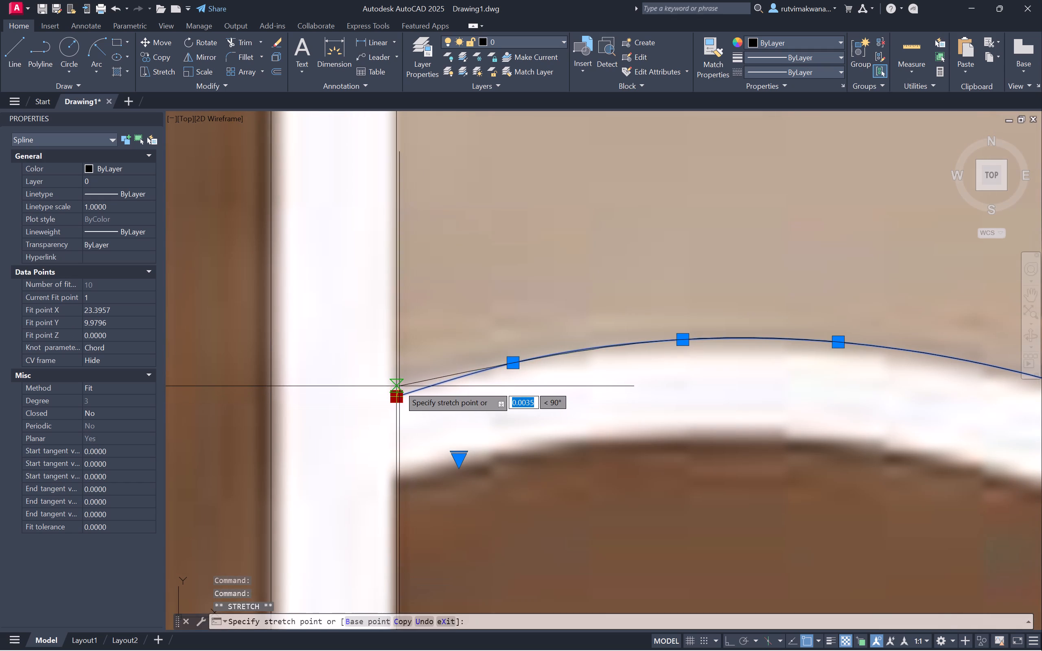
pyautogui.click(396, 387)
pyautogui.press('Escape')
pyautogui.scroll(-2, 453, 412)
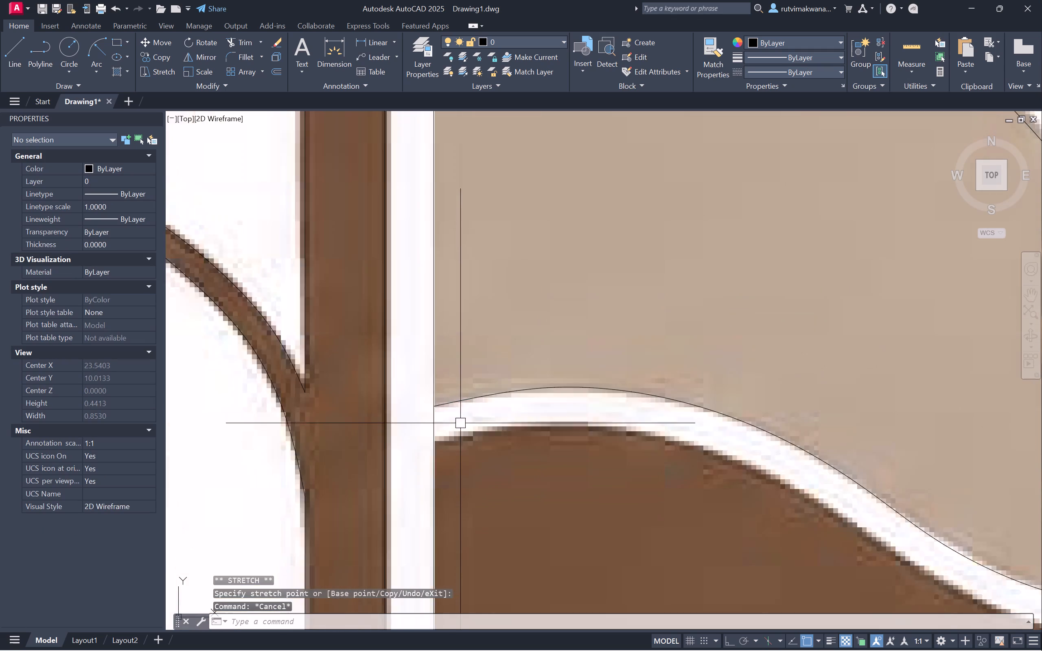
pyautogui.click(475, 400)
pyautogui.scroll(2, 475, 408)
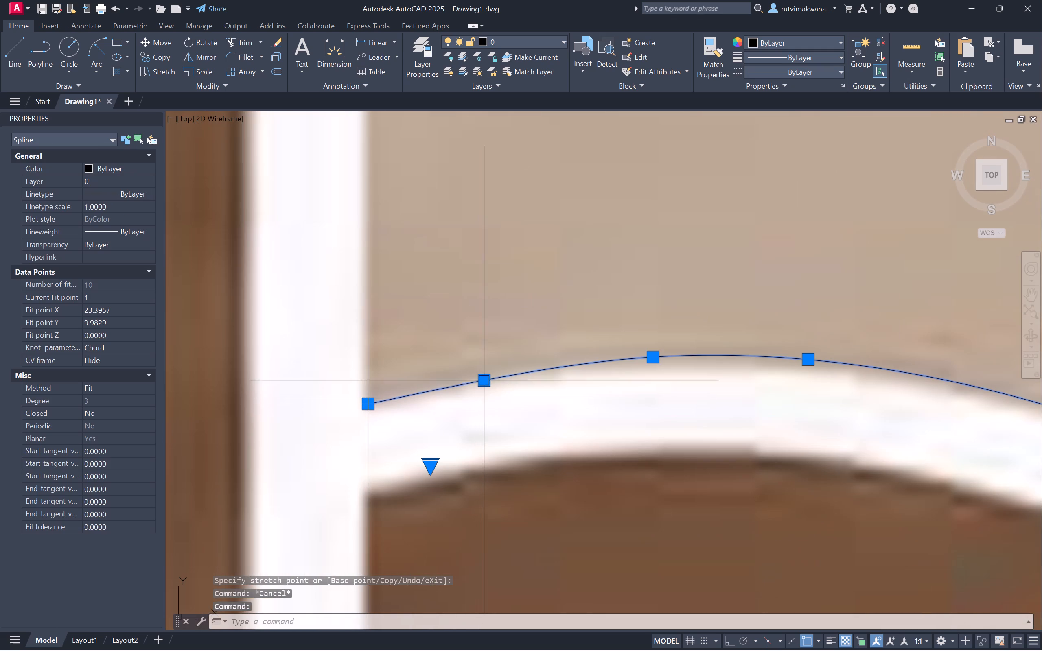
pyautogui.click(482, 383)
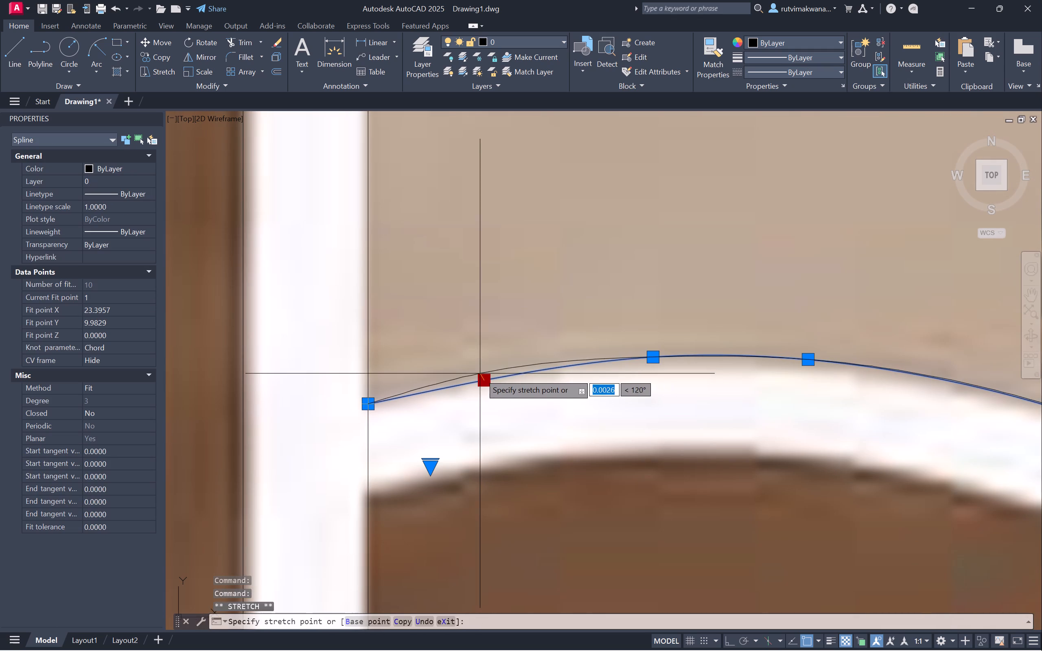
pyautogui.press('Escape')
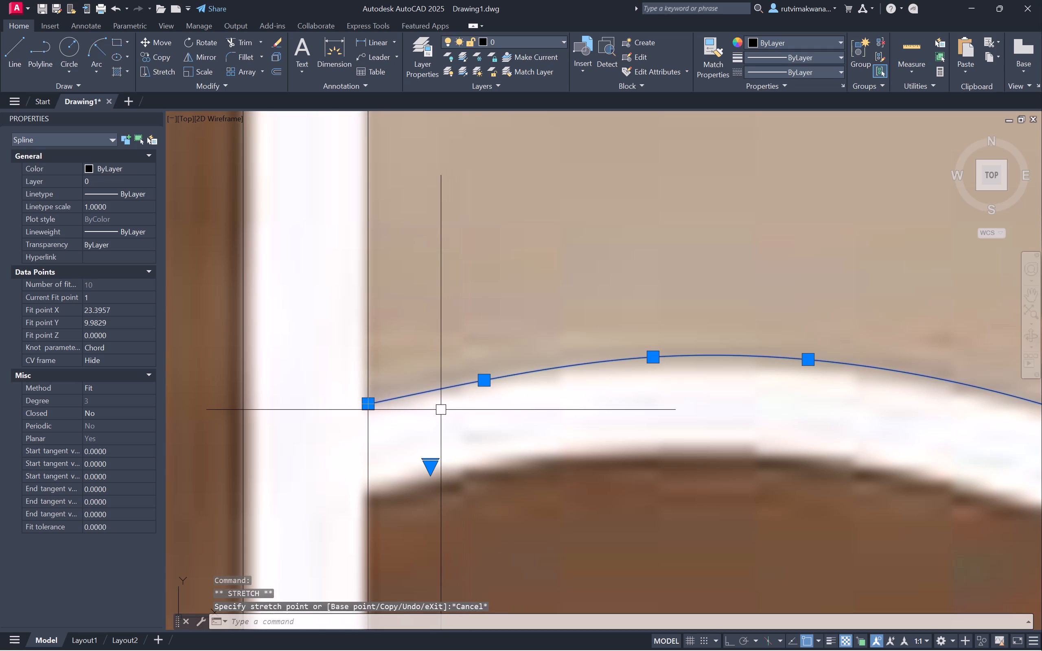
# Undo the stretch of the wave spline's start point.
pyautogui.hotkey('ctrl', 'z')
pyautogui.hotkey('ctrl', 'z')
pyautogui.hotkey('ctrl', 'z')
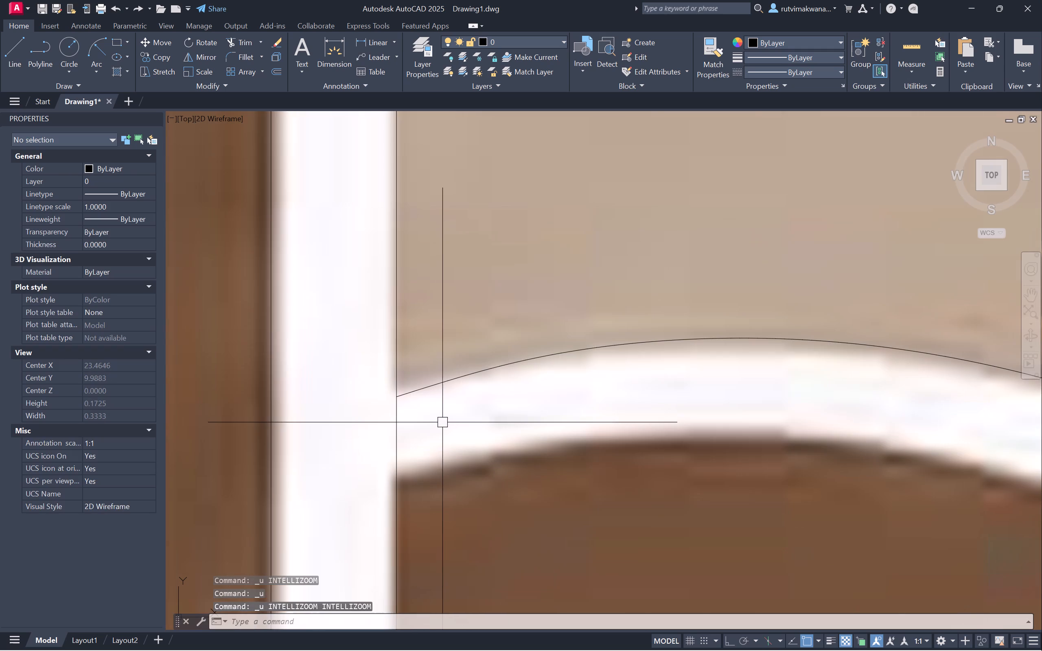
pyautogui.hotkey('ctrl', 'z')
# Offset the wave spline about 0.03 downward to form the white wave's lower edge.
pyautogui.click(442, 393)
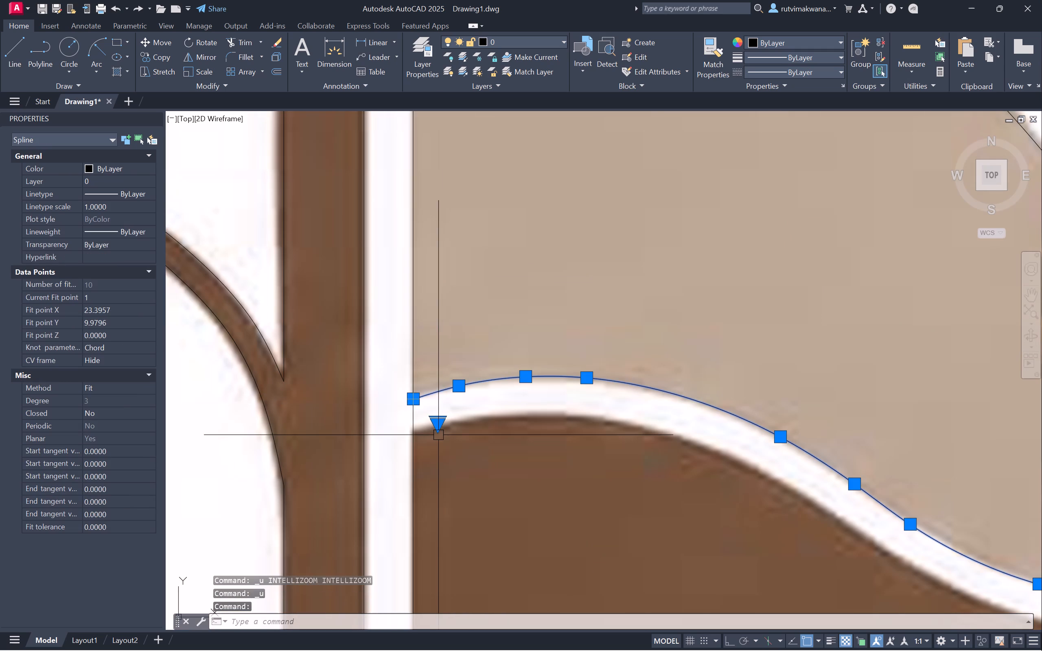
pyautogui.press('o')
pyautogui.press('space')
pyautogui.scroll(2, 407, 419)
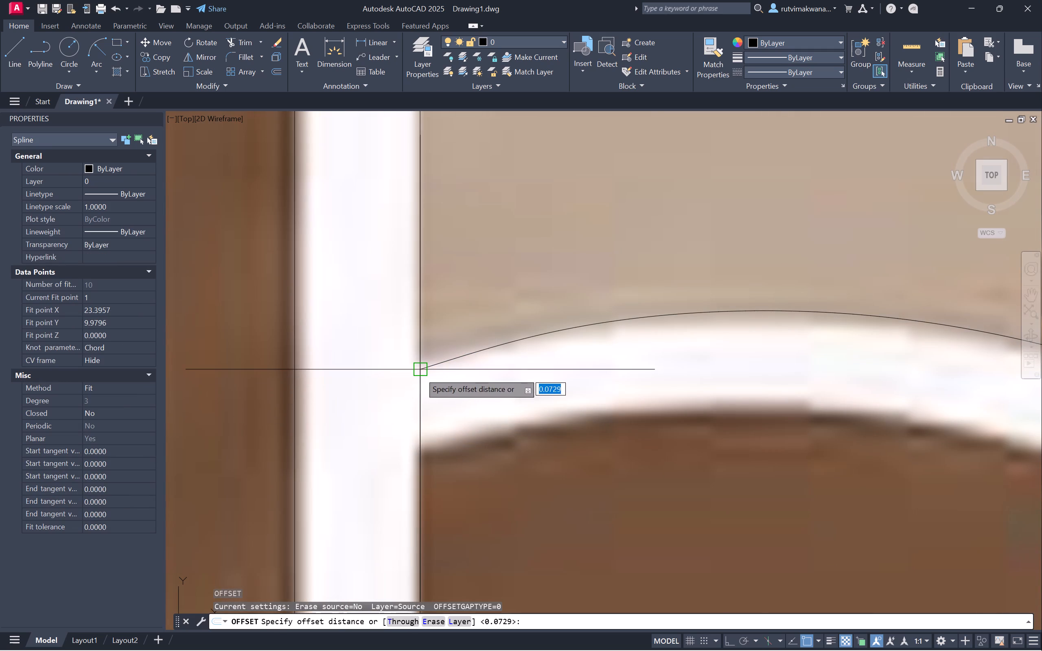
pyautogui.click(422, 371)
pyautogui.click(420, 459)
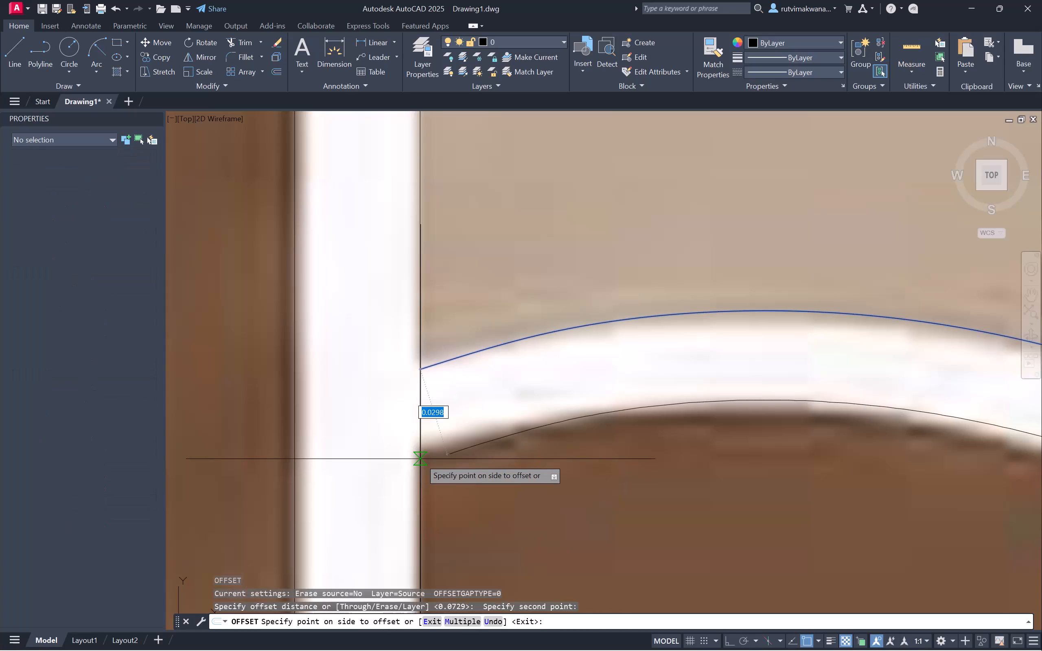
pyautogui.click(420, 461)
pyautogui.scroll(-2, 408, 471)
pyautogui.press('Escape')
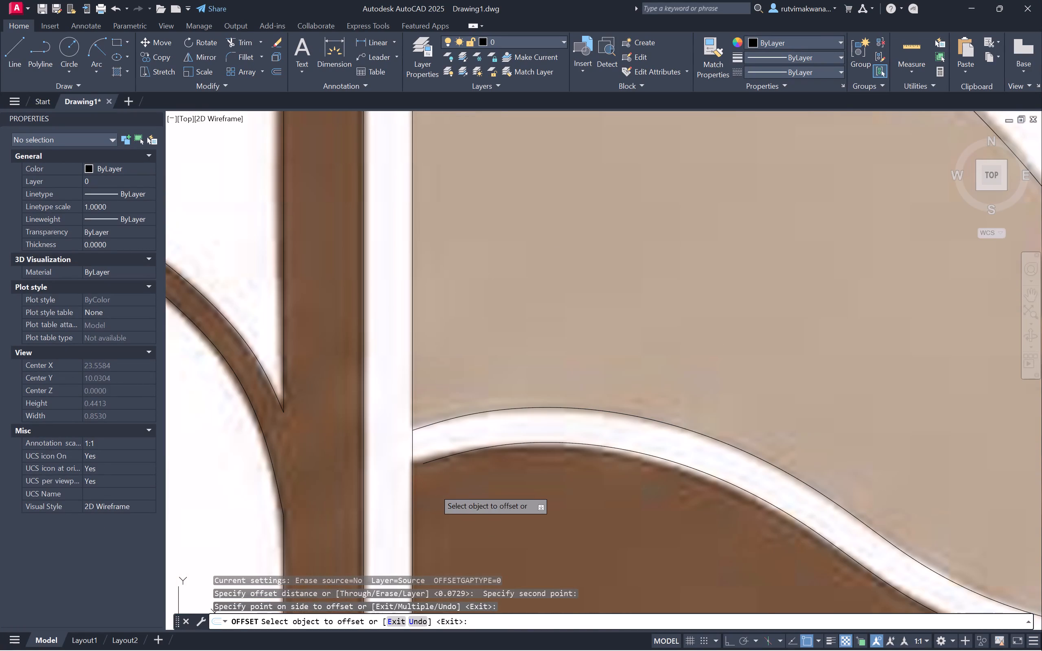
# Extend both ends of the lower wave spline to the quarter circle's straight edge and arc.
pyautogui.write('ex')
pyautogui.press('space')
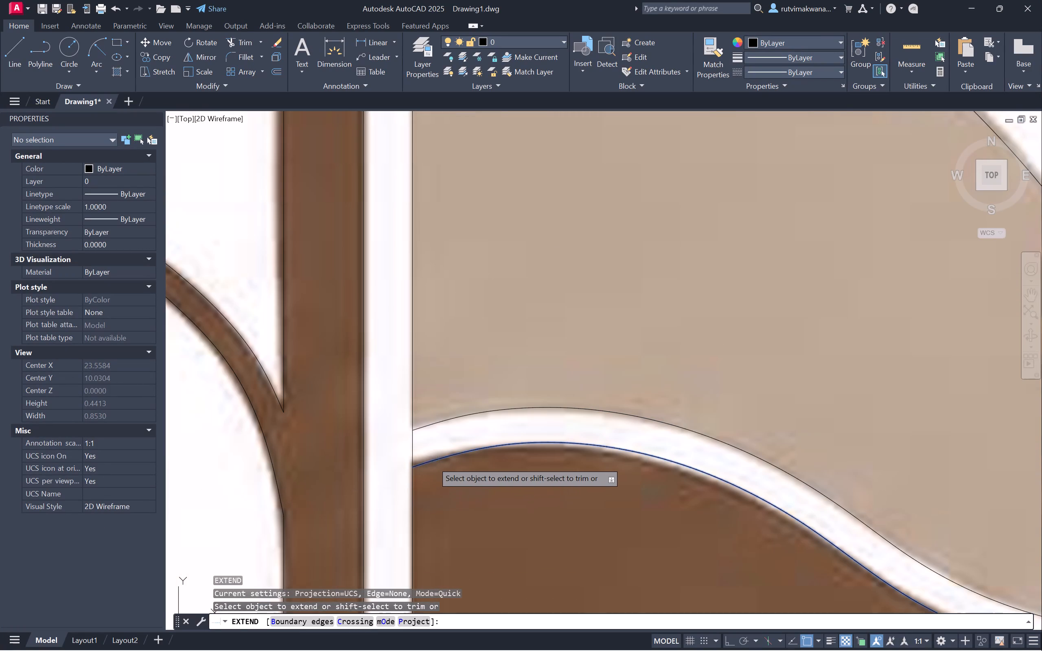
pyautogui.click(433, 462)
pyautogui.press('Escape')
pyautogui.scroll(-2, 362, 402)
pyautogui.scroll(2, 743, 511)
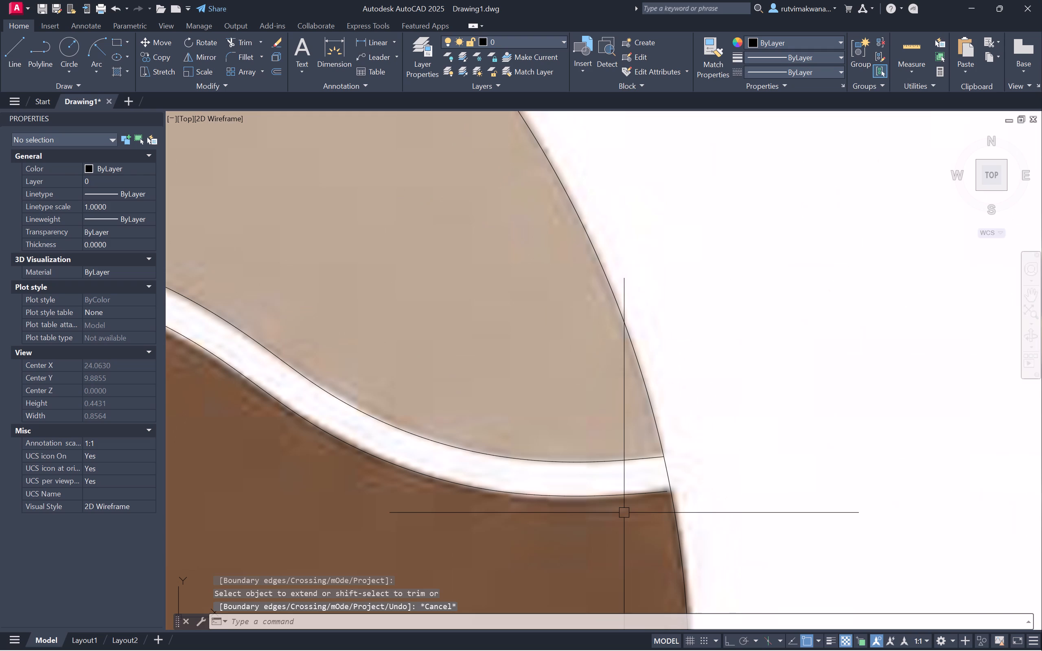
pyautogui.write('ex')
pyautogui.press('space')
pyautogui.click(660, 494)
pyautogui.press('Escape')
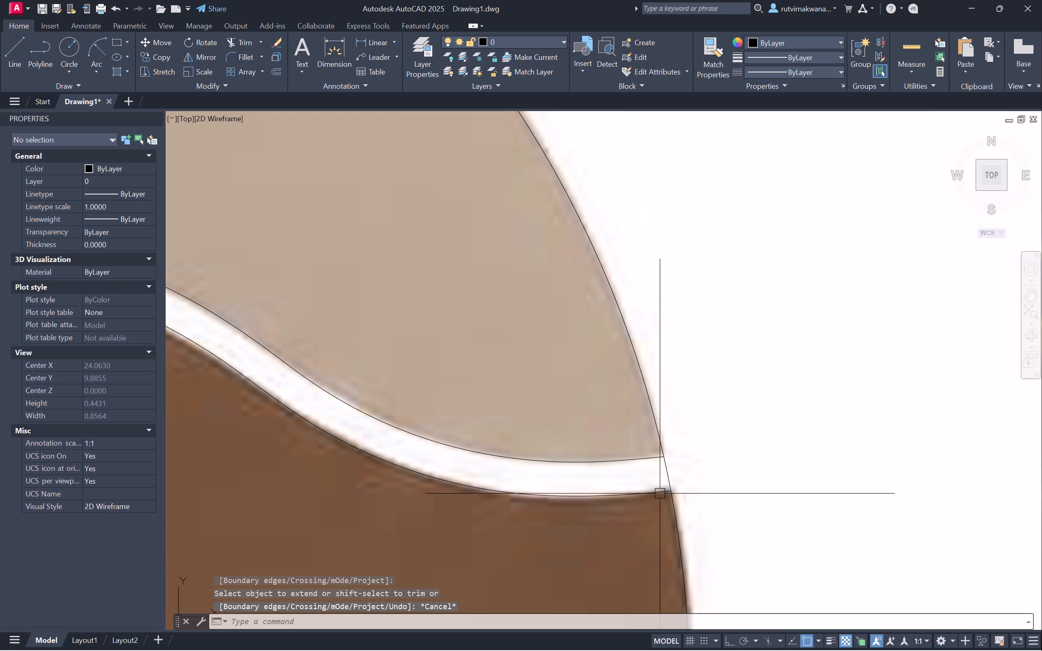
# Trim the pieces of the quarter circle's arc and straight edge lying between the two wave splines.
pyautogui.press('t')
pyautogui.press('r')
pyautogui.press('space')
pyautogui.click(667, 475)
pyautogui.scroll(-3, 698, 481)
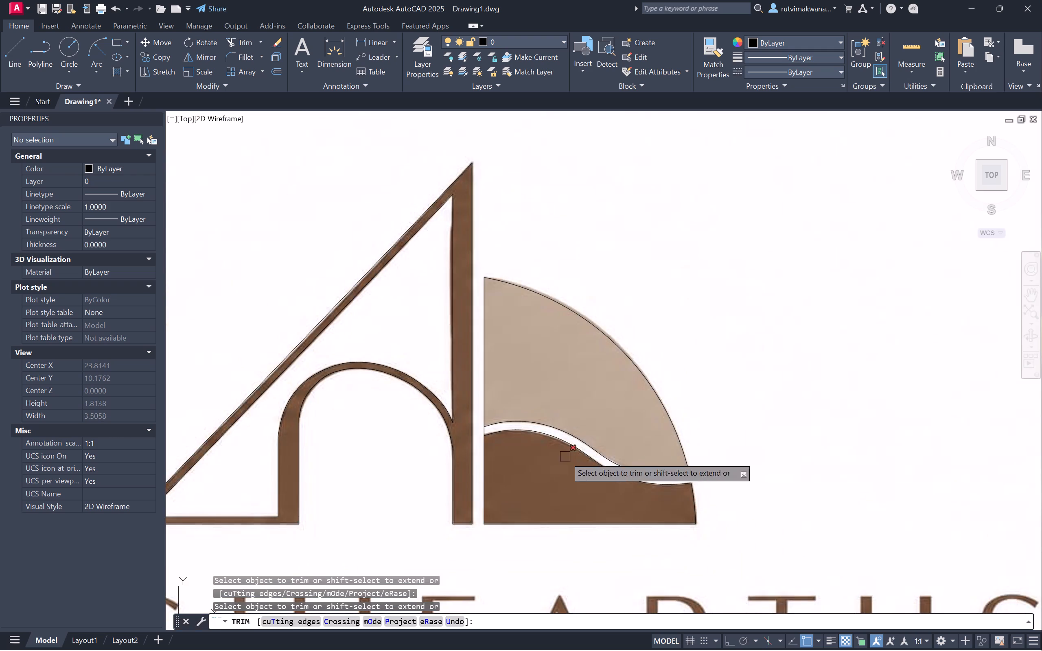
pyautogui.scroll(2, 476, 450)
pyautogui.click(491, 409)
pyautogui.press('Escape')
# Move the raster logo image to the right, clear of the traced outlines.
pyautogui.scroll(-3, 541, 454)
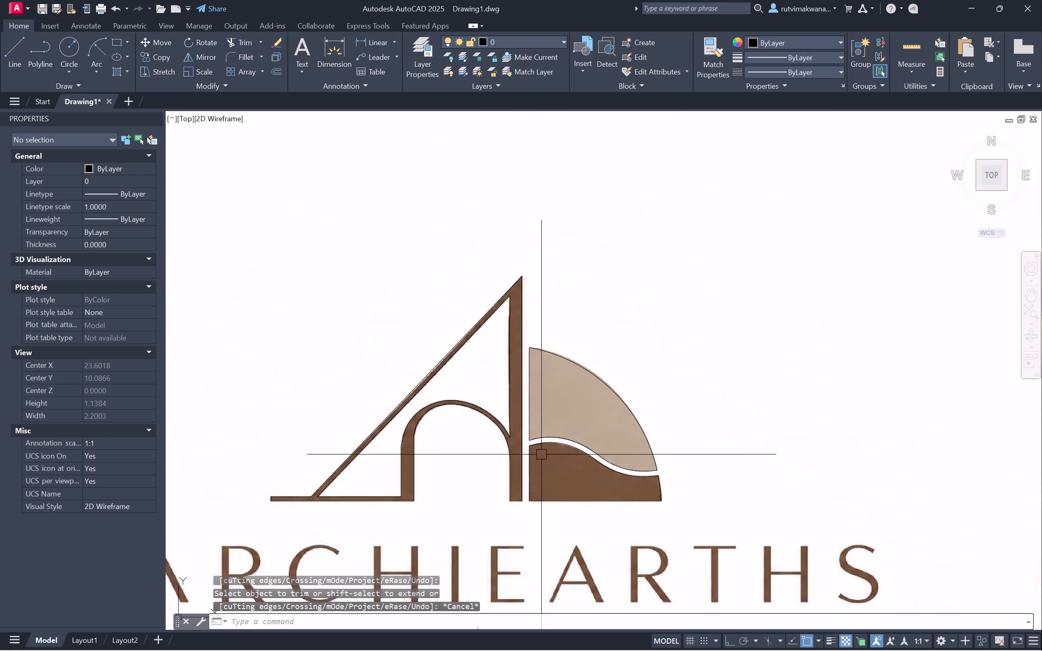
pyautogui.scroll(-2, 534, 445)
pyautogui.click(754, 289)
pyautogui.click(698, 367)
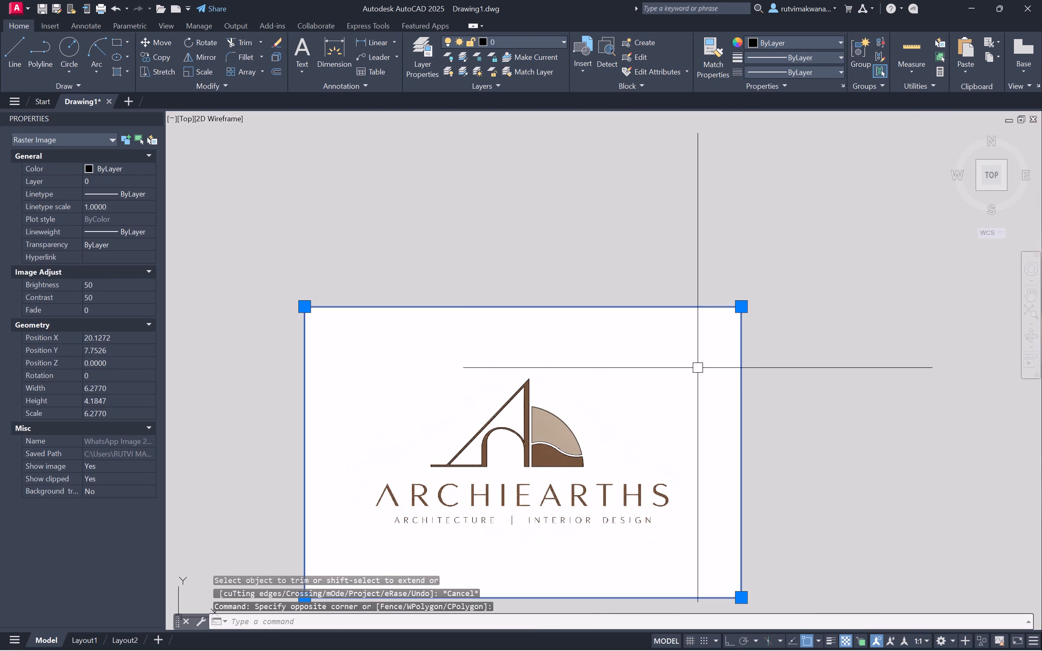
pyautogui.press('m')
pyautogui.press('space')
pyautogui.click(640, 381)
pyautogui.scroll(-2, 512, 385)
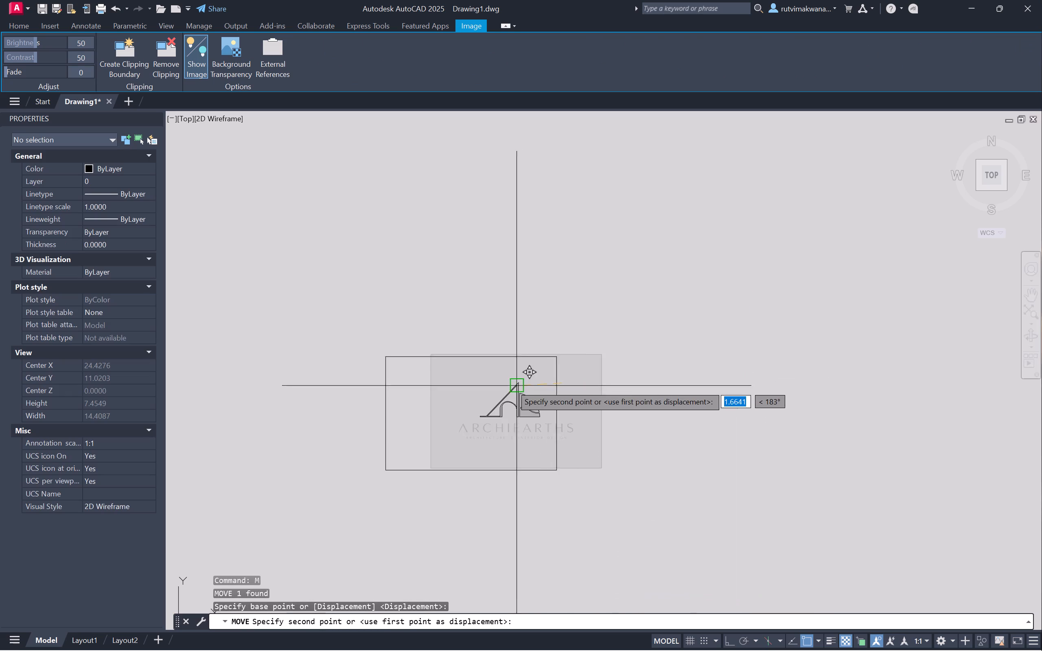
pyautogui.click(749, 384)
pyautogui.press('Escape')
pyautogui.scroll(3, 516, 400)
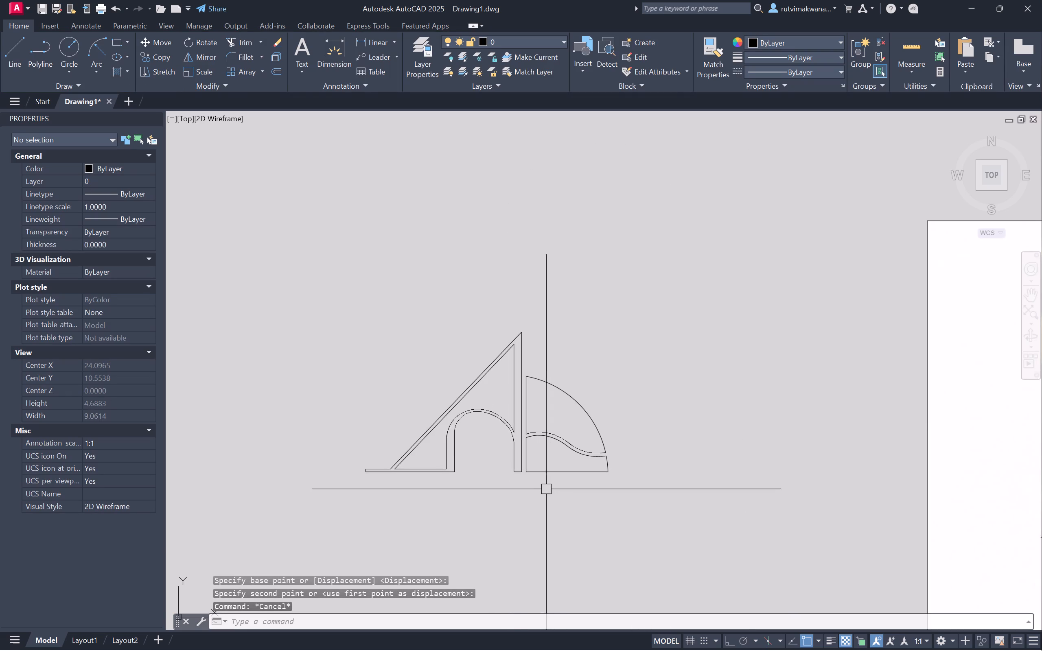
# Hatch the A-shaped symbol and the quarter circle's section below the wave together with the ANSI31 pattern at scale 1.
pyautogui.scroll(-1, 514, 485)
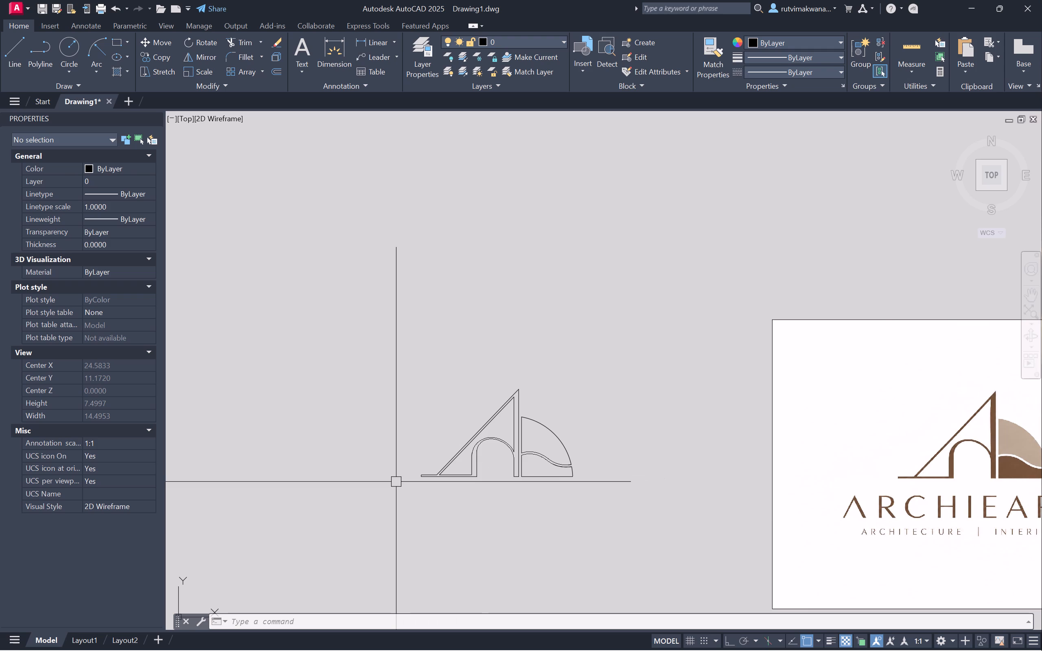
pyautogui.scroll(2, 498, 442)
pyautogui.write('h')
pyautogui.press('space')
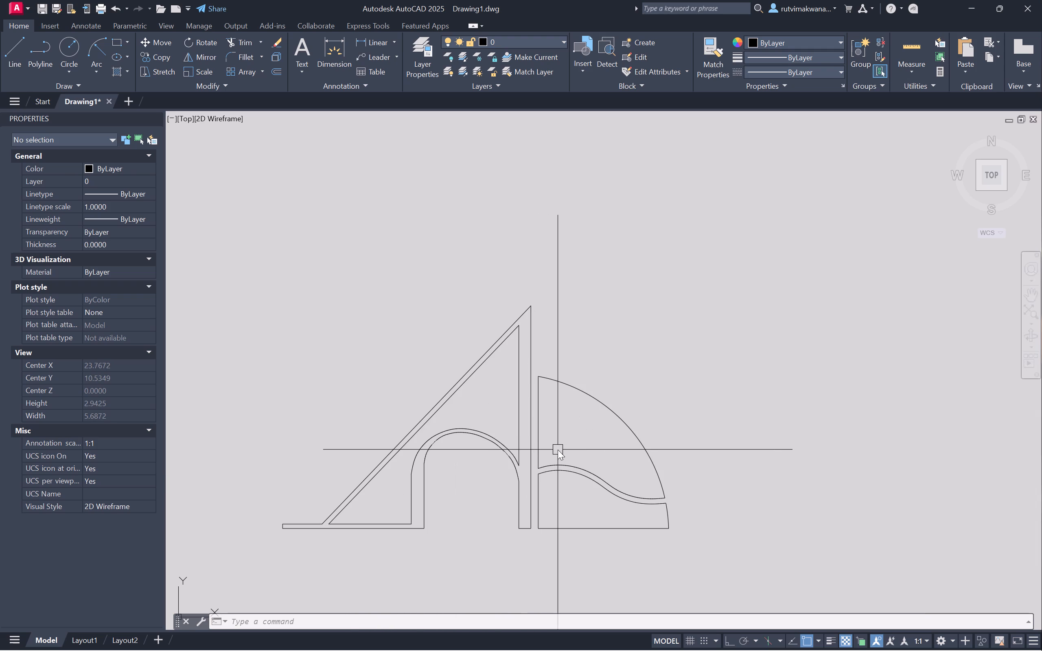
pyautogui.click(524, 487)
pyautogui.click(558, 507)
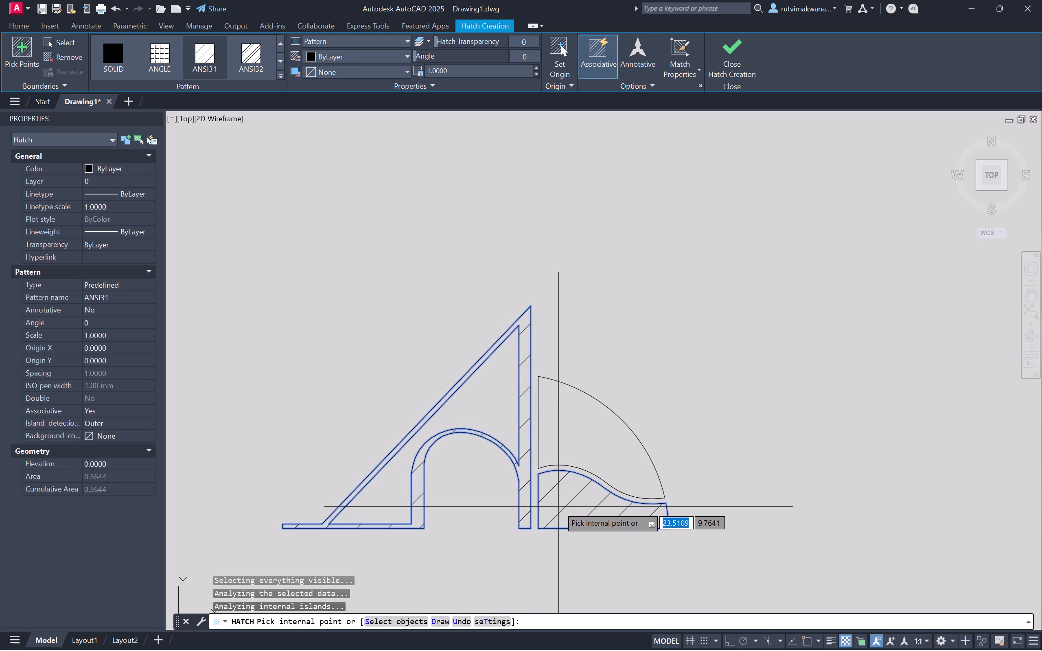
pyautogui.press('space')
# Add a separate ANSI31 hatch in the quarter circle's section above the wave.
pyautogui.write('h')
pyautogui.press('space')
pyautogui.click(563, 450)
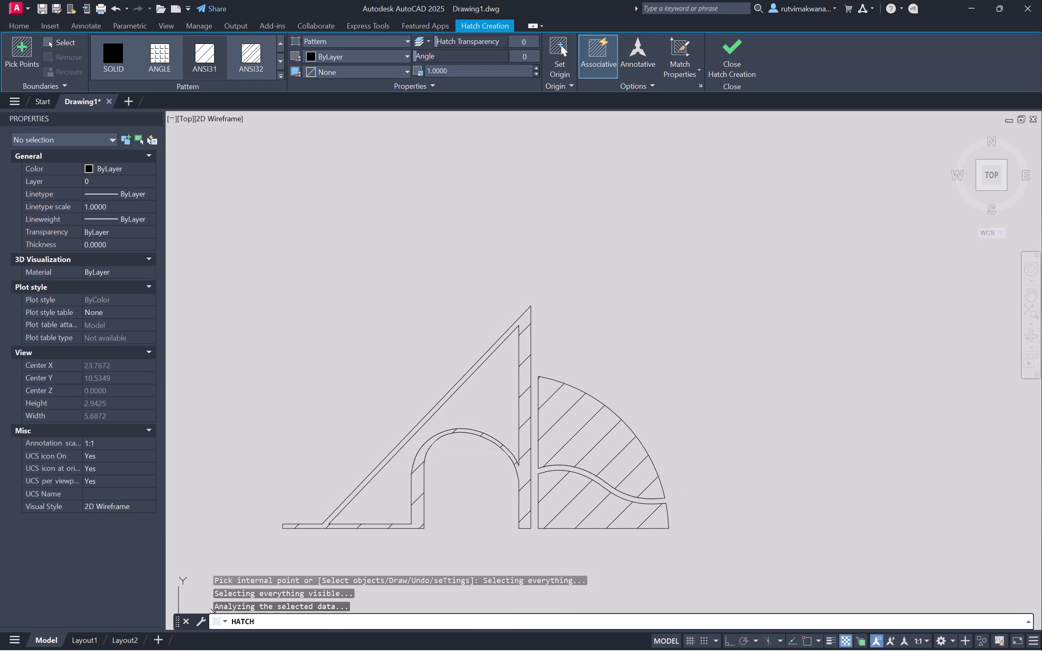
pyautogui.press('space')
pyautogui.click(550, 503)
pyautogui.press('Escape')
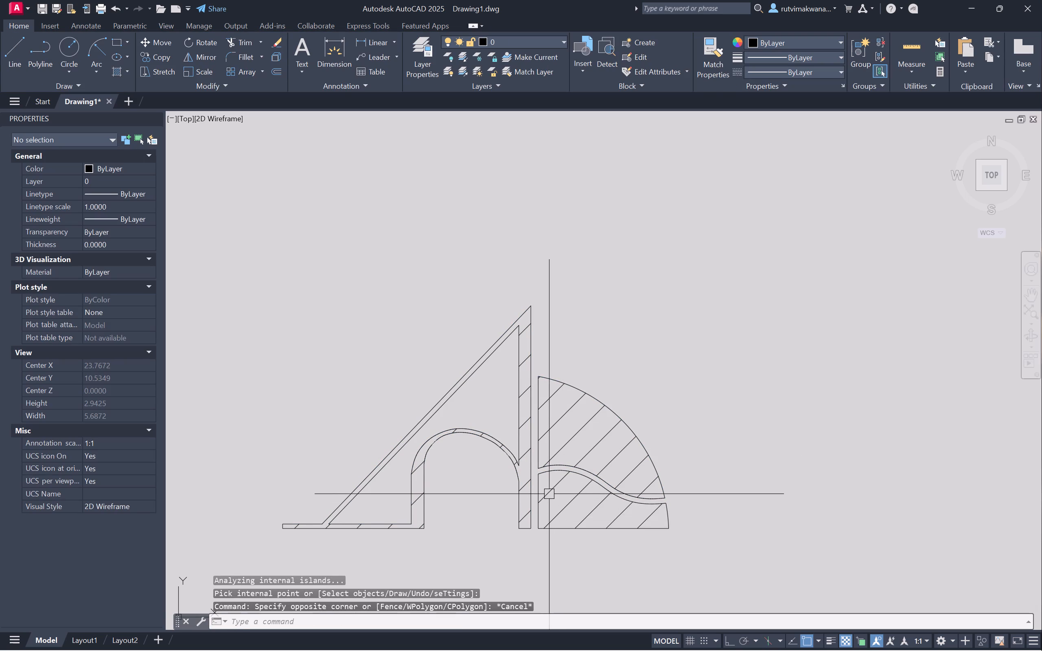
# Change the hatch of the A symbol and lower wave section to the SOLID pattern.
pyautogui.click(549, 494)
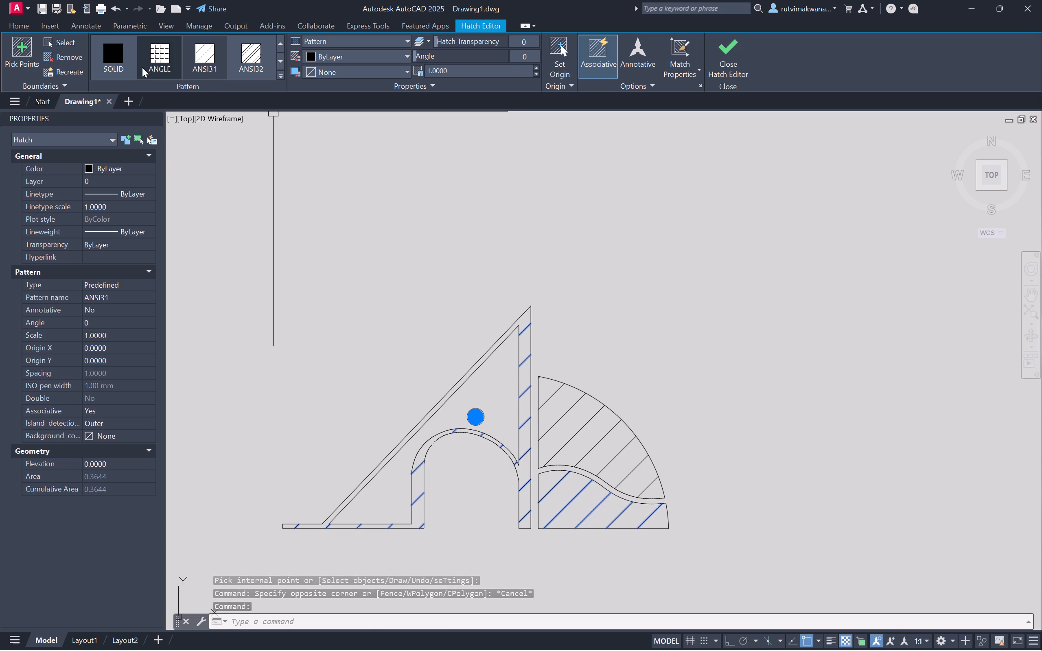
pyautogui.click(127, 61)
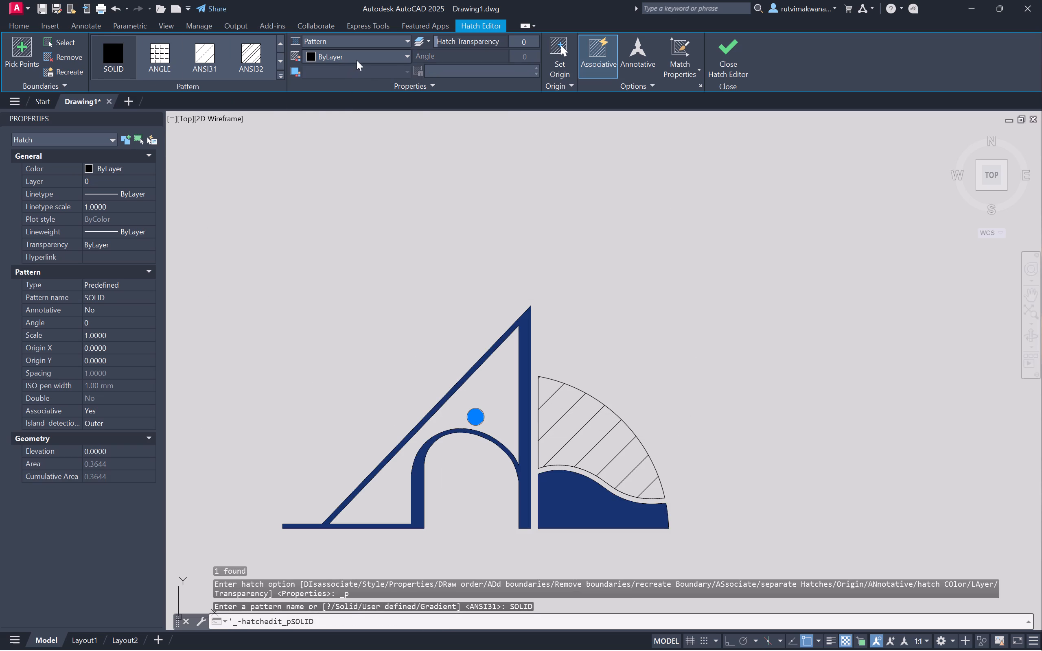
# Give the solid hatch an RGB true color with its red value set to 90.
pyautogui.click(357, 60)
pyautogui.click(344, 195)
pyautogui.click(495, 236)
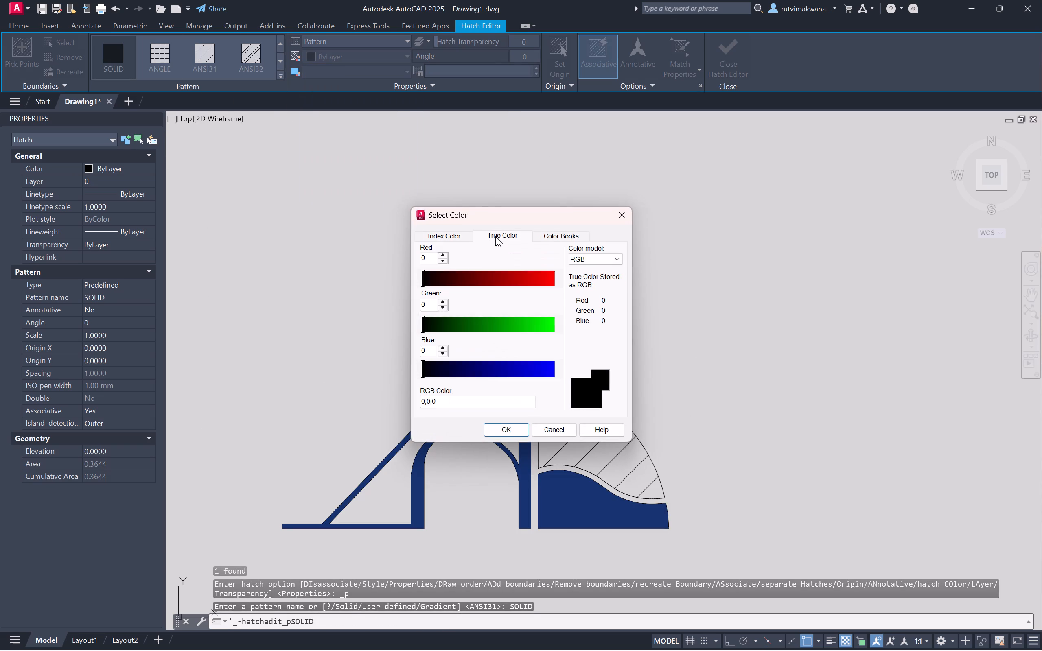
pyautogui.click(429, 255)
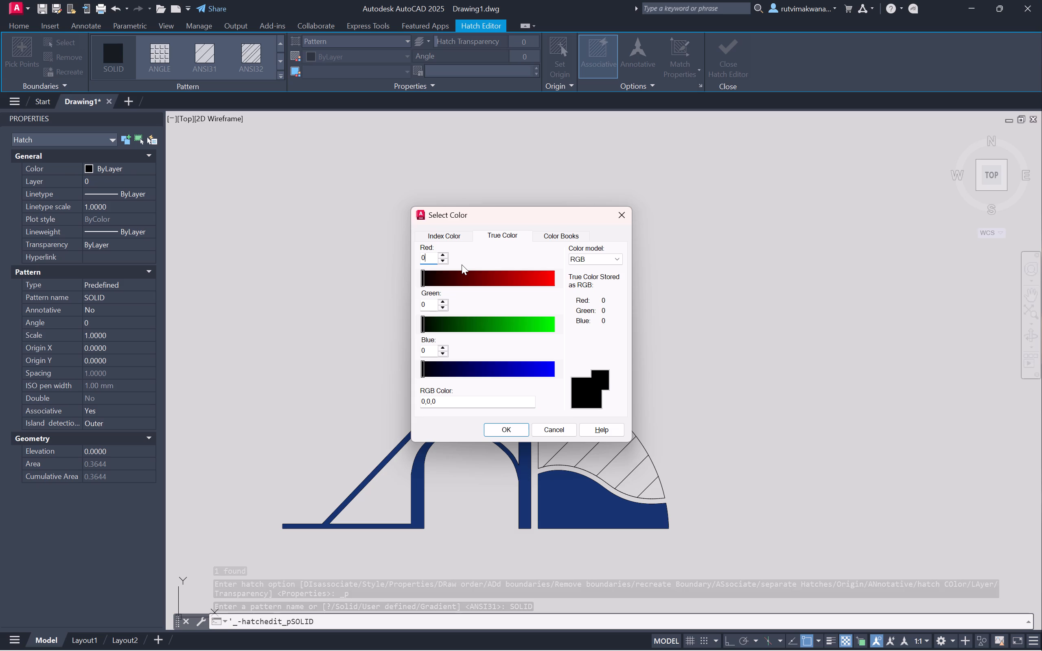
pyautogui.press('BackSpace')
pyautogui.write('90')
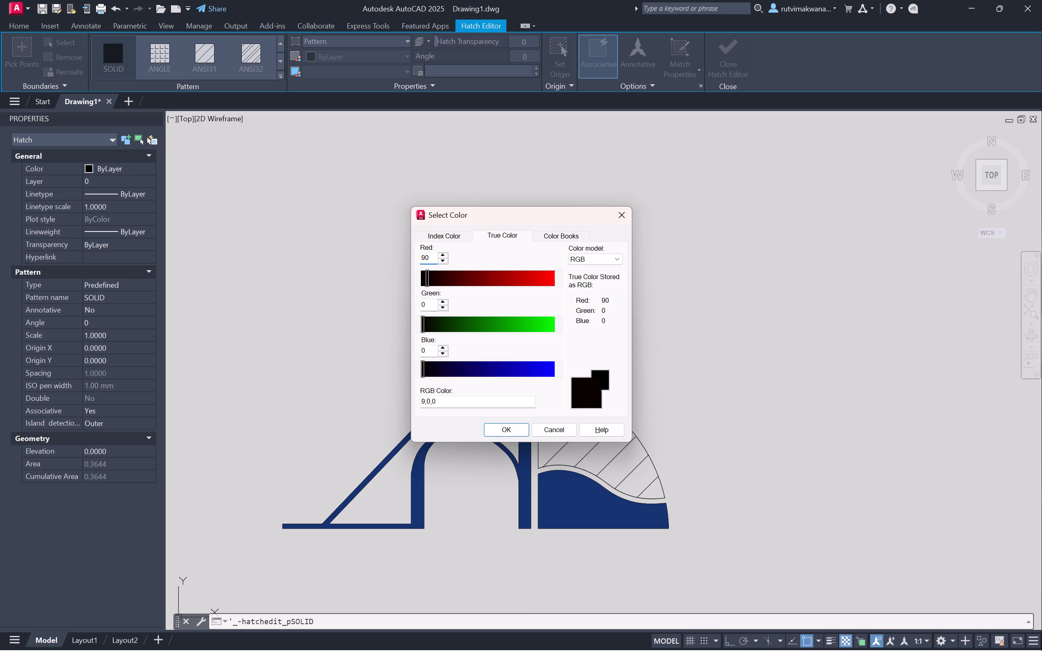
pyautogui.click(479, 277)
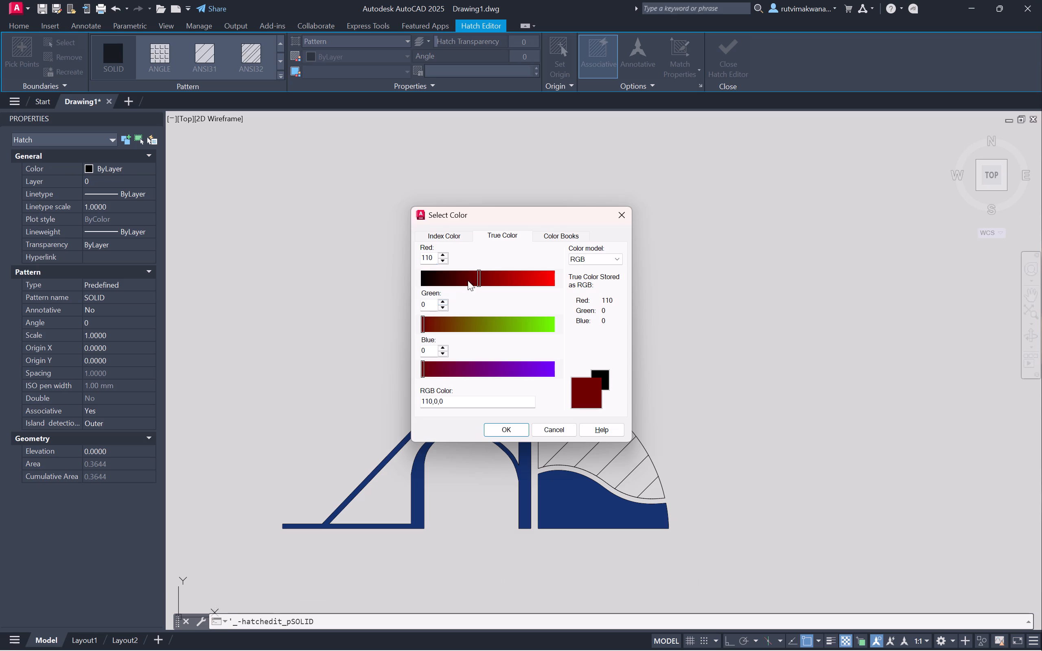
pyautogui.click(436, 257)
pyautogui.press('BackSpace')
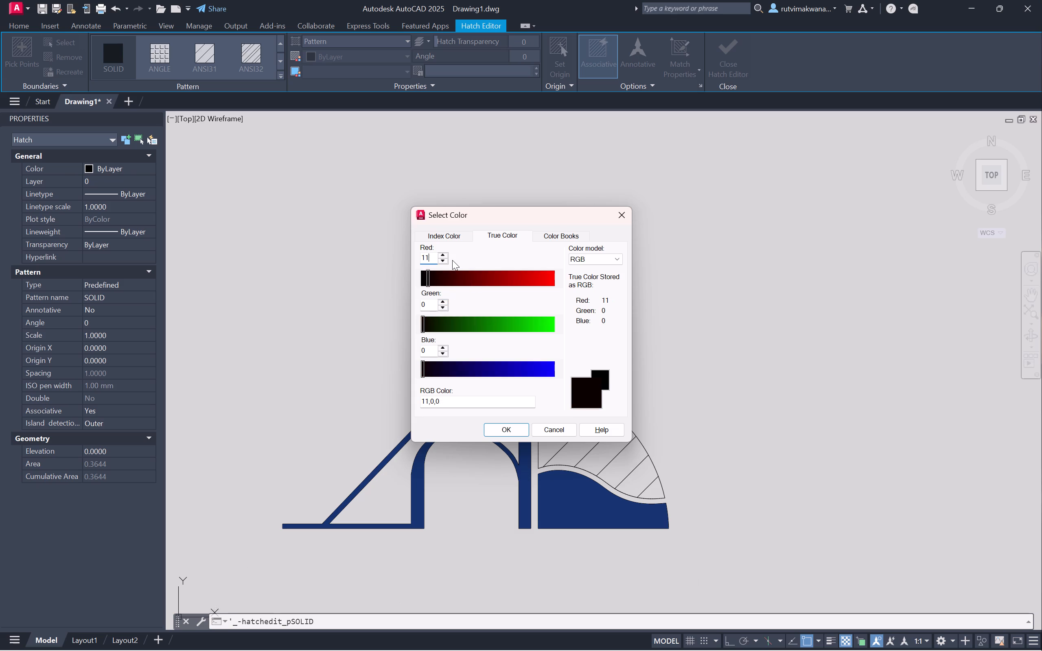
pyautogui.press('BackSpace')
pyautogui.press('BackSpace')
pyautogui.press('BackSpace')
pyautogui.write('90')
pyautogui.press('Return')
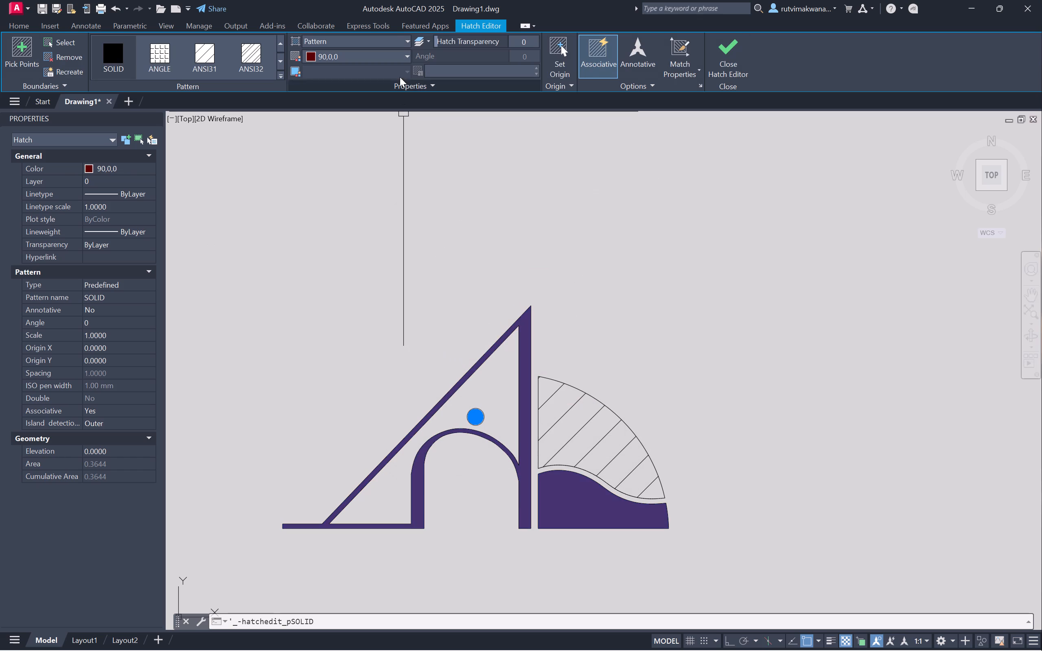
# Set the solid hatch color's green value to 67 and blue value to 50, giving RGB 90,67,50.
pyautogui.click(387, 56)
pyautogui.click(338, 225)
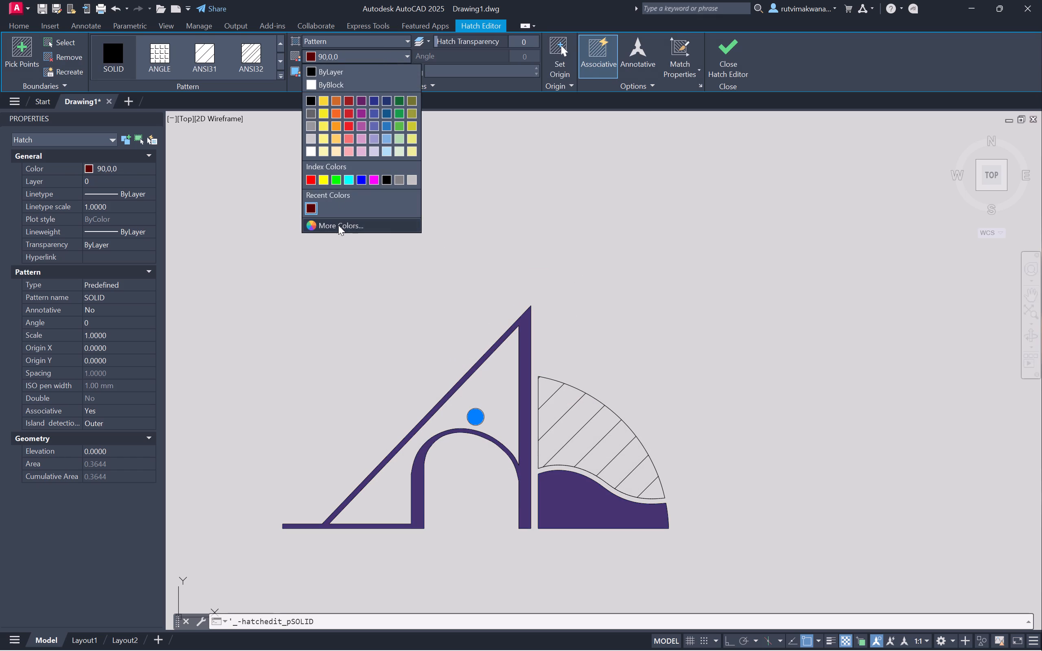
pyautogui.click(435, 305)
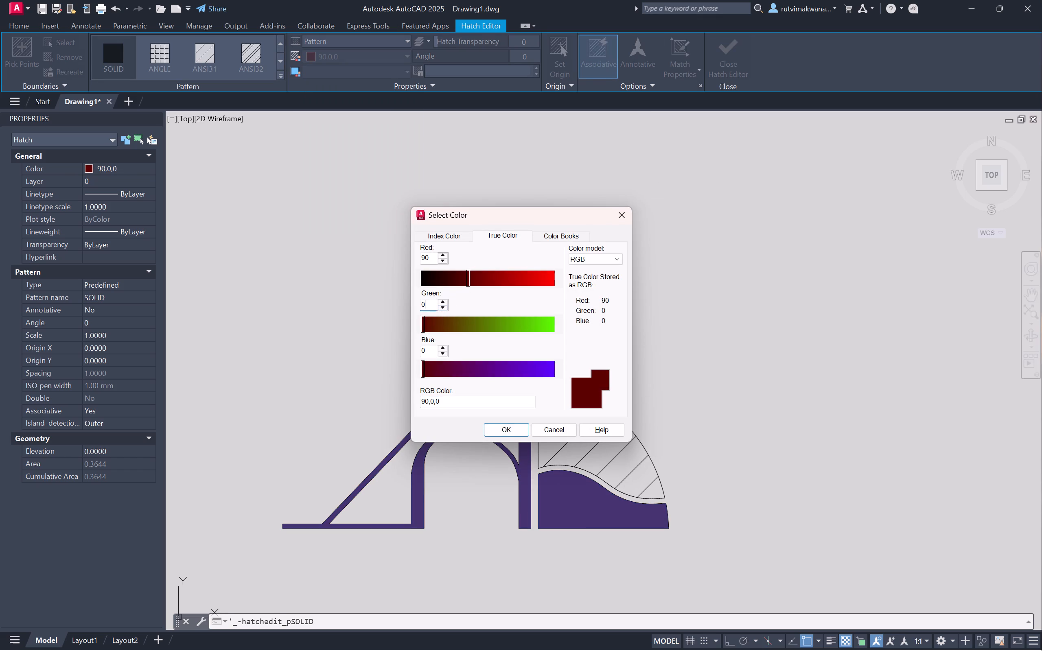
pyautogui.press('BackSpace')
pyautogui.press('BackSpace')
pyautogui.write('67')
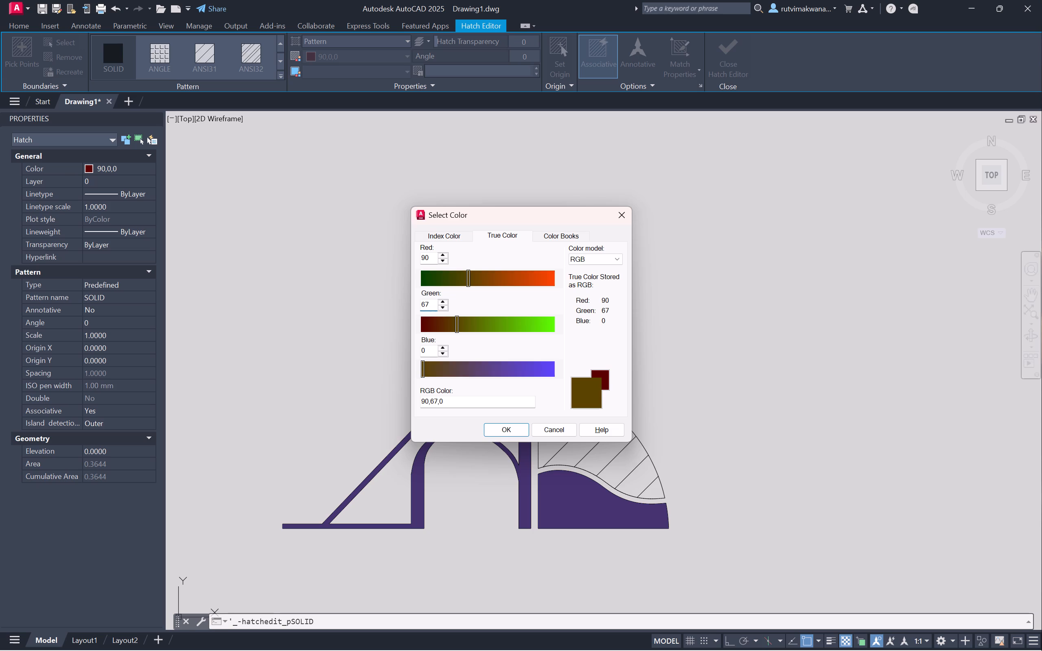
pyautogui.click(433, 354)
pyautogui.press('BackSpace')
pyautogui.press('BackSpace')
pyautogui.write('50')
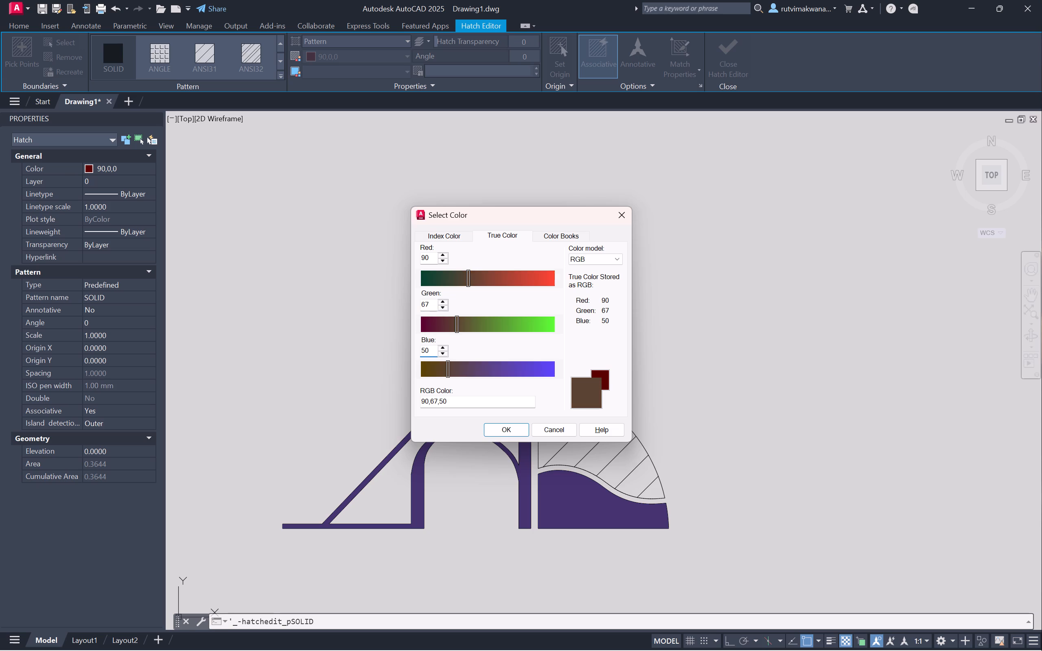
pyautogui.click(509, 424)
pyautogui.press('Escape')
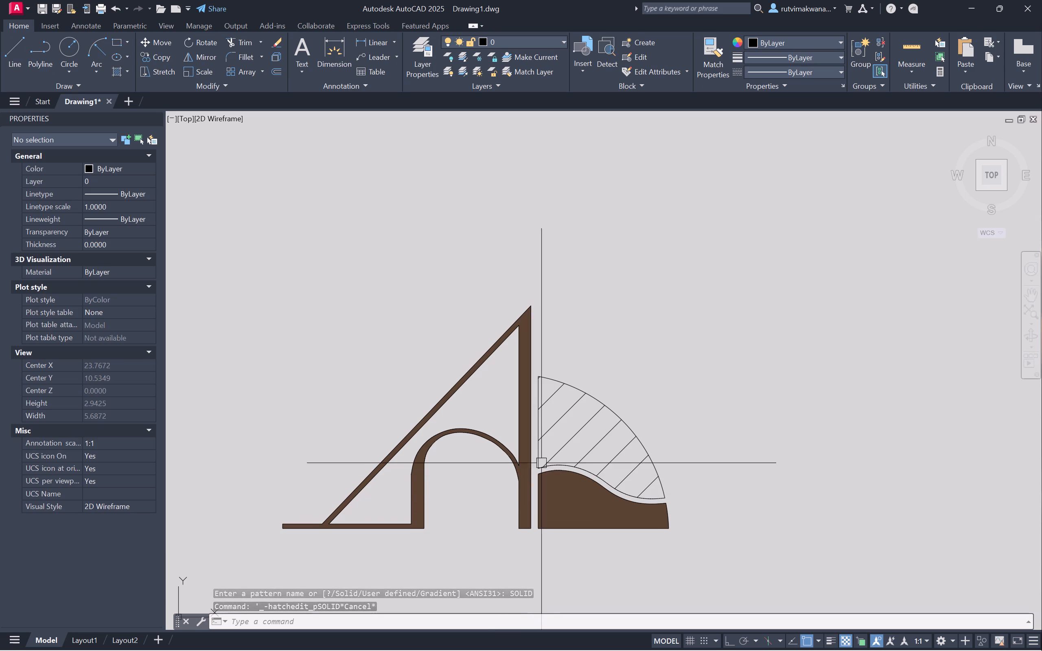
# Give the hatch above the wave in the quarter circle an RGB true color with its red value set to 115.
pyautogui.click(558, 451)
pyautogui.click(356, 56)
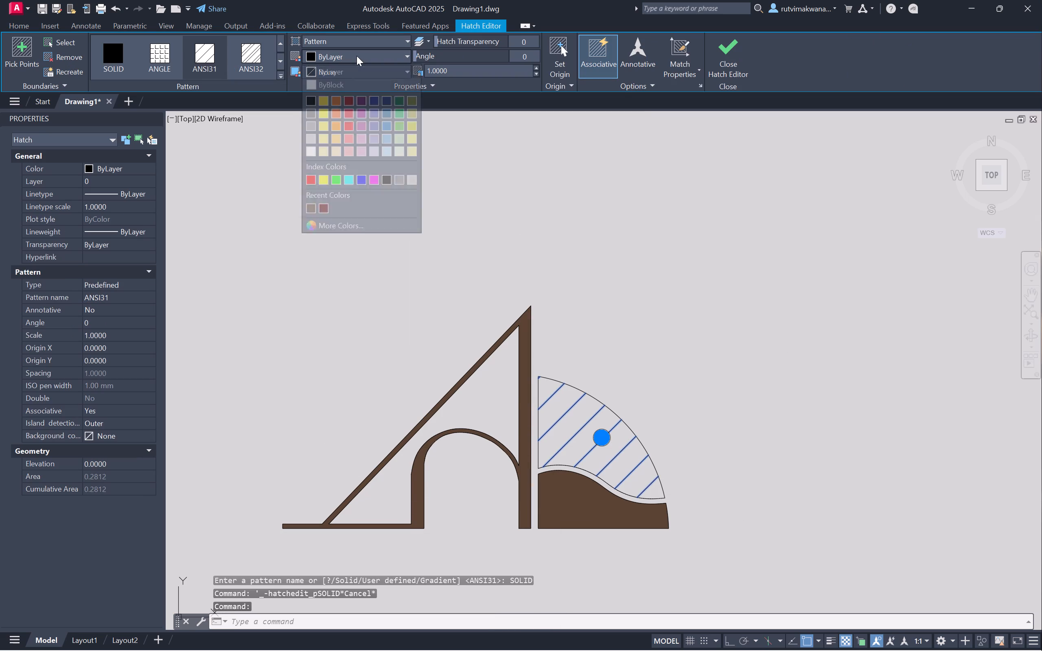
pyautogui.click(323, 224)
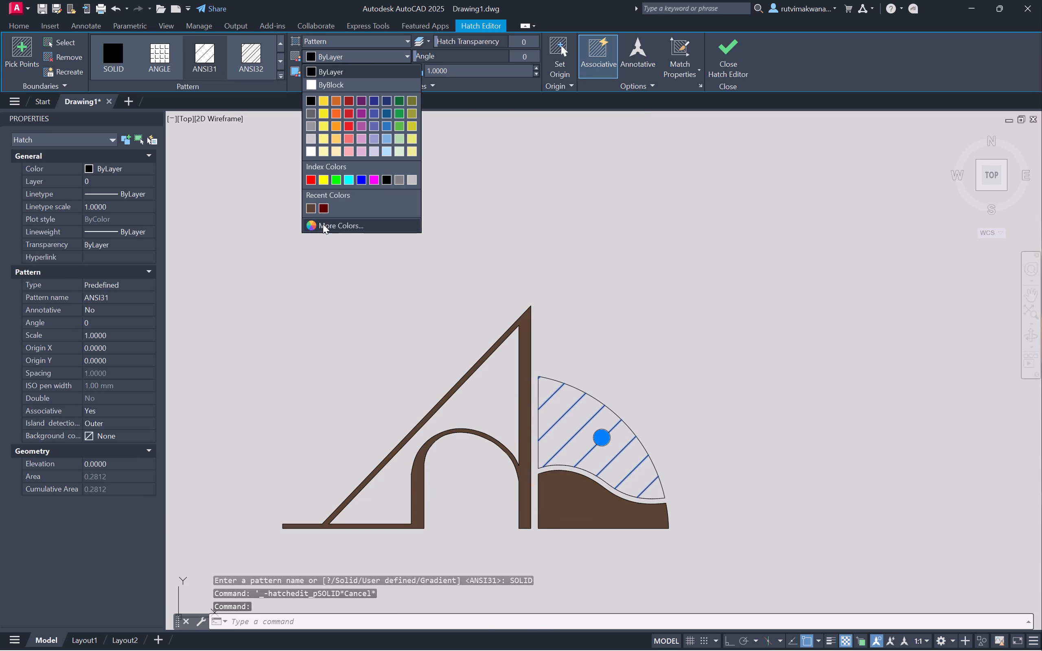
pyautogui.click(498, 234)
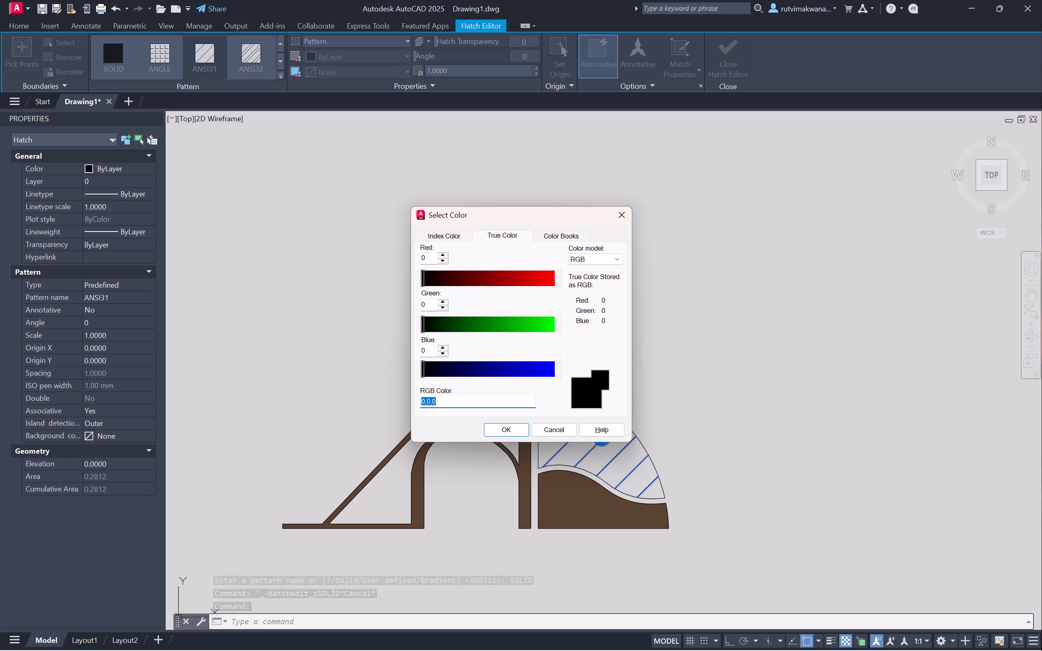
pyautogui.click(424, 261)
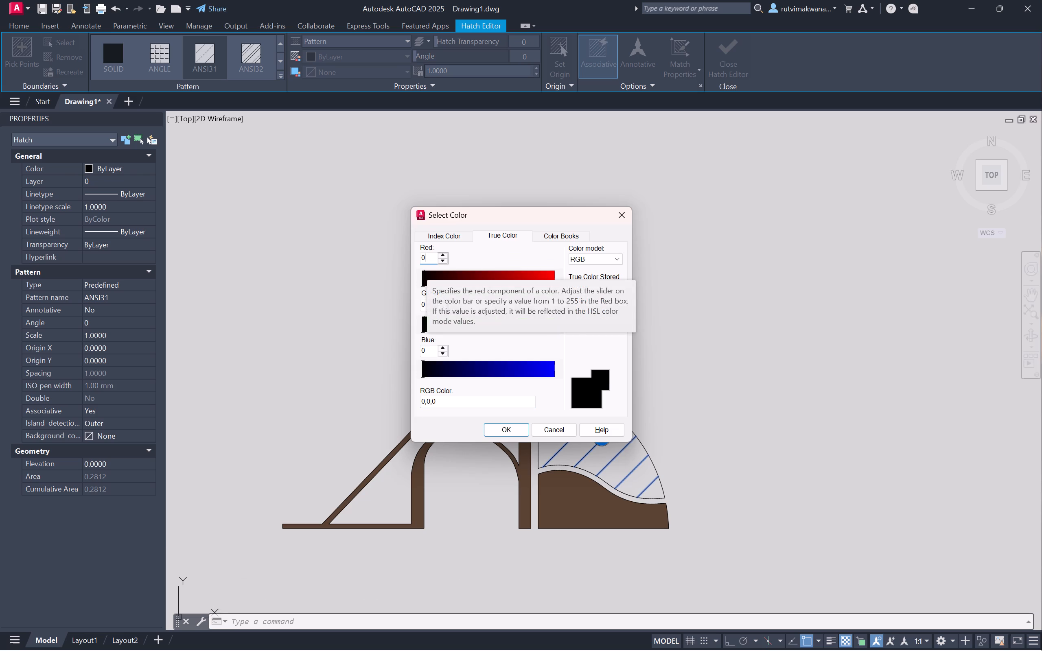
pyautogui.press('BackSpace')
pyautogui.press('BackSpace')
pyautogui.press('BackSpace')
pyautogui.press('BackSpace')
pyautogui.press('BackSpace')
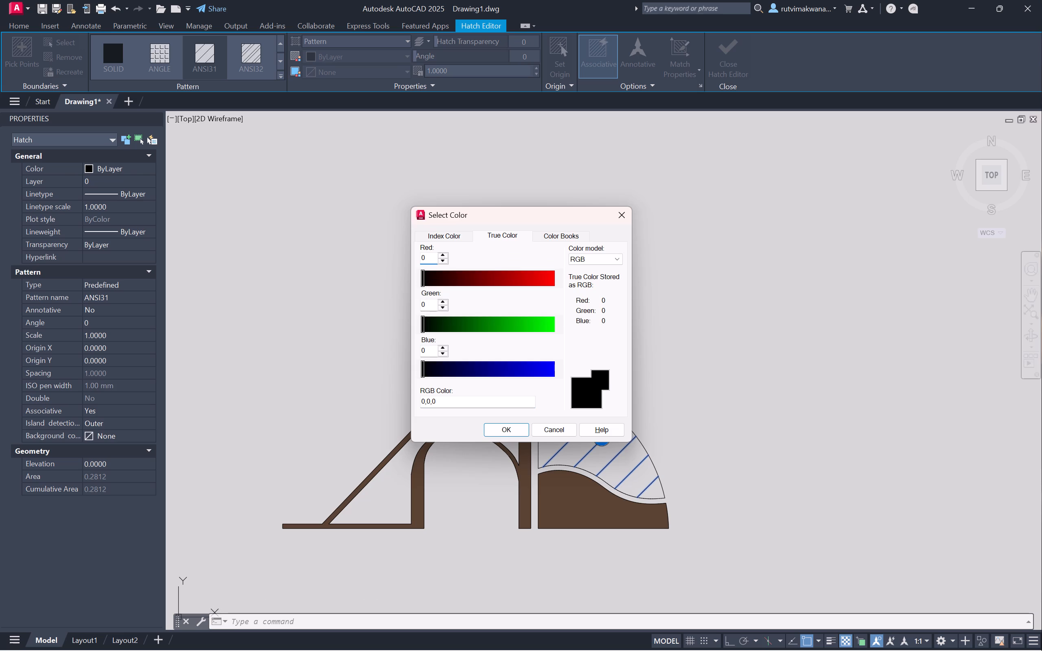
pyautogui.press('BackSpace')
pyautogui.write('11')
pyautogui.press('5')
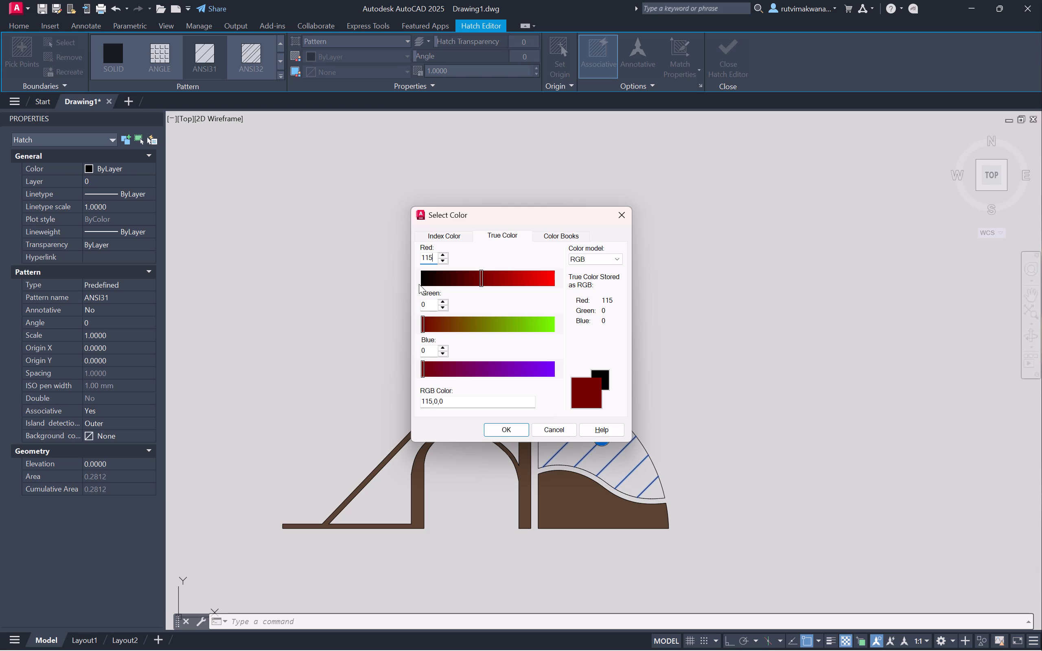
# Set that hatch color's green value to 84 and blue value to 61, giving RGB 115,84,61.
pyautogui.click(426, 303)
pyautogui.write('84')
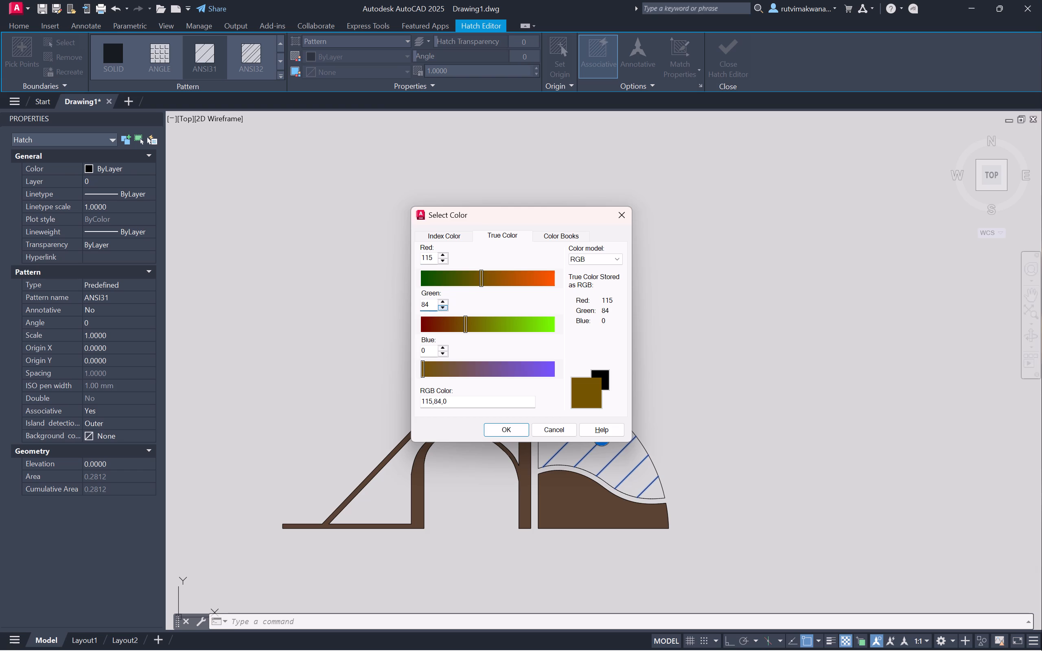
pyautogui.click(431, 349)
pyautogui.write('61')
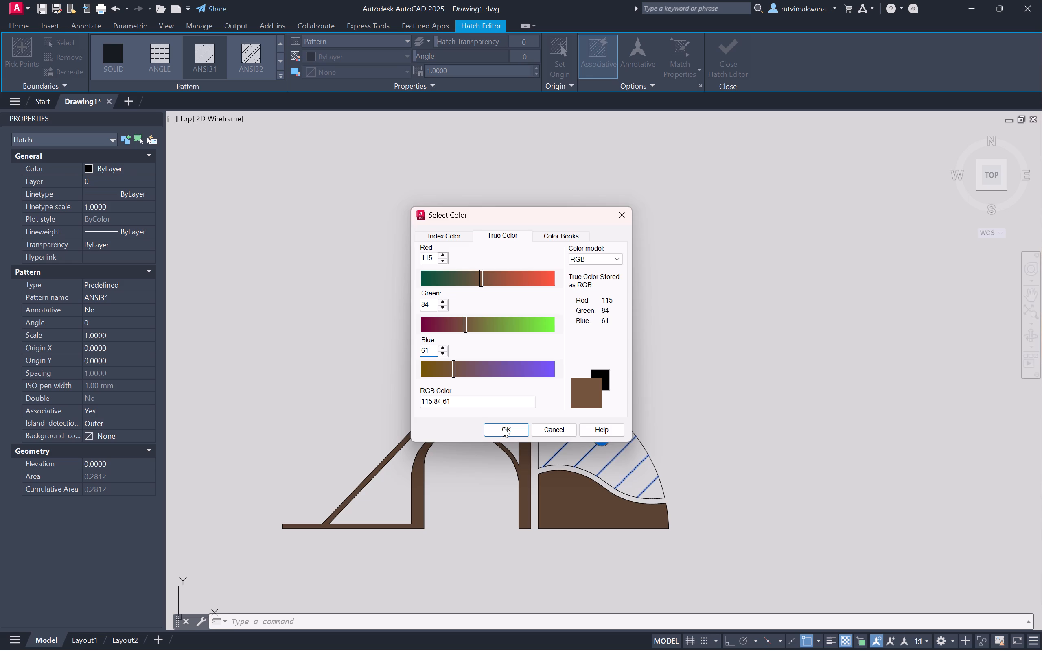
pyautogui.click(506, 433)
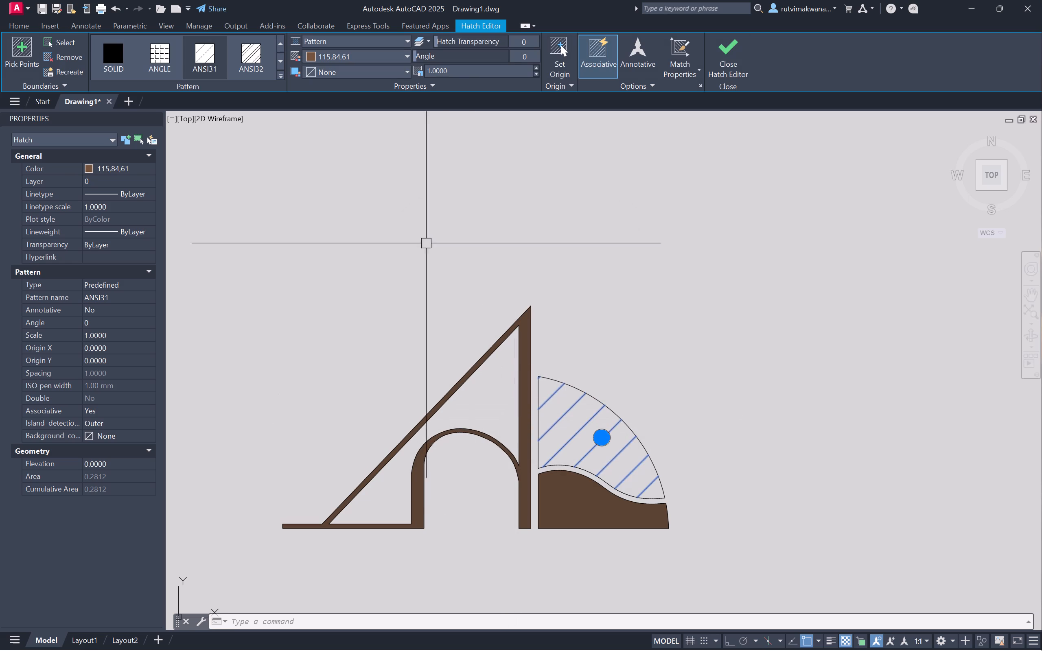
# Change the hatch of the quarter circle's upper section to the SOLID pattern.
pyautogui.click(125, 65)
pyautogui.press('Escape')
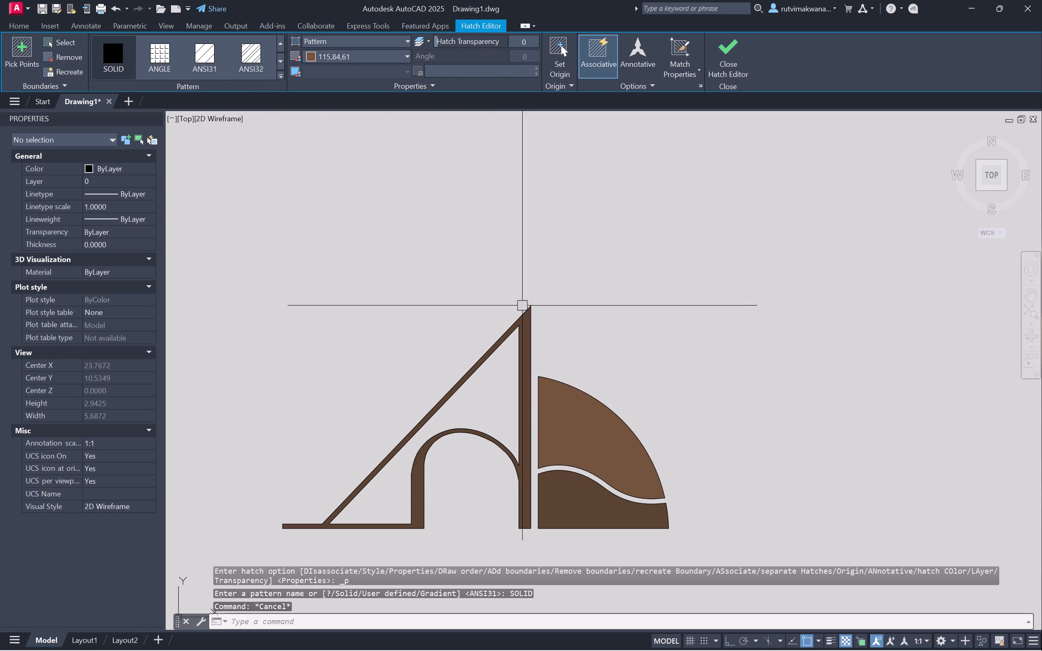
# Match the properties of the upper quarter circle hatch onto the hatch of the A symbol and lower wave section.
pyautogui.scroll(-1, 637, 383)
pyautogui.scroll(1, 615, 435)
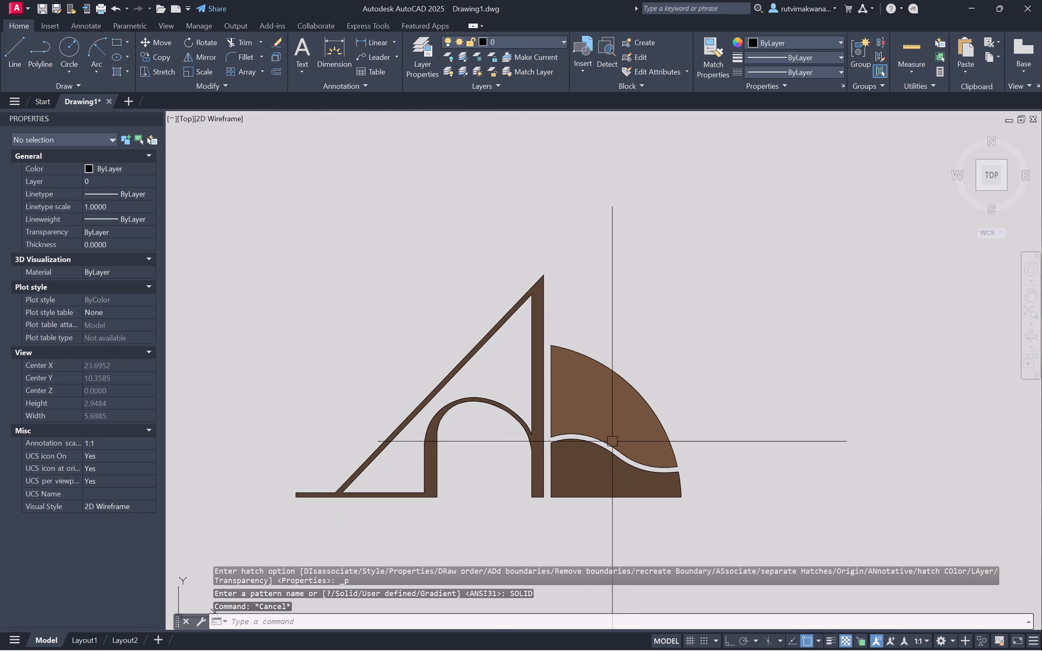
pyautogui.press('m')
pyautogui.write('a')
pyautogui.press('space')
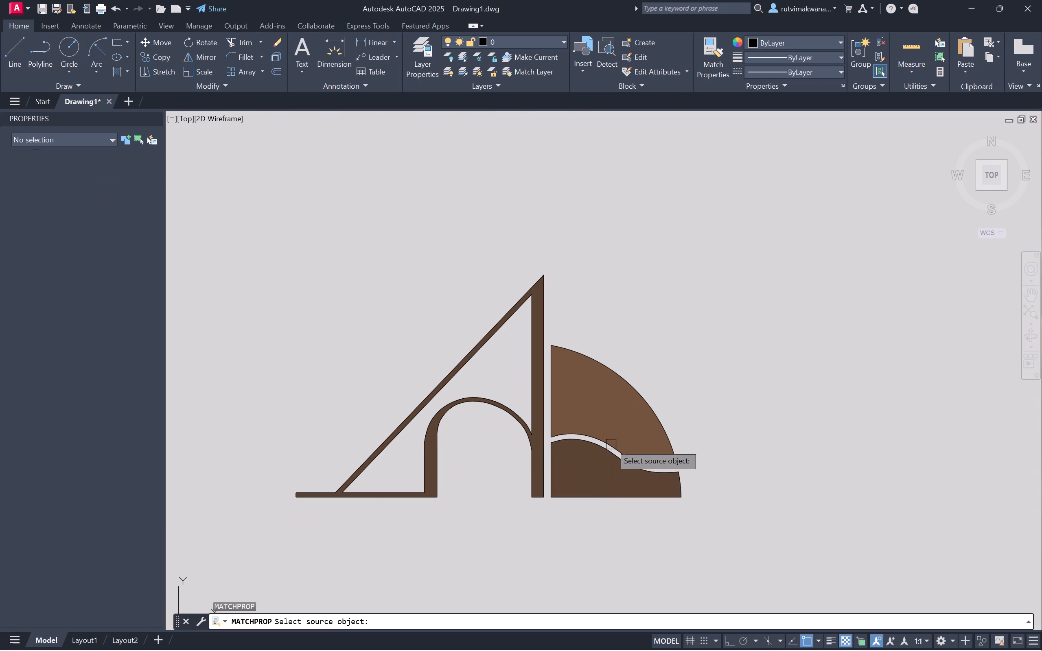
pyautogui.click(611, 427)
pyautogui.click(595, 465)
pyautogui.press('Escape')
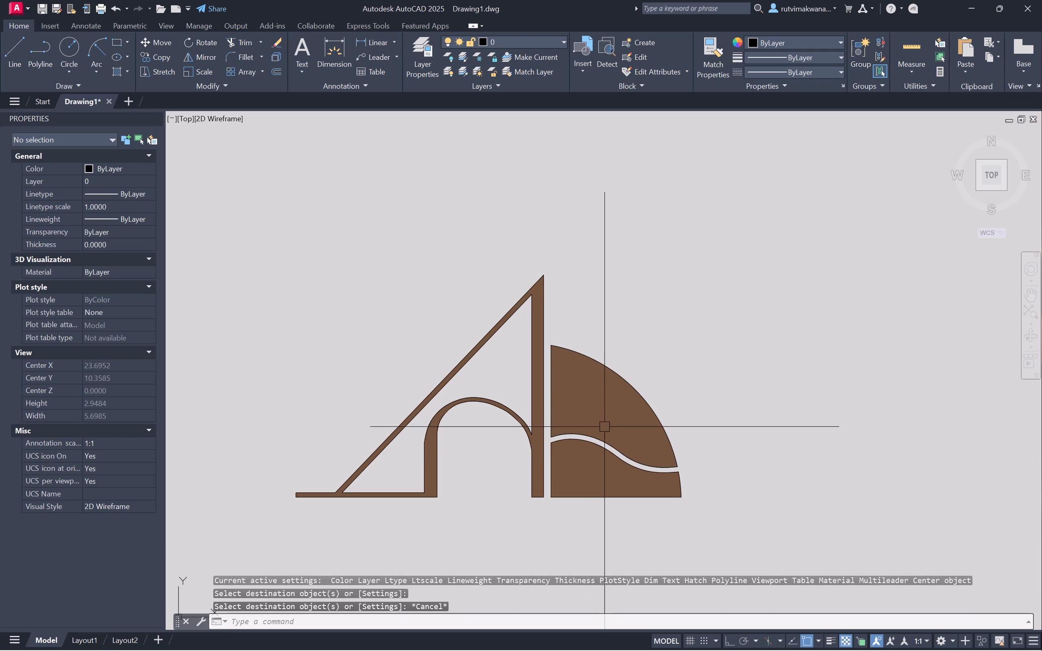
# Edit the true color of the hatch above the wave, setting its red value to 187.
pyautogui.click(605, 416)
pyautogui.click(349, 55)
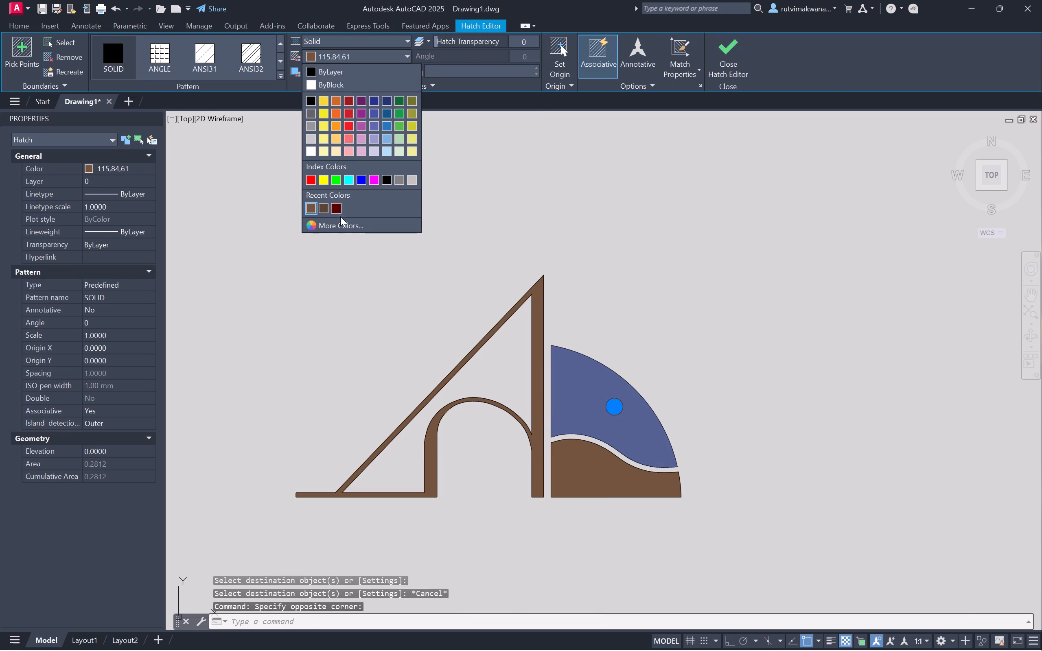
pyautogui.click(338, 222)
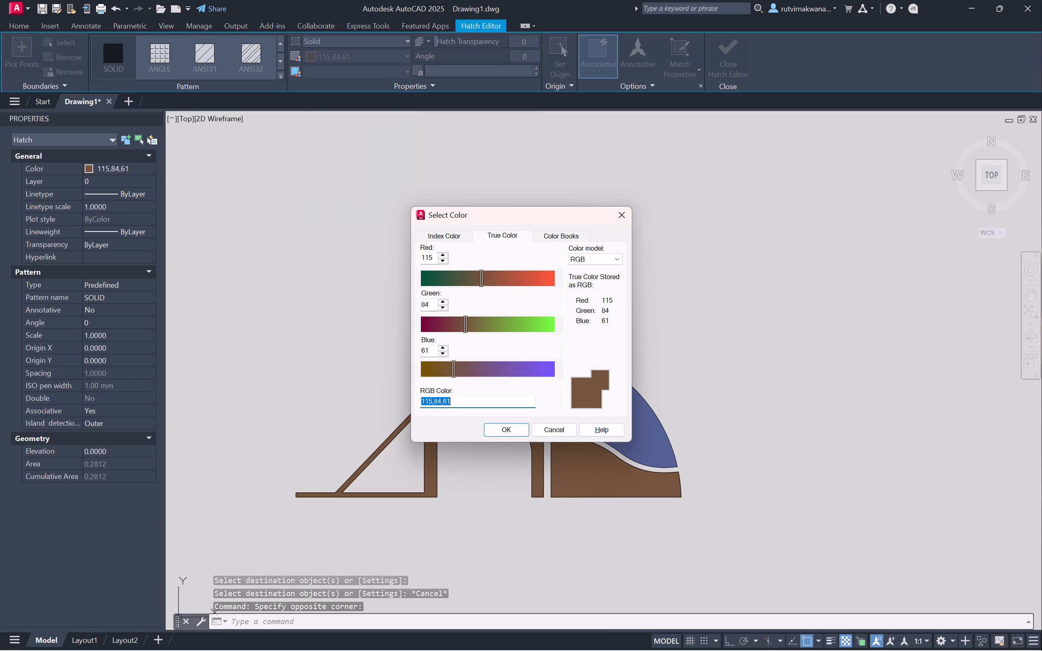
pyautogui.click(432, 258)
pyautogui.press('BackSpace')
pyautogui.press('BackSpace')
pyautogui.press('BackSpace')
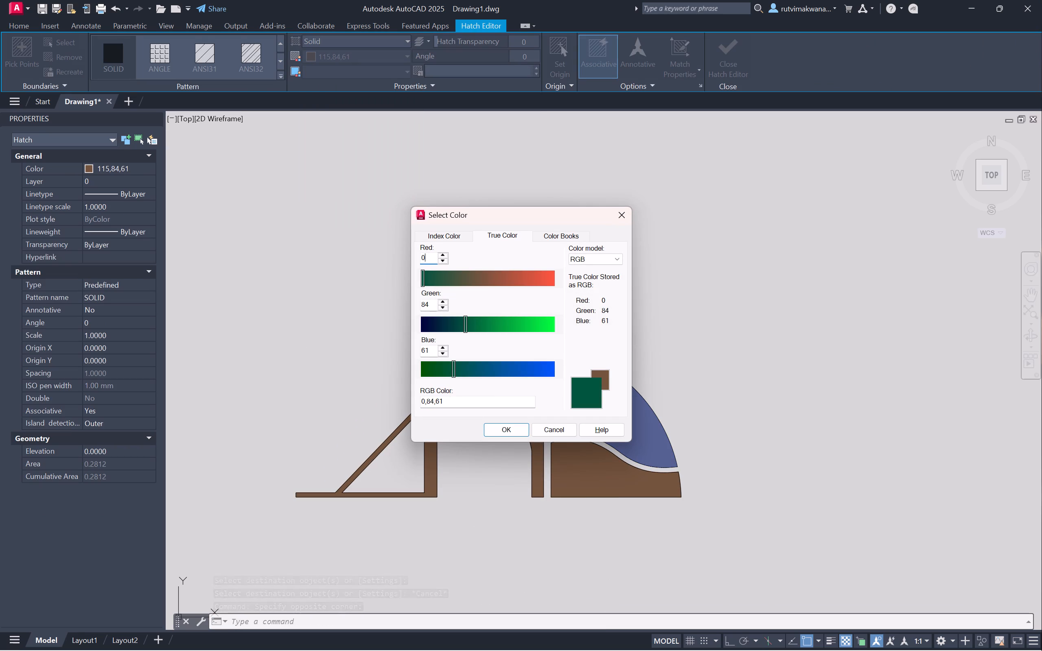
pyautogui.press('BackSpace')
pyautogui.press('BackSpace')
pyautogui.press('BackSpace')
pyautogui.write('18')
pyautogui.press('7')
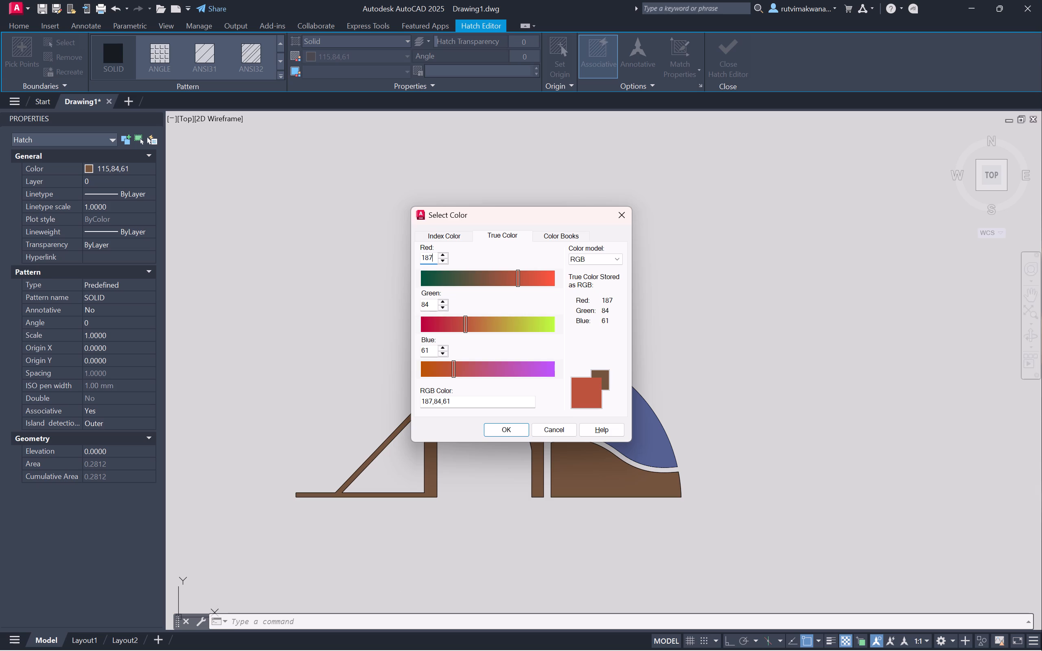
# Set the upper hatch color's green value to 169 and blue value to 150, giving RGB 187,169,150.
pyautogui.click(429, 306)
pyautogui.press('BackSpace')
pyautogui.press('BackSpace')
pyautogui.press('BackSpace')
pyautogui.press('1')
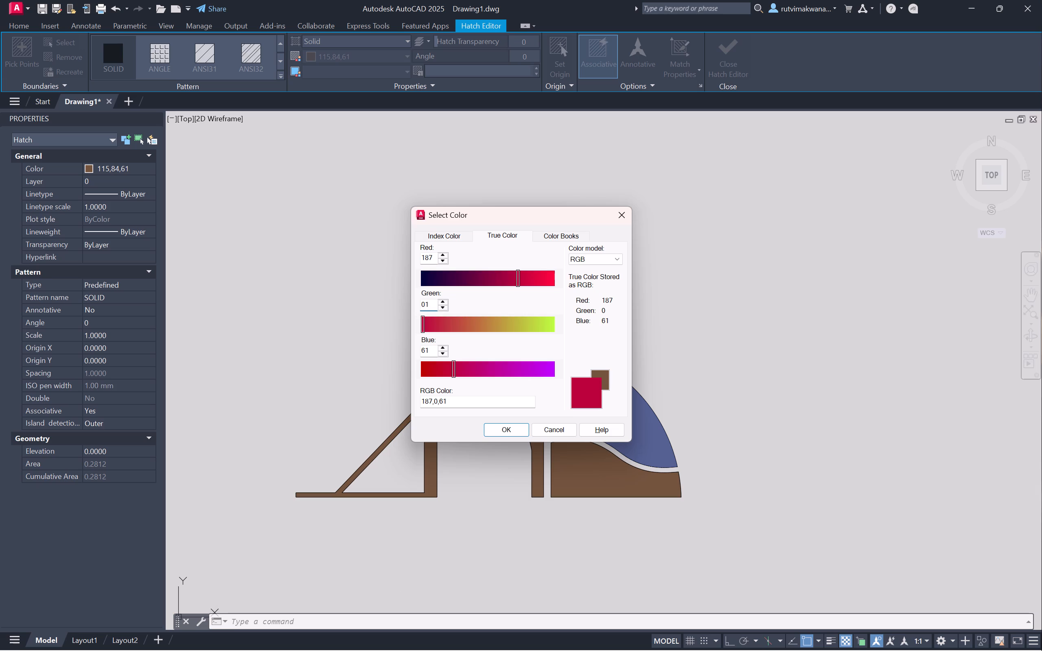
pyautogui.write('69')
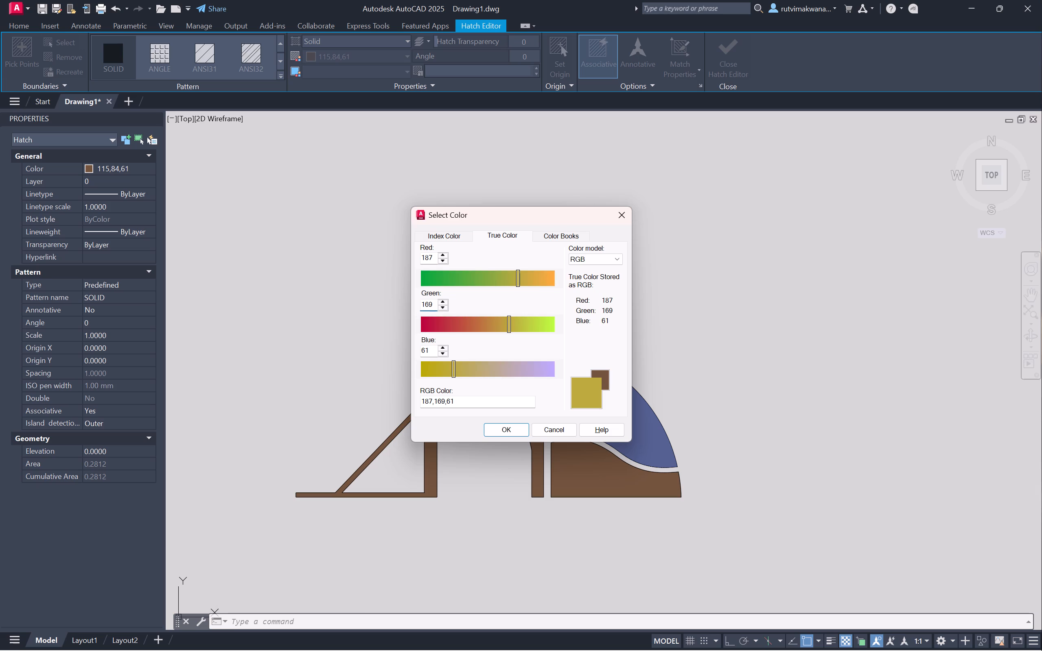
pyautogui.click(432, 350)
pyautogui.press('BackSpace')
pyautogui.press('BackSpace')
pyautogui.write('150')
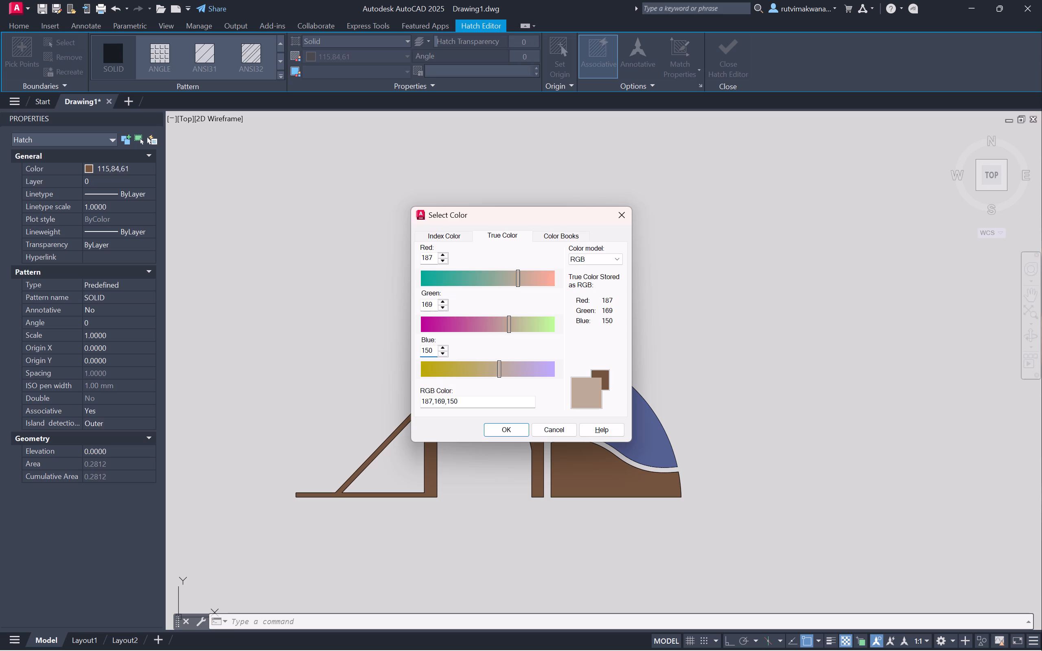
pyautogui.click(508, 427)
pyautogui.press('Escape')
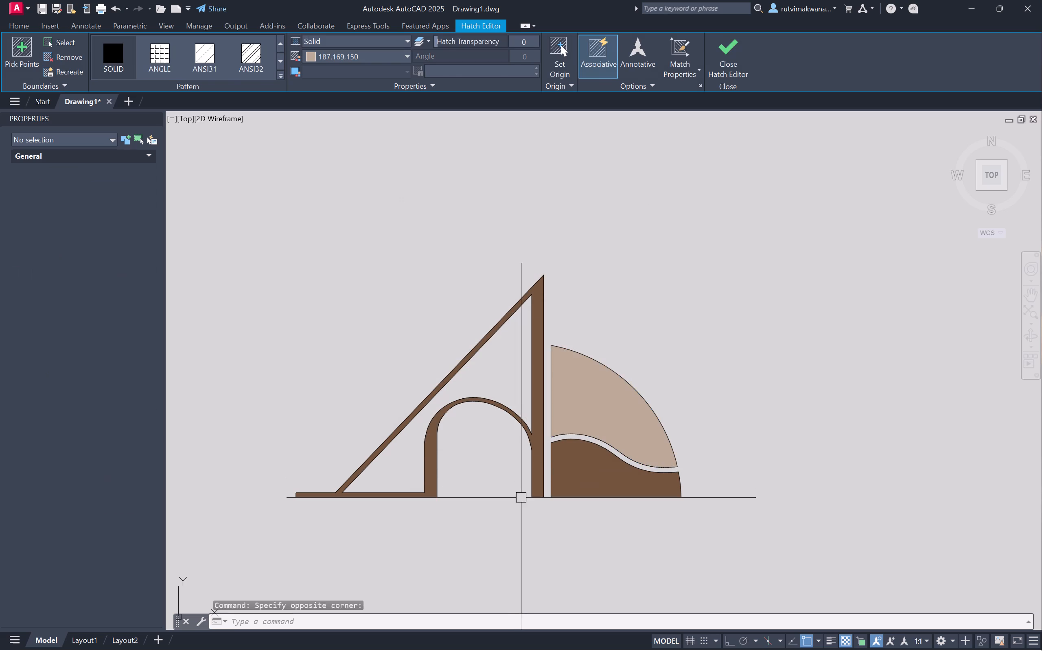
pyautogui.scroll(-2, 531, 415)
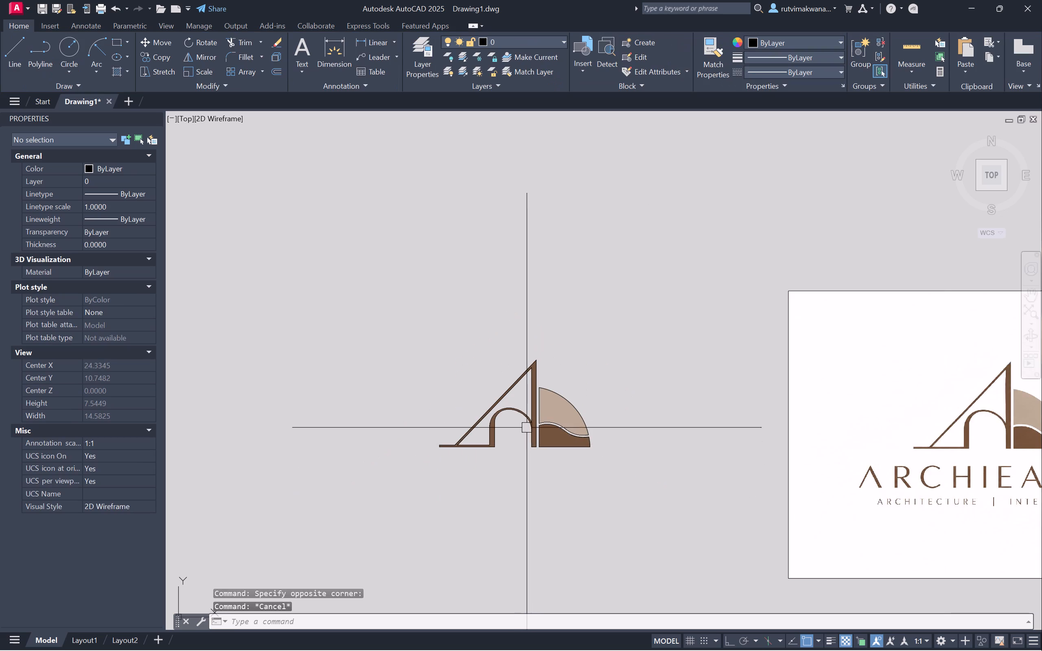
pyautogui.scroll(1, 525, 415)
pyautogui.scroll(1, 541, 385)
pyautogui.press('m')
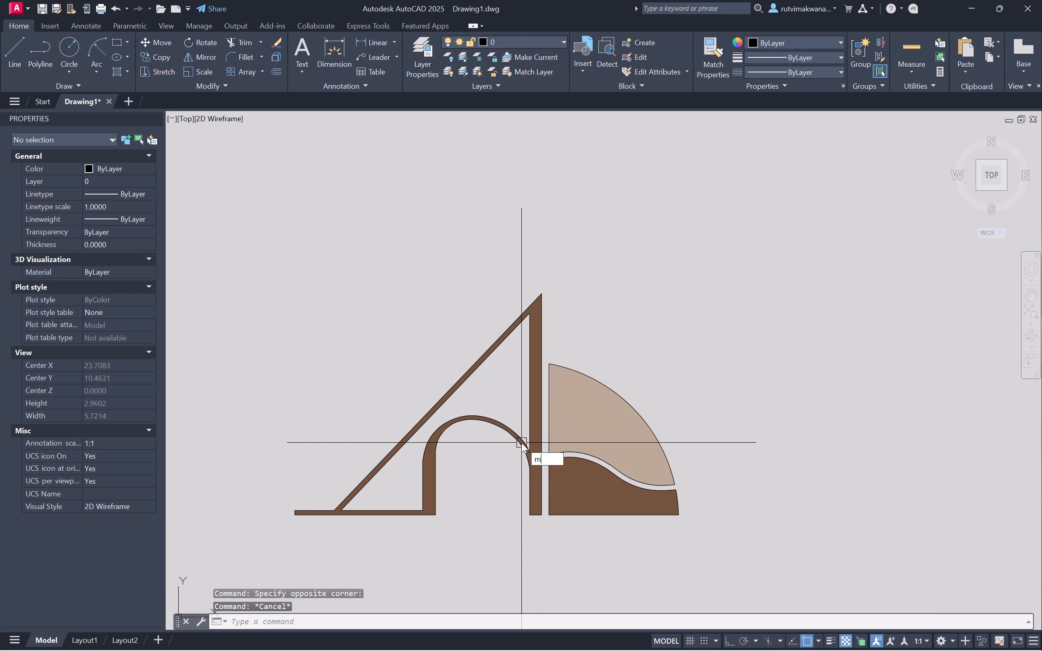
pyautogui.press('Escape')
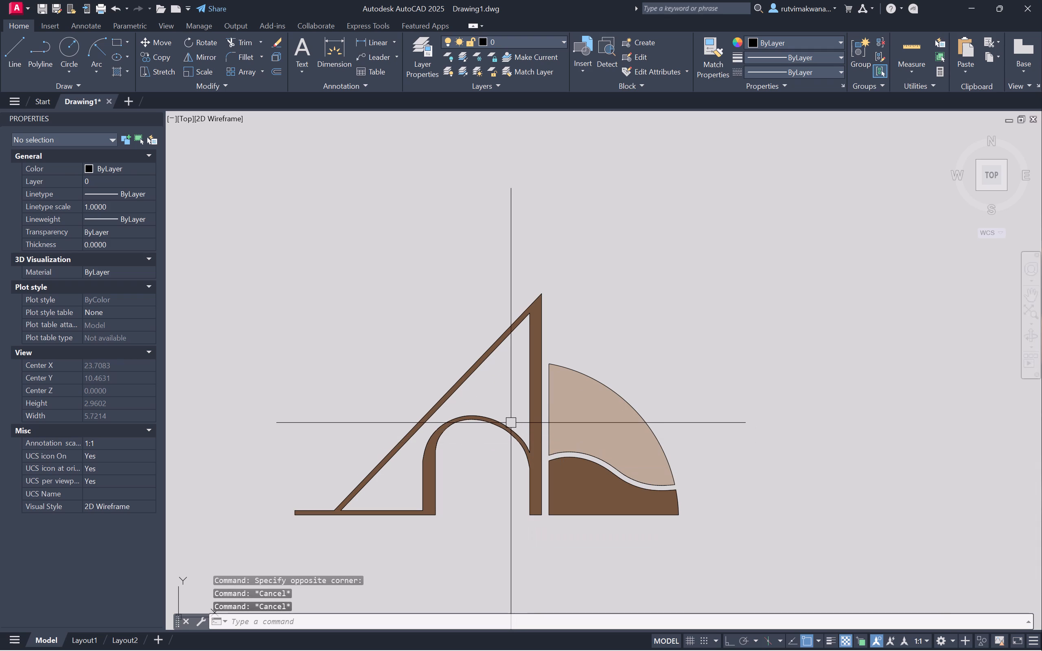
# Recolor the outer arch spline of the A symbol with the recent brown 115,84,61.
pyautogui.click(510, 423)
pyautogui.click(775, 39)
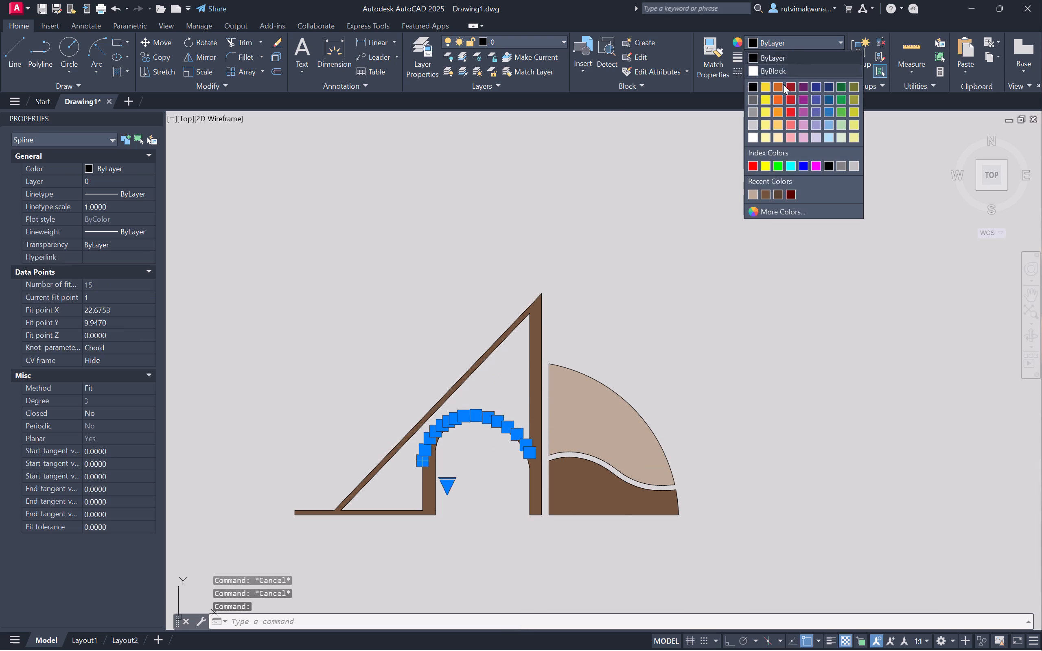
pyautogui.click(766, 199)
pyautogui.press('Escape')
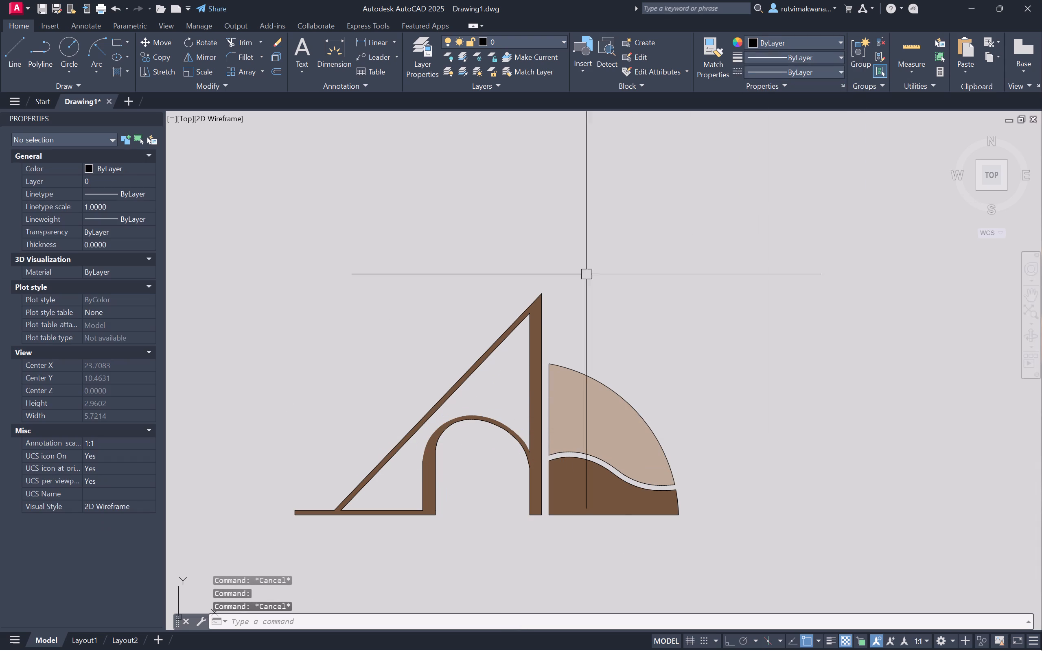
# Recolor all outlines of the A symbol together with its hatch using the recent brown 115,84,61.
pyautogui.click(545, 274)
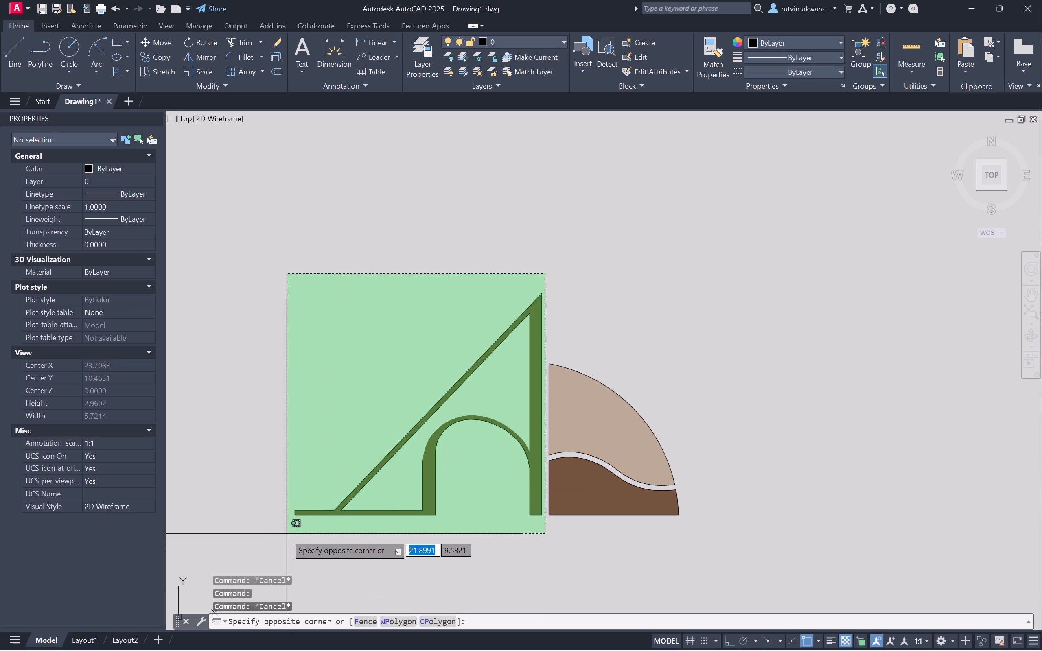
pyautogui.click(286, 534)
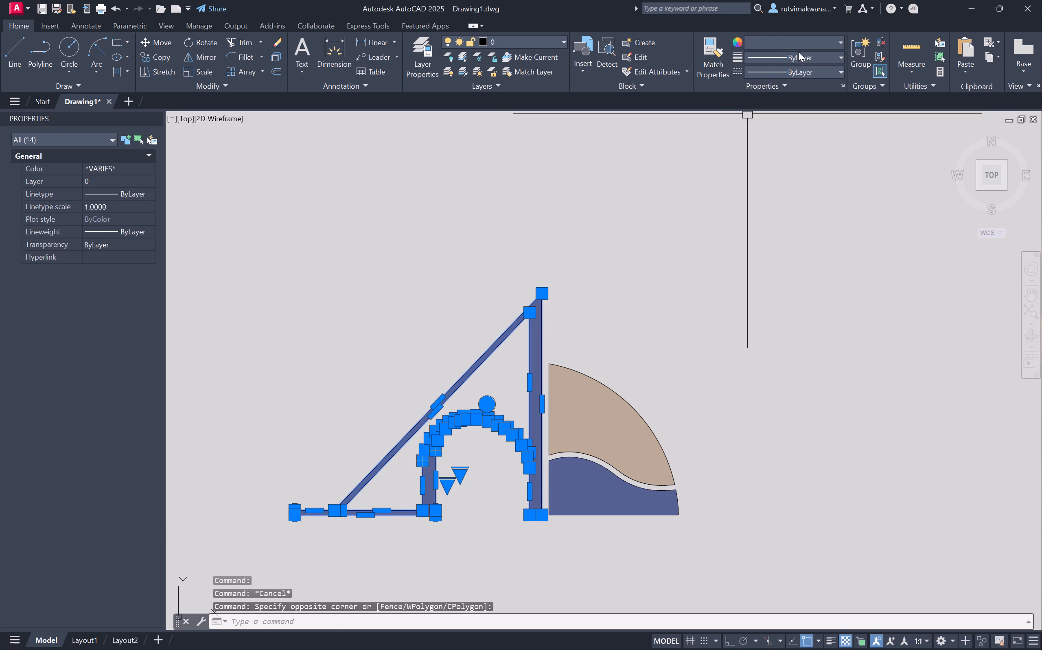
pyautogui.click(800, 45)
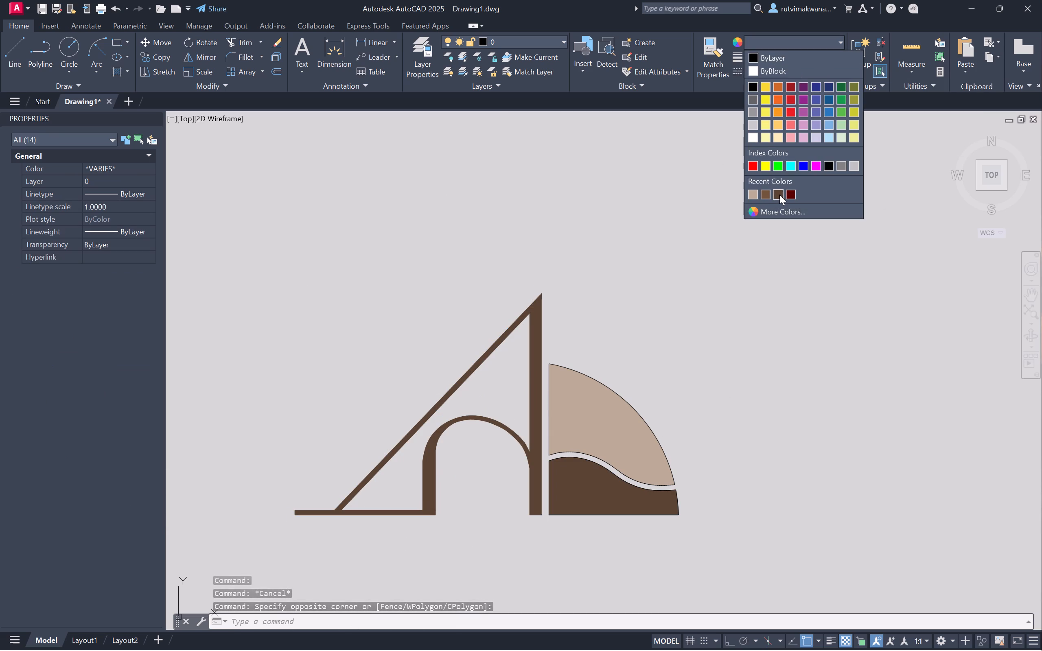
pyautogui.click(768, 199)
pyautogui.press('Escape')
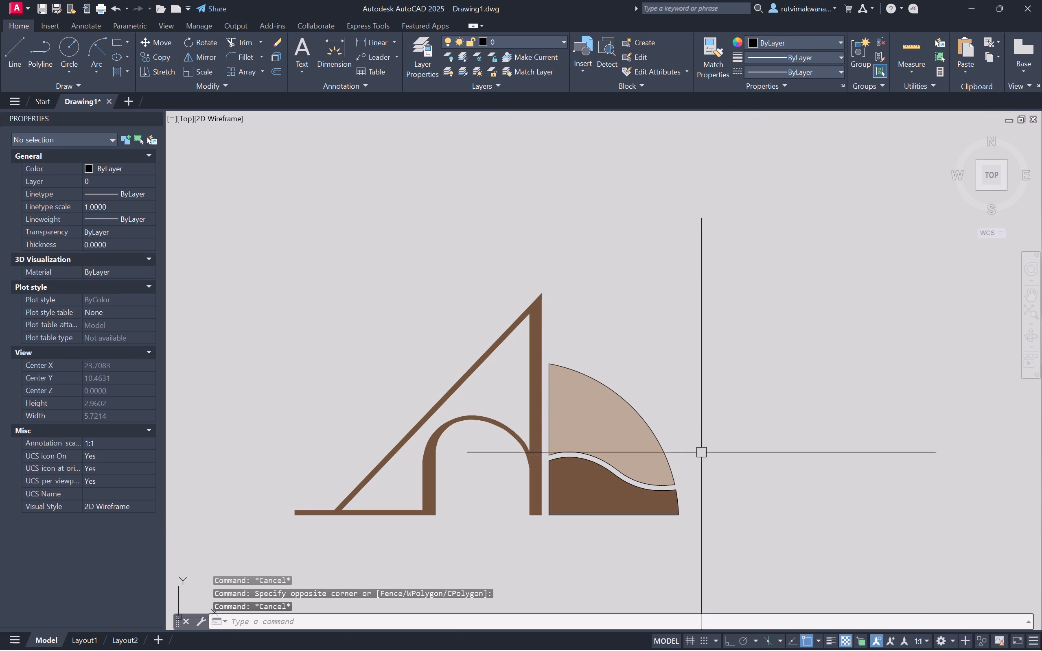
# Recolor the lower wave section's bottom, arc and wave outlines together with its hatch using the recent brown 115,84,61.
pyautogui.click(693, 490)
pyautogui.click(636, 530)
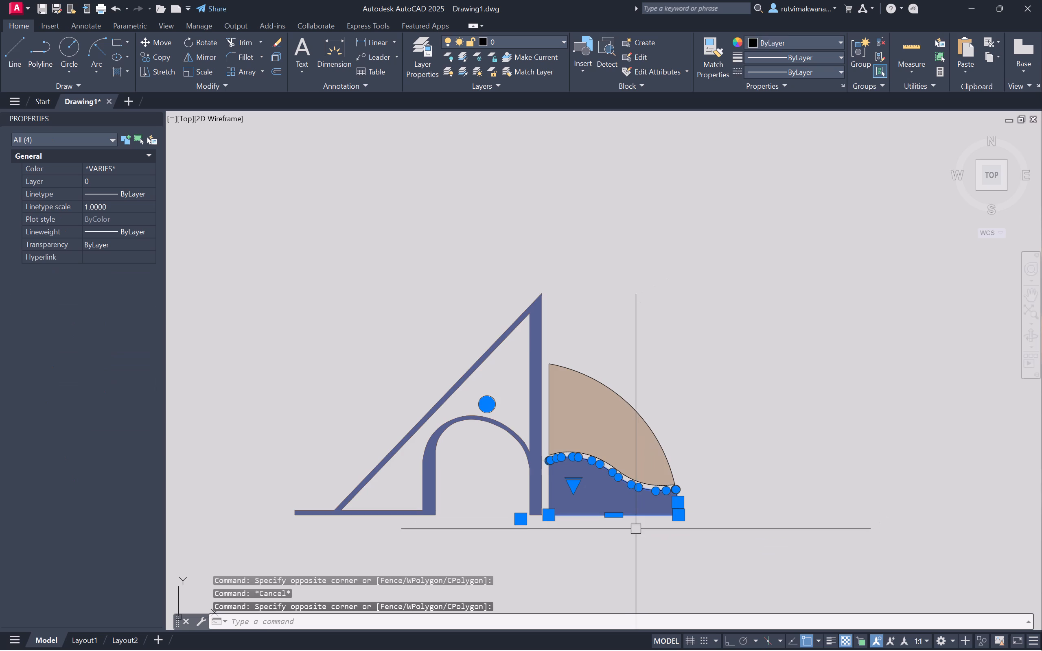
pyautogui.click(788, 42)
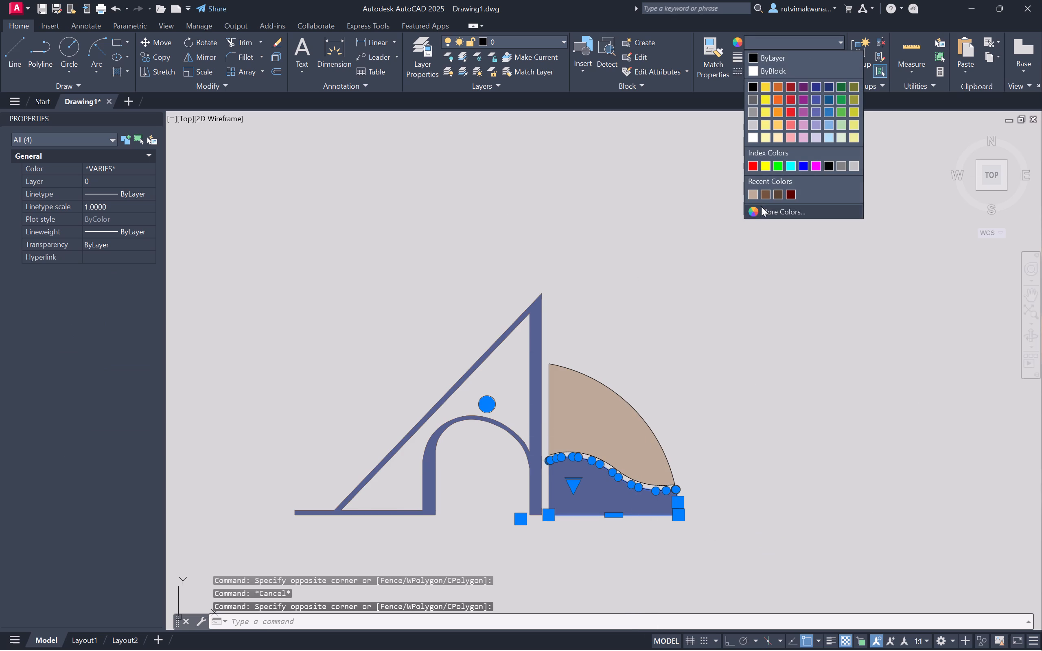
pyautogui.click(766, 199)
pyautogui.press('Escape')
# Recolor the upper section's outer arc and wave outlines together with its hatch using the recent beige 187,169,150.
pyautogui.click(663, 335)
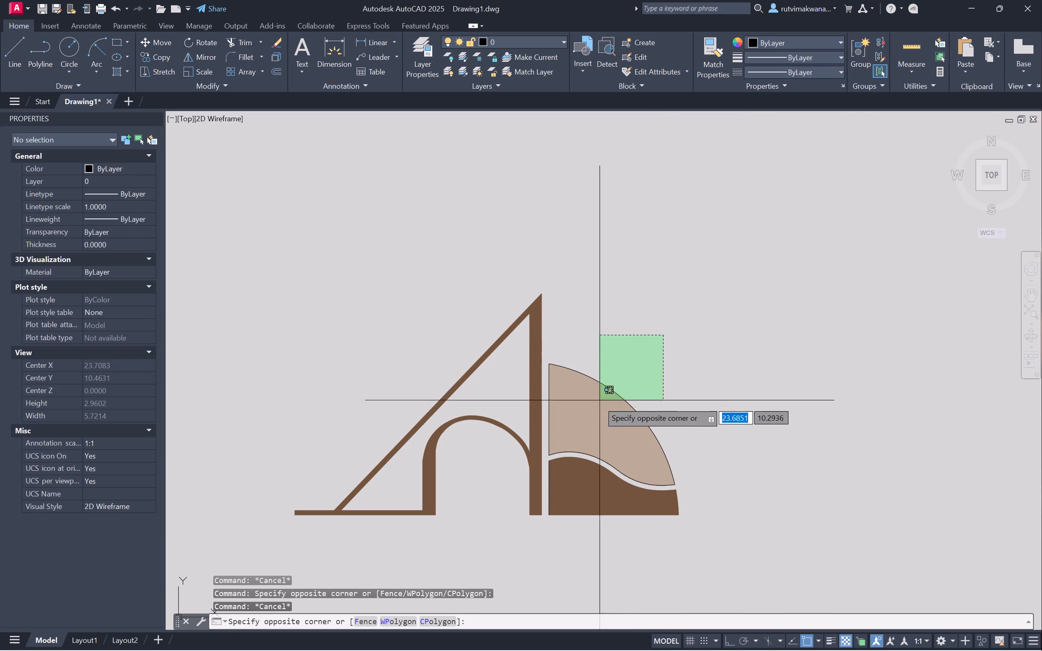
pyautogui.click(572, 454)
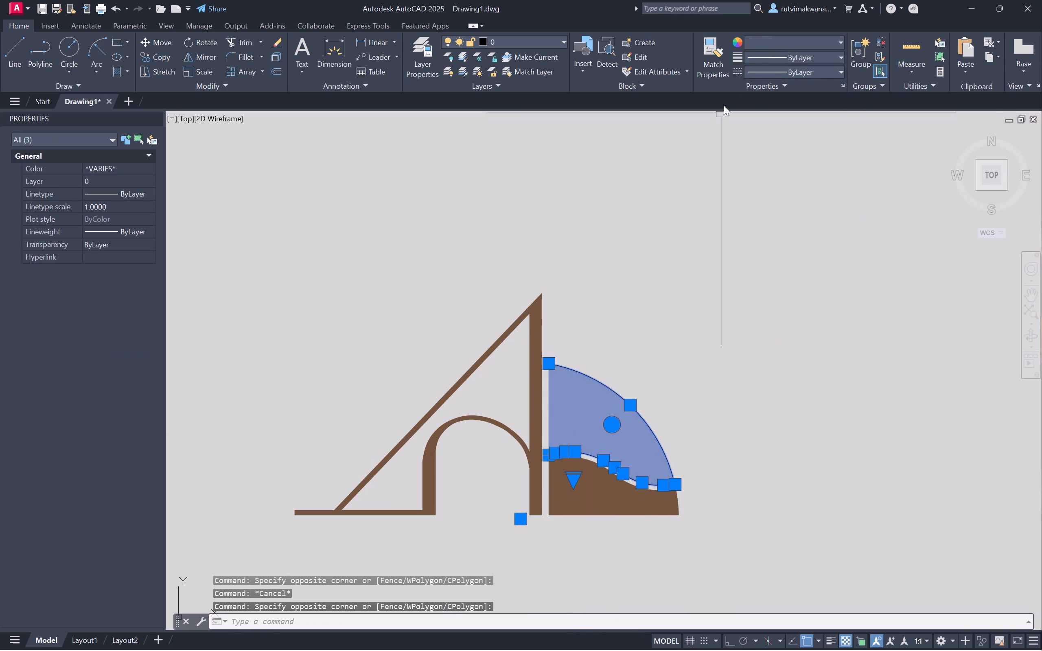
pyautogui.click(764, 45)
pyautogui.click(754, 195)
pyautogui.press('Escape')
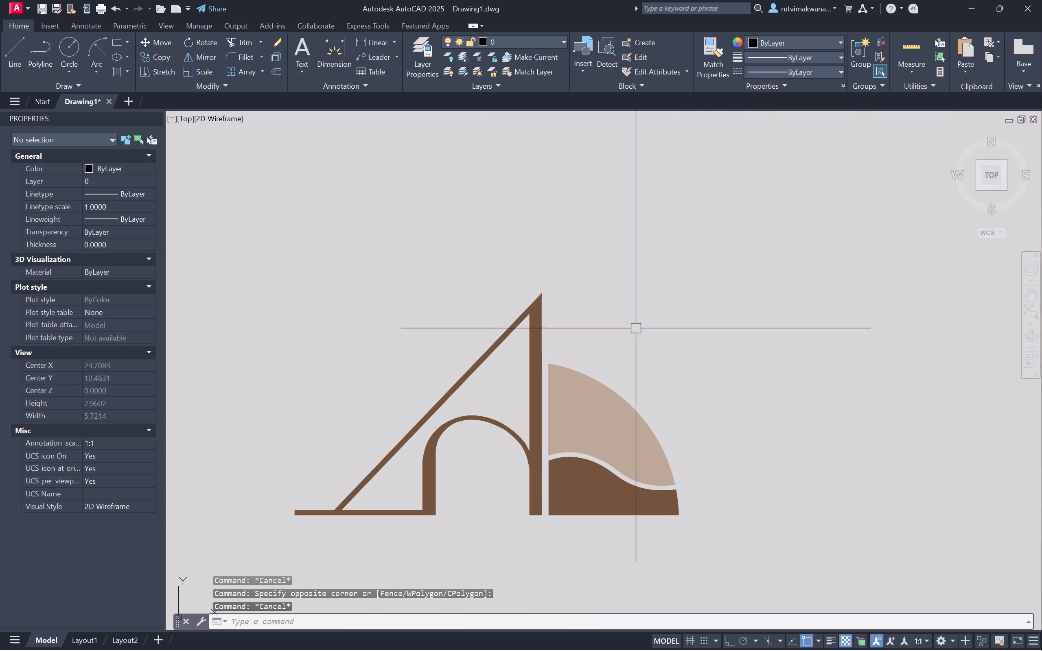
# Recolor the straight vertical edge polyline of the upper section with the recent beige 187,169,150.
pyautogui.click(552, 414)
pyautogui.click(771, 42)
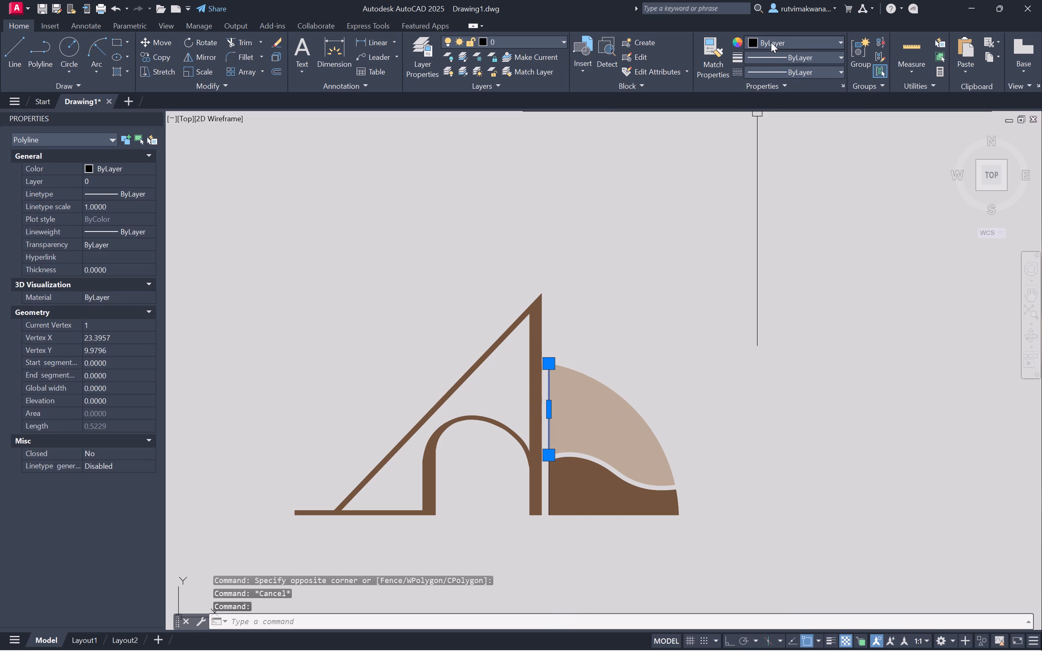
pyautogui.click(755, 196)
pyautogui.press('Escape')
# Recolor the straight vertical edge polyline of the lower wave section with the recent brown 115,84,61.
pyautogui.click(552, 483)
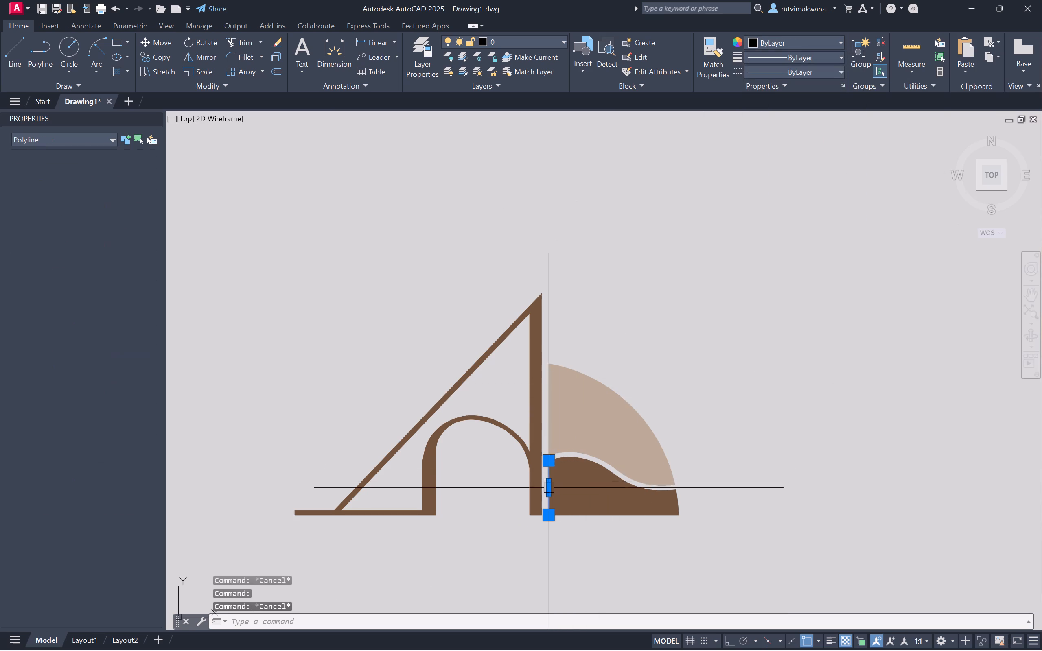
pyautogui.click(786, 35)
pyautogui.click(766, 194)
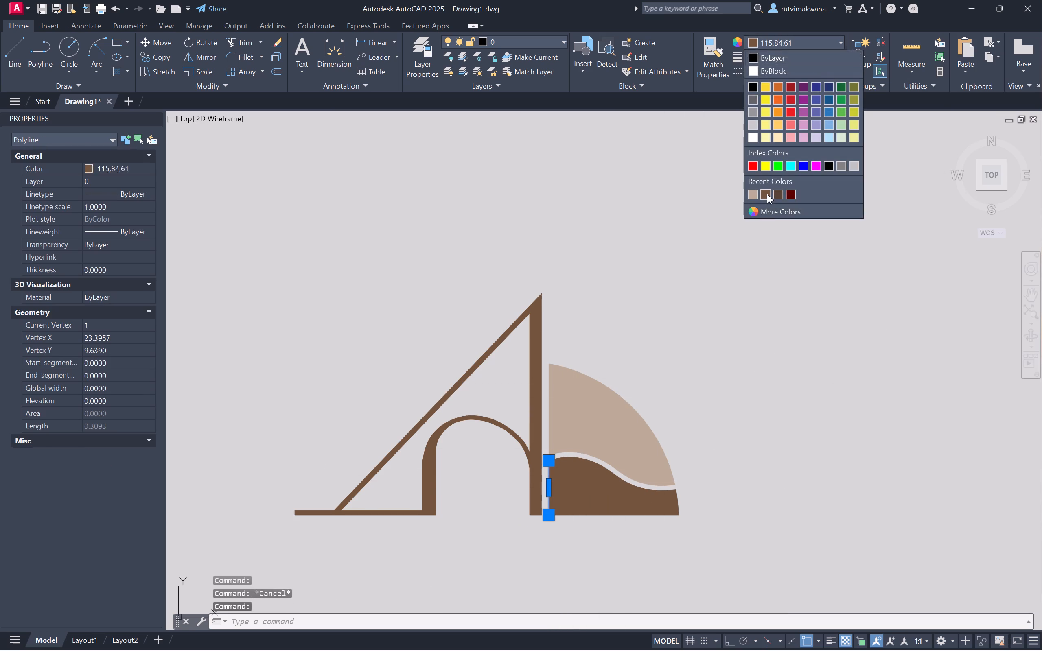
pyautogui.press('Escape')
# Erase the ARCHIEARTHS reference image beside the traced logo symbol.
pyautogui.scroll(-2, 681, 274)
pyautogui.scroll(-1, 566, 369)
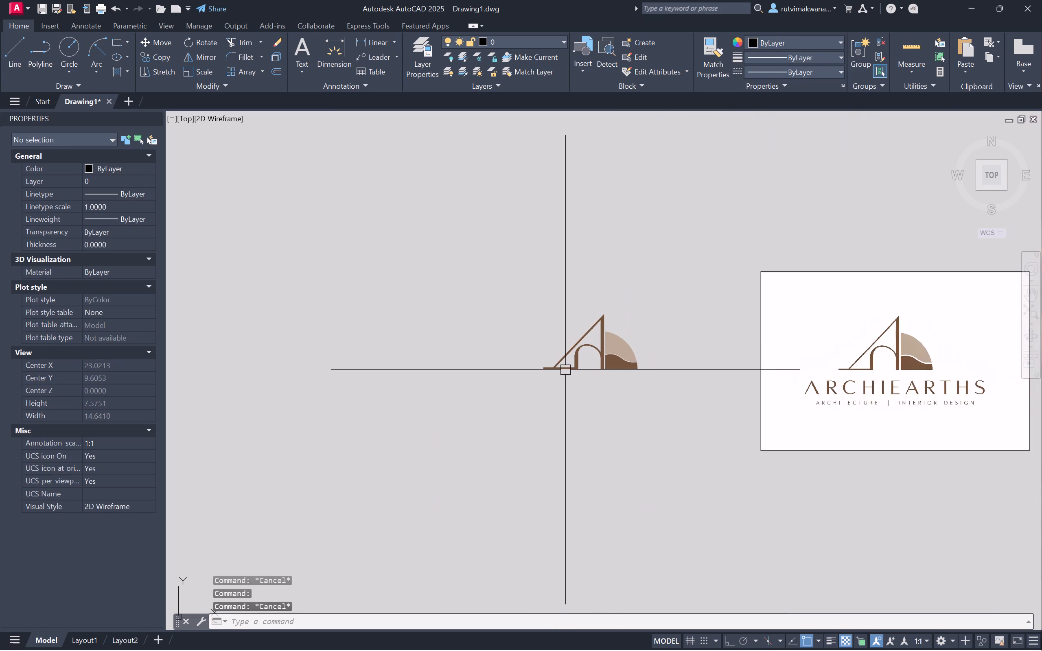
pyautogui.scroll(-1, 565, 370)
pyautogui.scroll(1, 796, 372)
pyautogui.moveTo(879, 233); pyautogui.dragTo(881, 228)
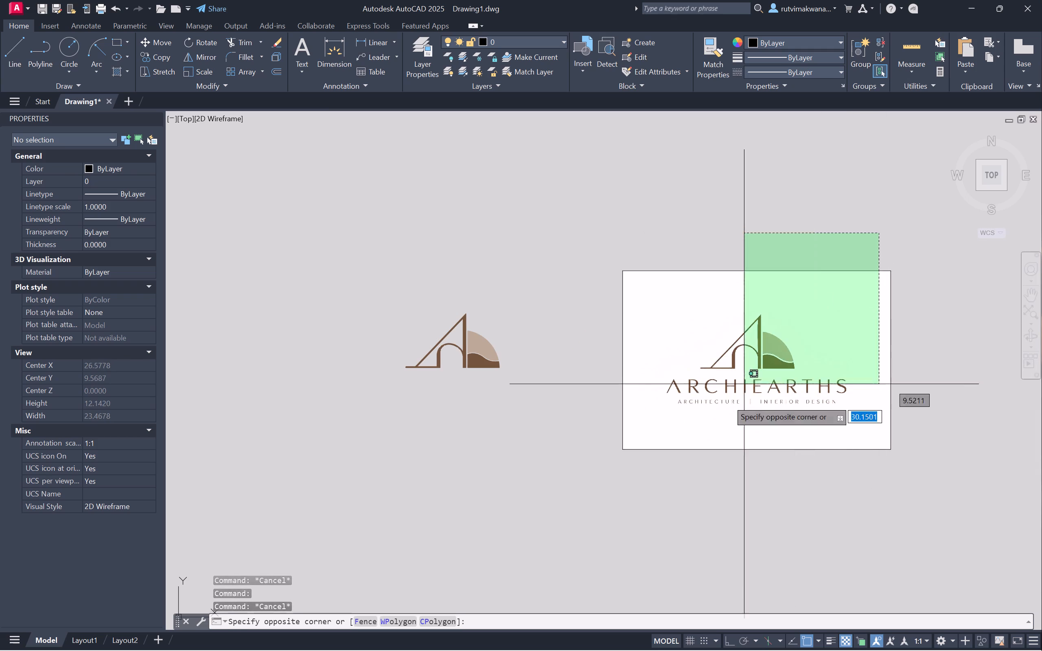
pyautogui.click(655, 477)
pyautogui.press('Delete')
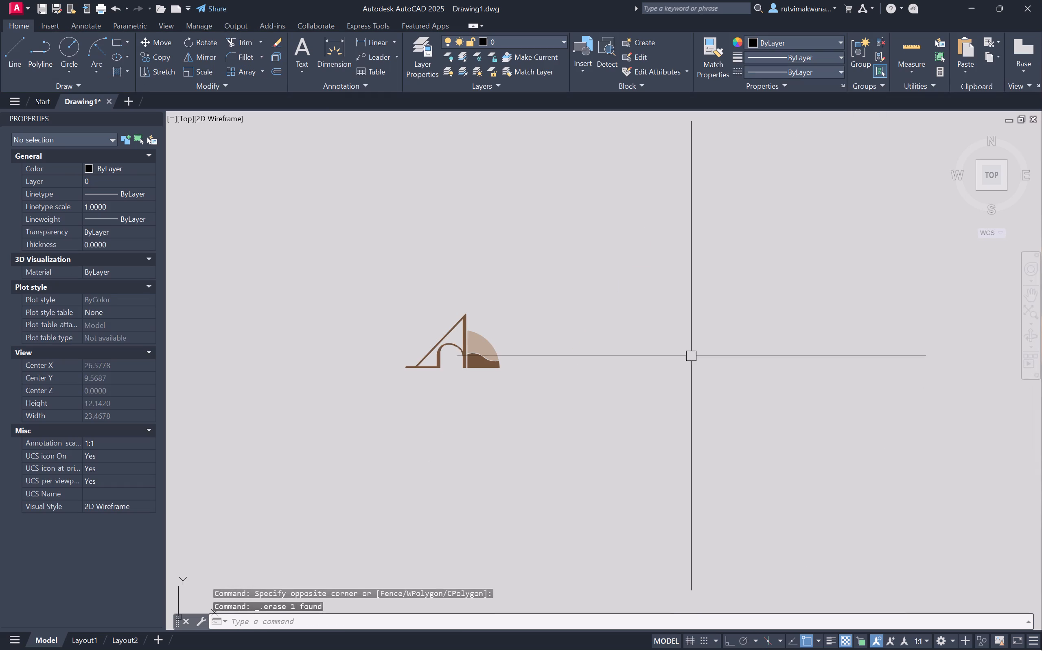
# Save the drawing in the Documents folder under the file name ARCHIEARTHS LOGO and dismiss the web and mobile tip.
pyautogui.scroll(-1, 705, 317)
pyautogui.scroll(3, 558, 342)
pyautogui.scroll(2, 602, 330)
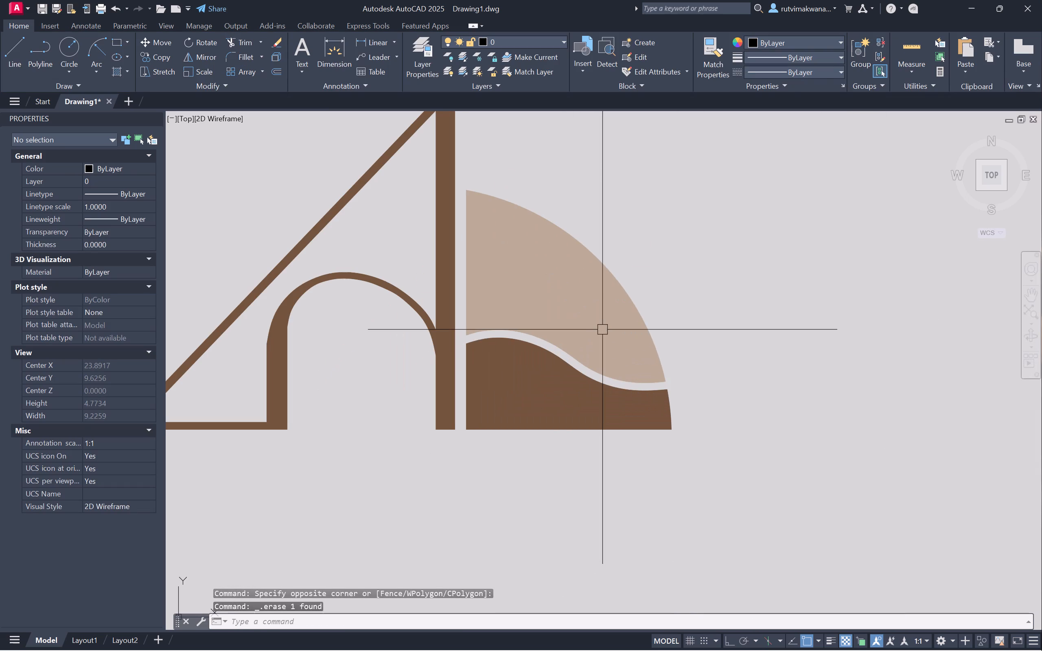
pyautogui.hotkey('ctrl', 's')
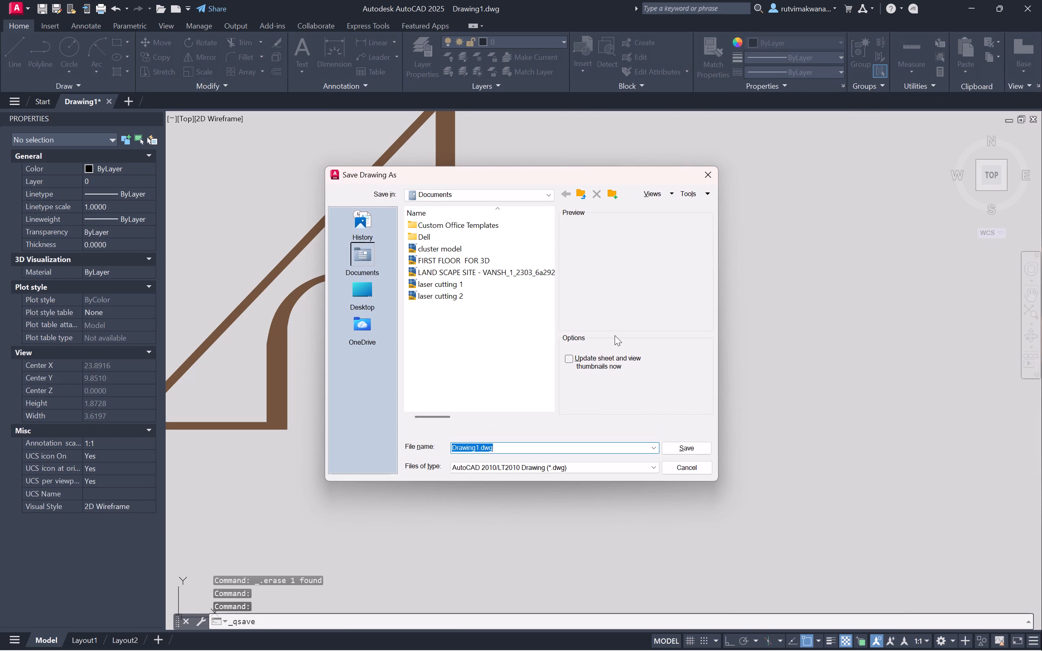
pyautogui.press('BackSpace')
pyautogui.write('ARCHI')
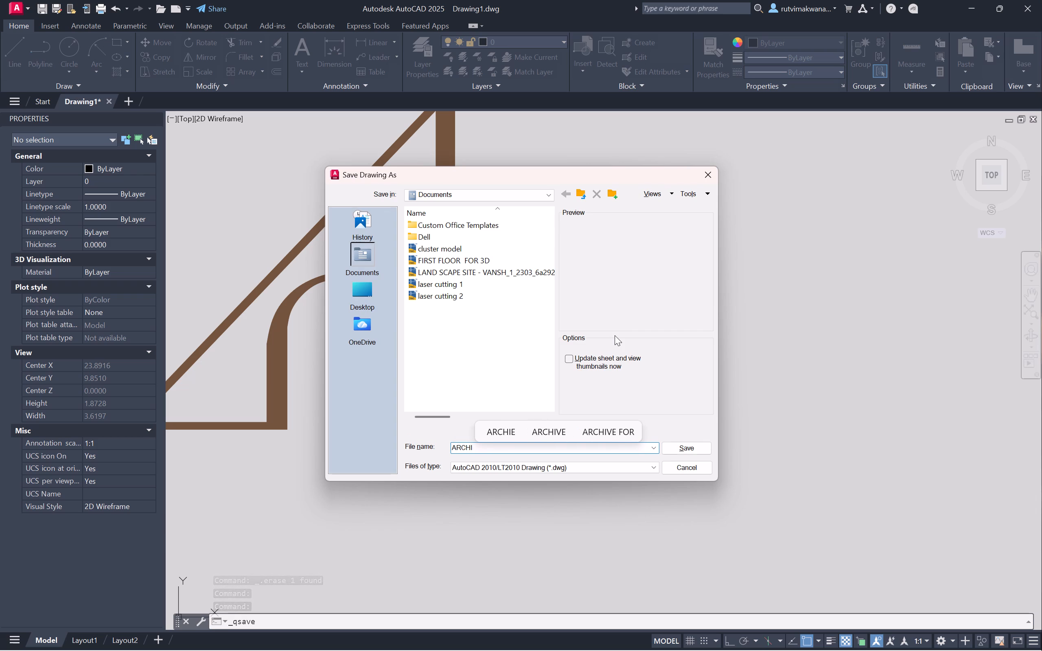
pyautogui.write('EARTHS LOGO')
pyautogui.press('Return')
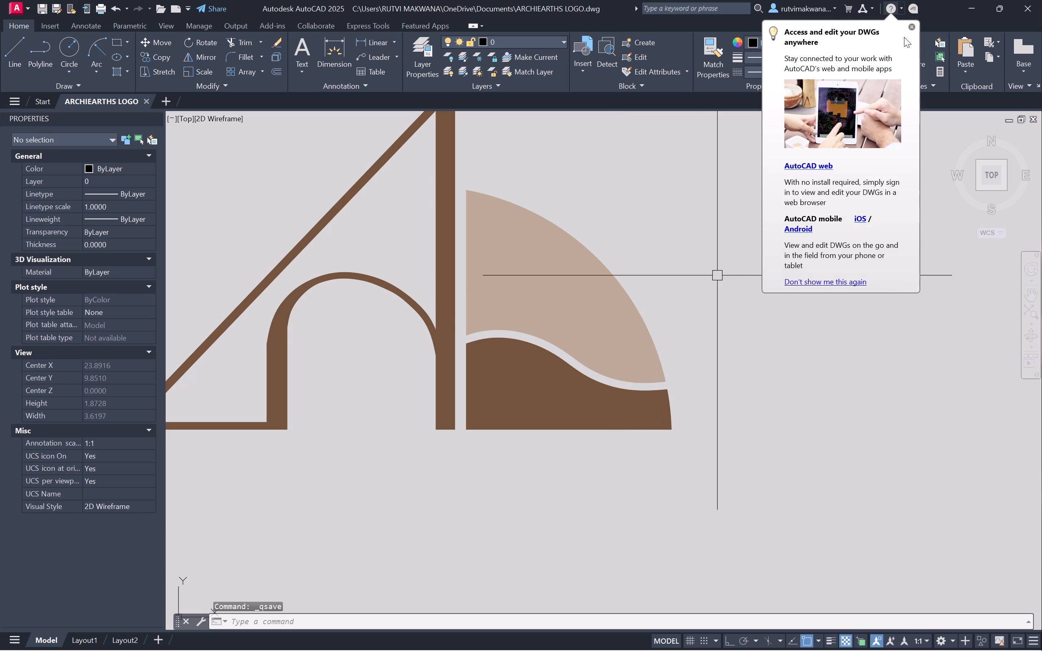
pyautogui.click(911, 28)
# Save the ARCHIEARTHS LOGO drawing again with the whole symbol in view.
pyautogui.scroll(-2, 760, 291)
pyautogui.scroll(-4, 578, 402)
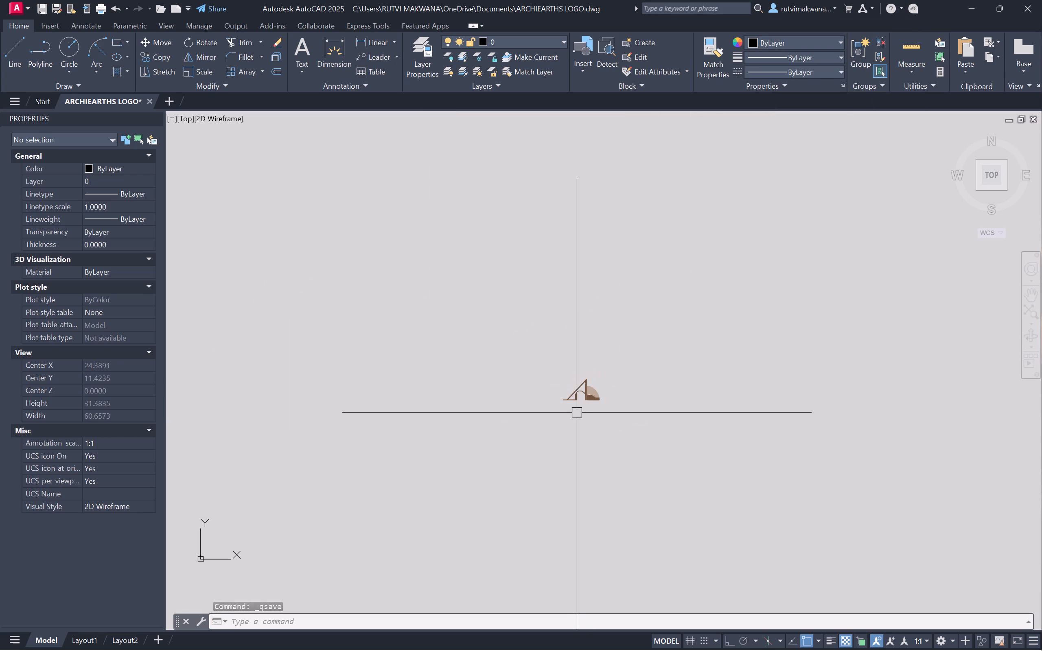
pyautogui.scroll(-1, 648, 377)
pyautogui.scroll(3, 619, 402)
pyautogui.scroll(3, 589, 343)
pyautogui.scroll(-3, 615, 390)
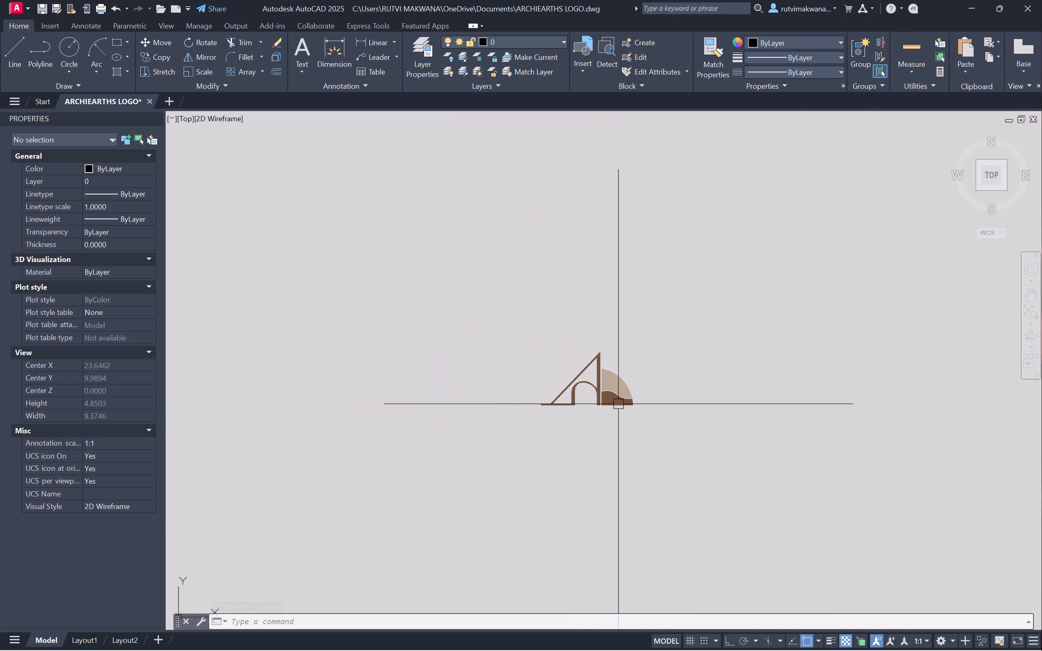
pyautogui.scroll(-2, 618, 405)
pyautogui.hotkey('ctrl', 's')
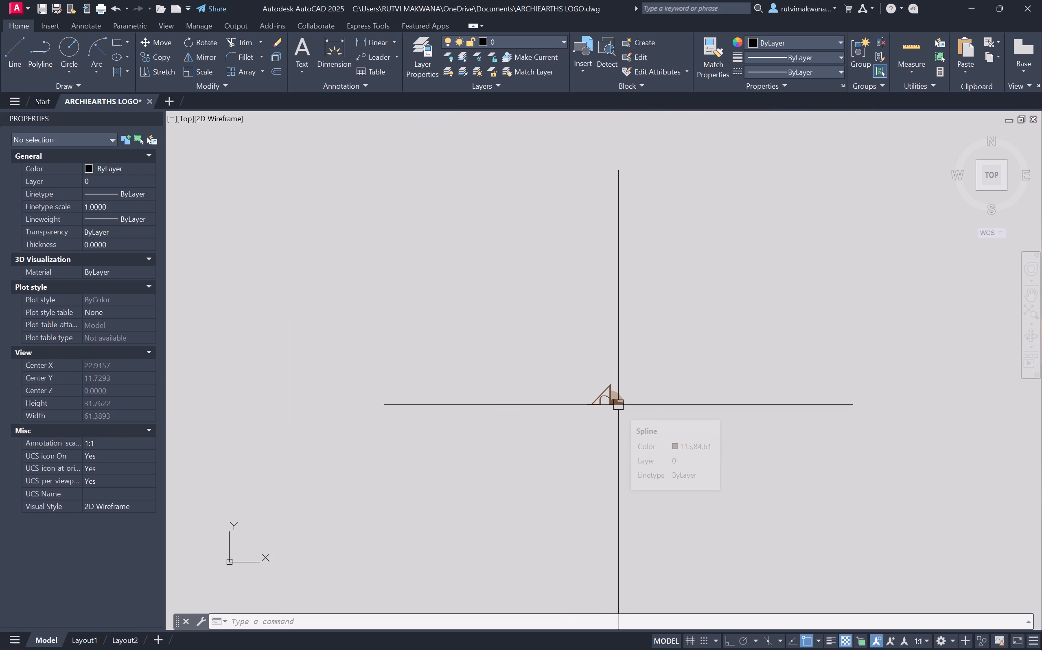
# Start a plot of the model and load the previous plot page setup.
pyautogui.scroll(4, 622, 398)
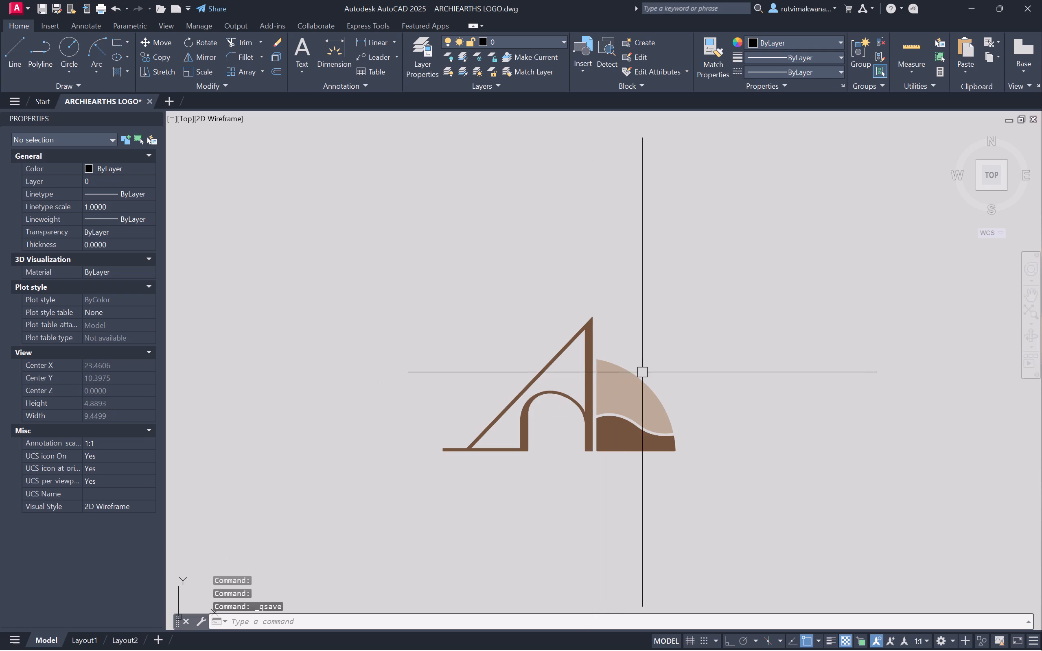
pyautogui.scroll(-1, 645, 376)
pyautogui.hotkey('ctrl', 'p')
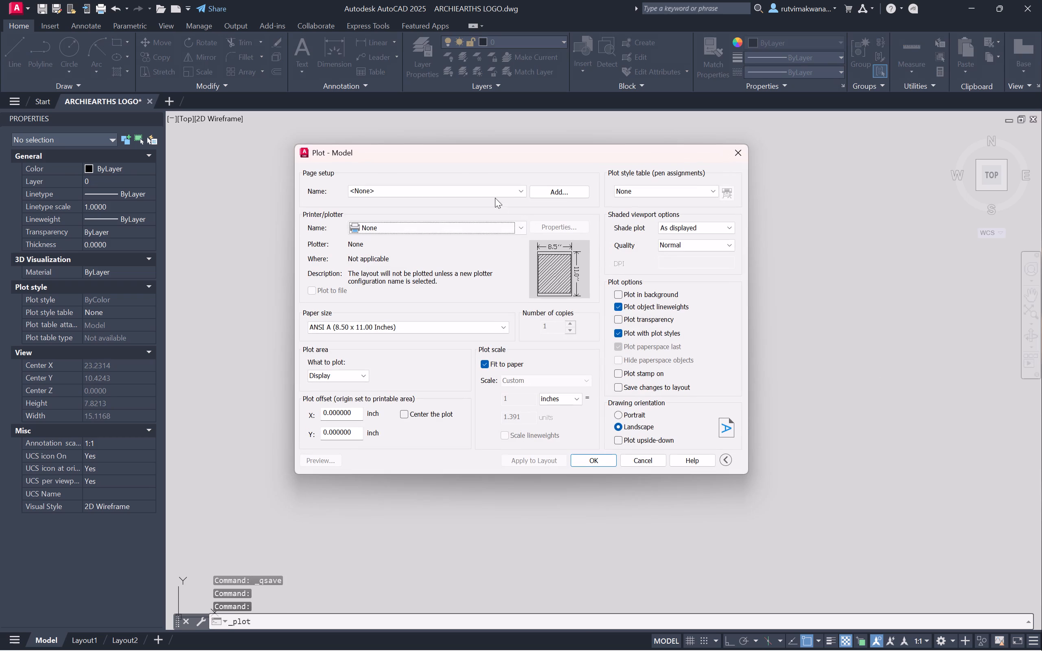
pyautogui.click(495, 190)
pyautogui.click(490, 213)
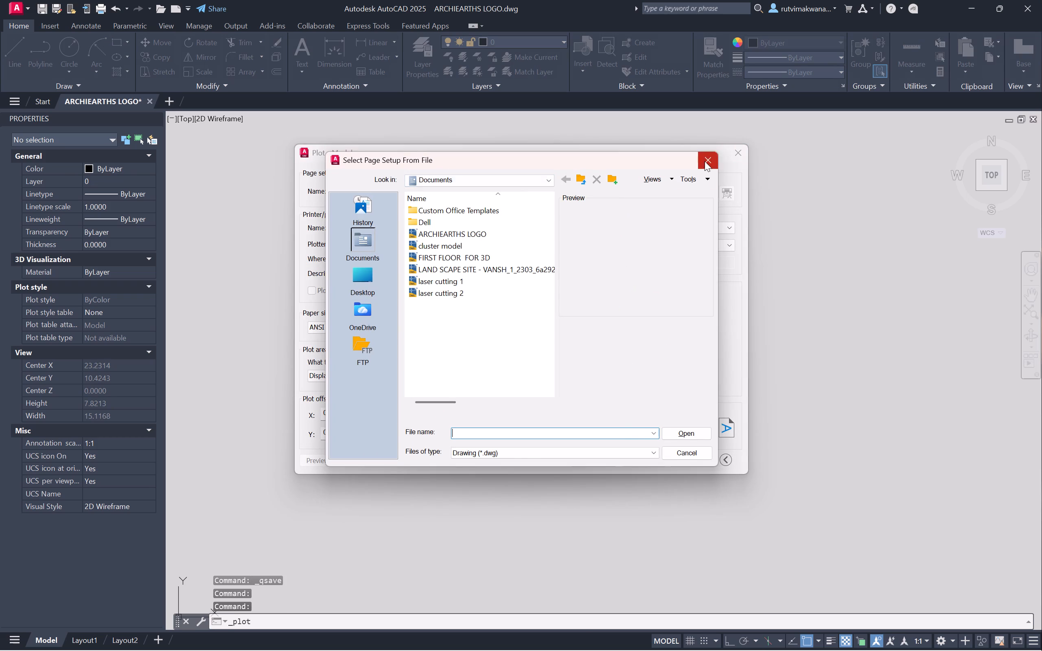
pyautogui.click(705, 161)
pyautogui.click(509, 188)
pyautogui.click(500, 210)
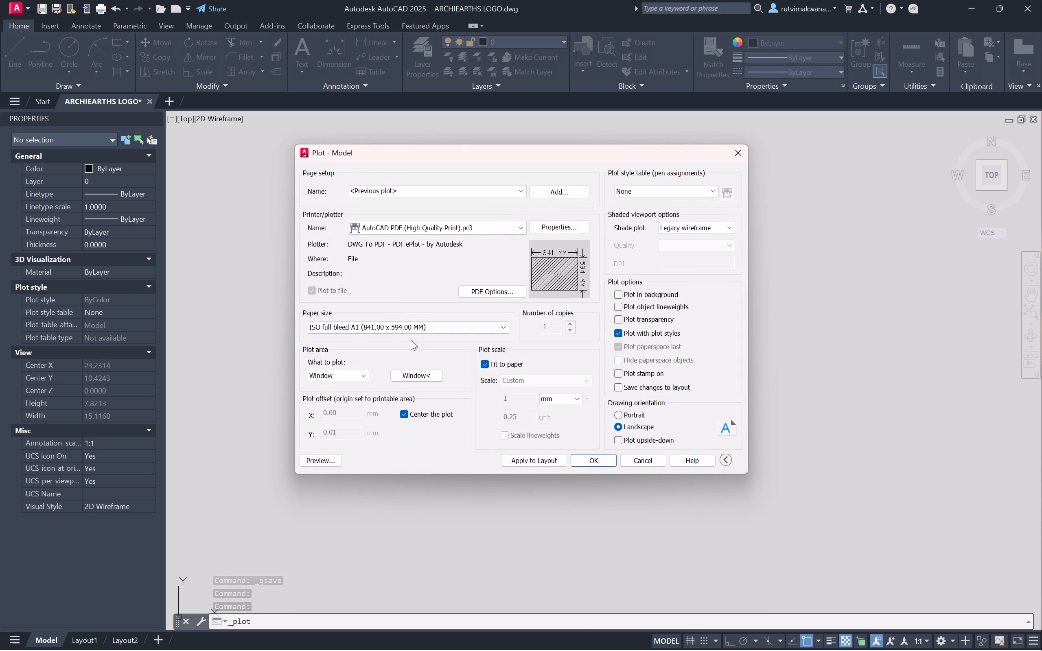
# Set the plot paper size to ISO full bleed A5 (210.00 x 148.00 MM).
pyautogui.click(416, 332)
pyautogui.scroll(3, 377, 417)
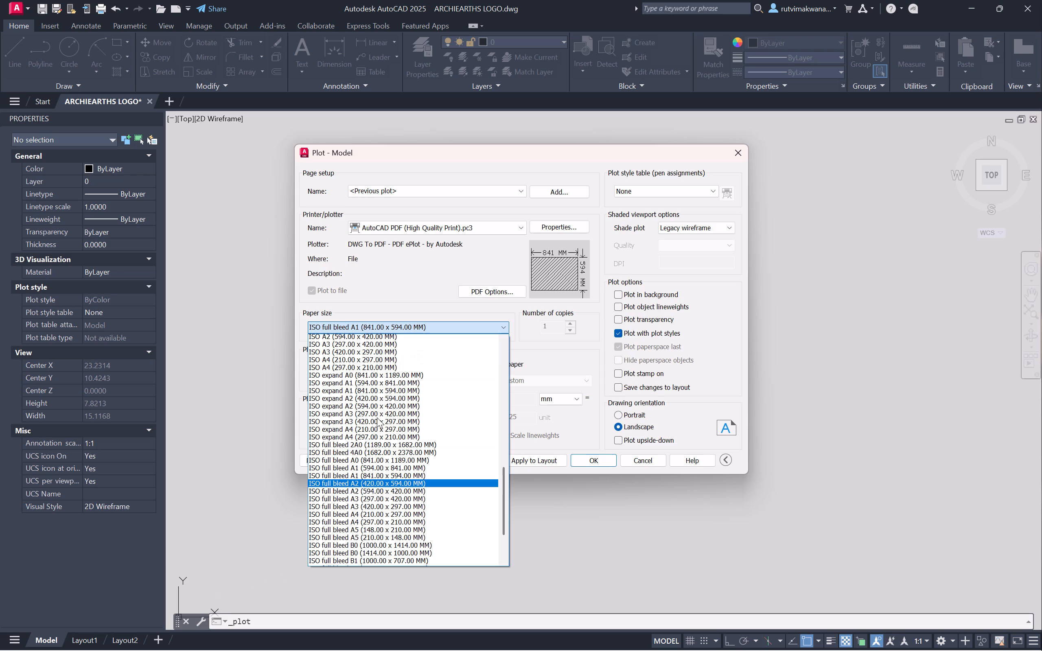
pyautogui.scroll(5, 377, 417)
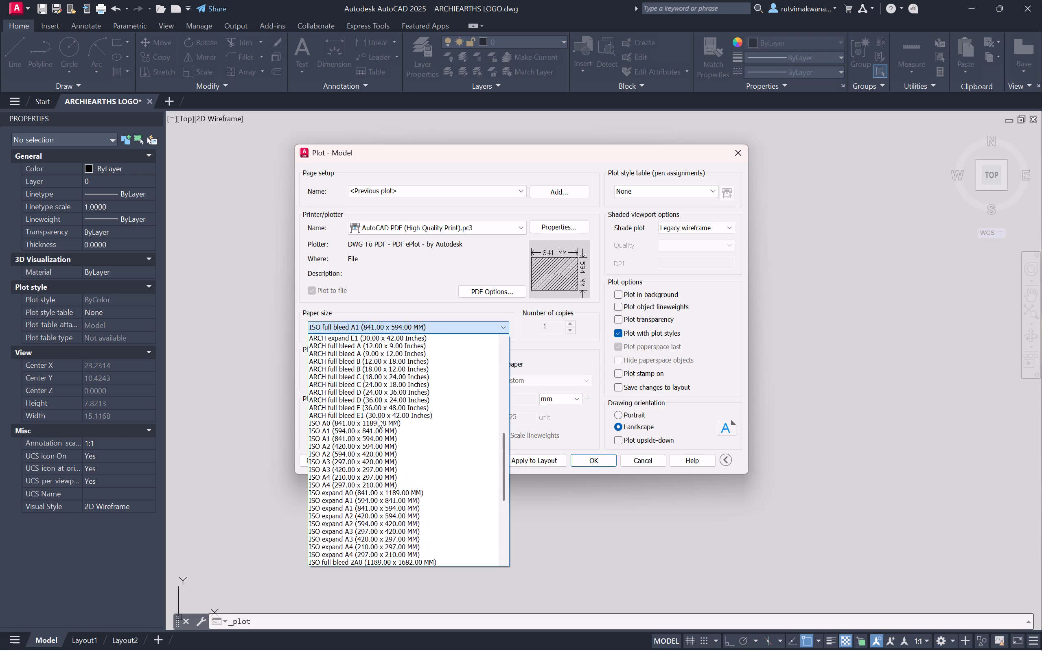
pyautogui.scroll(12, 377, 417)
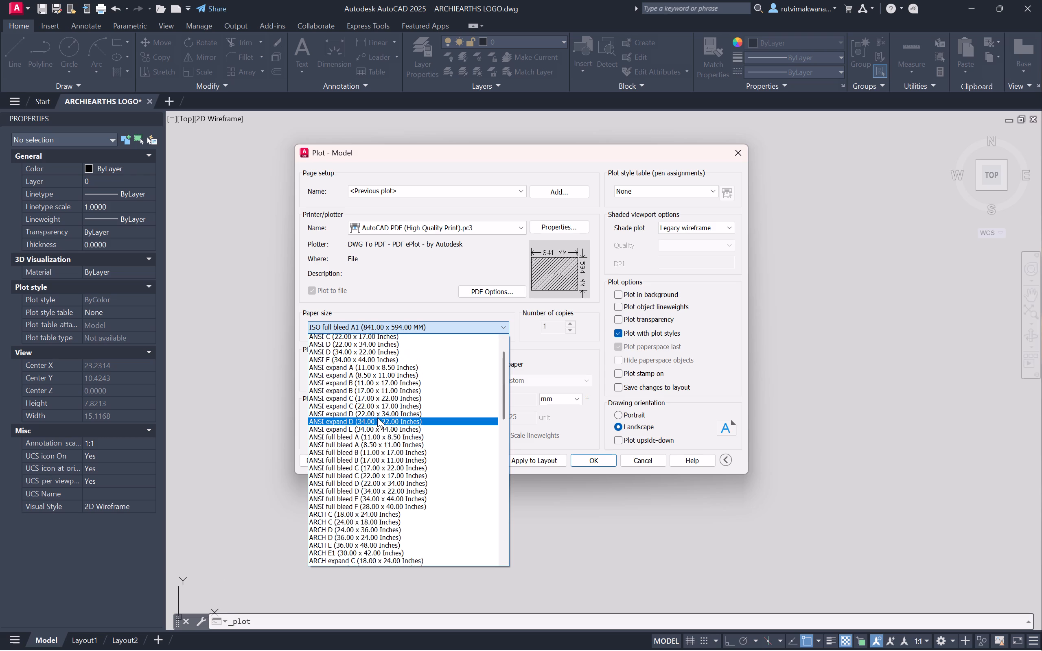
pyautogui.scroll(4, 377, 417)
pyautogui.scroll(-20, 377, 417)
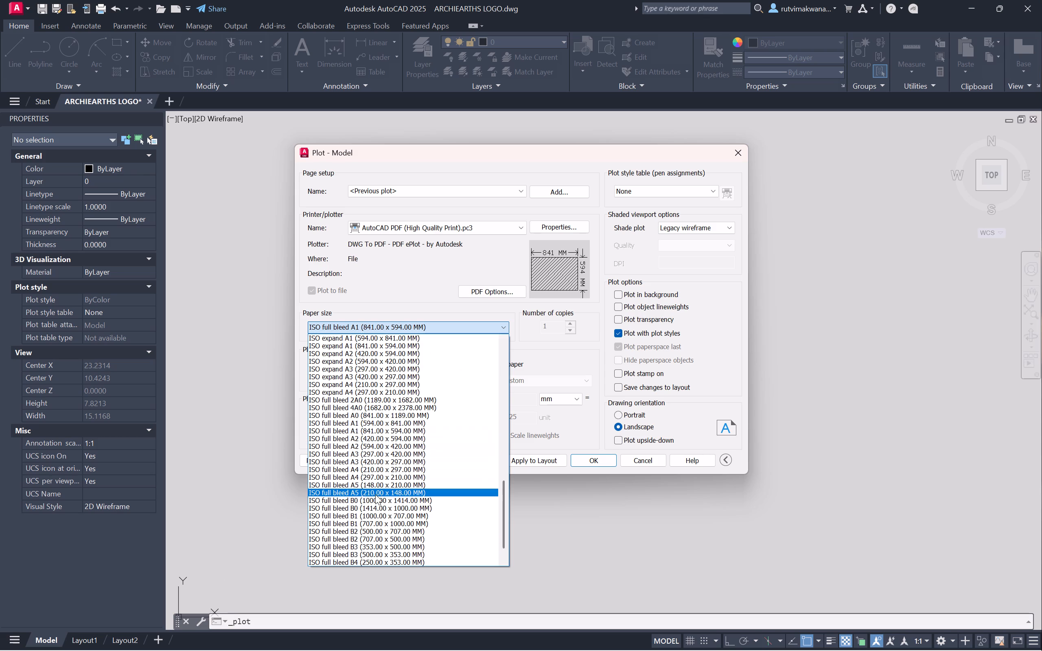
pyautogui.click(376, 491)
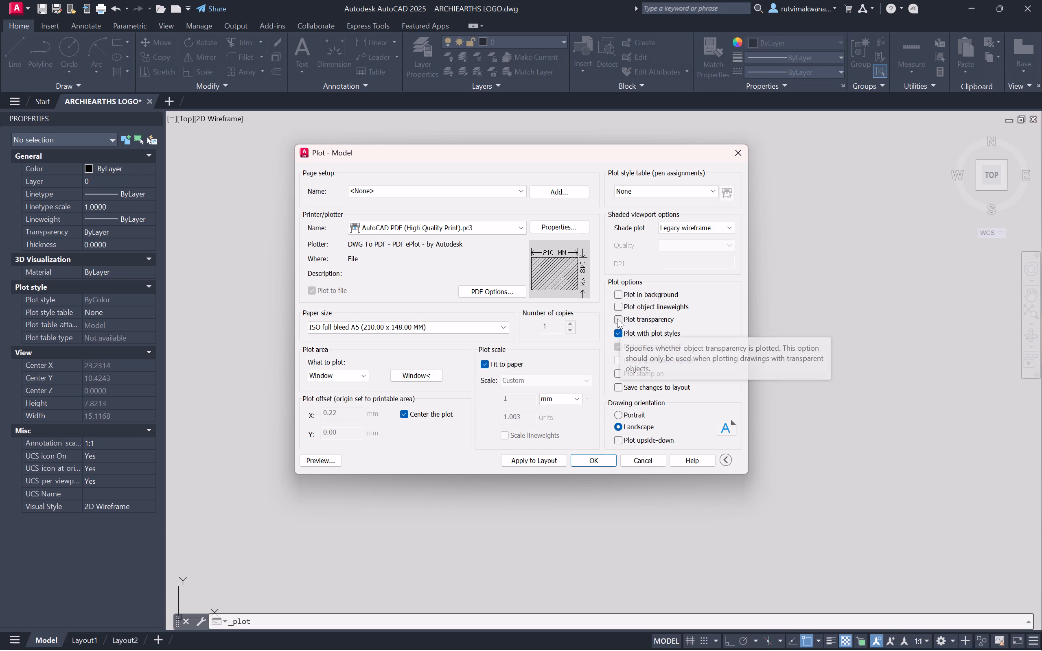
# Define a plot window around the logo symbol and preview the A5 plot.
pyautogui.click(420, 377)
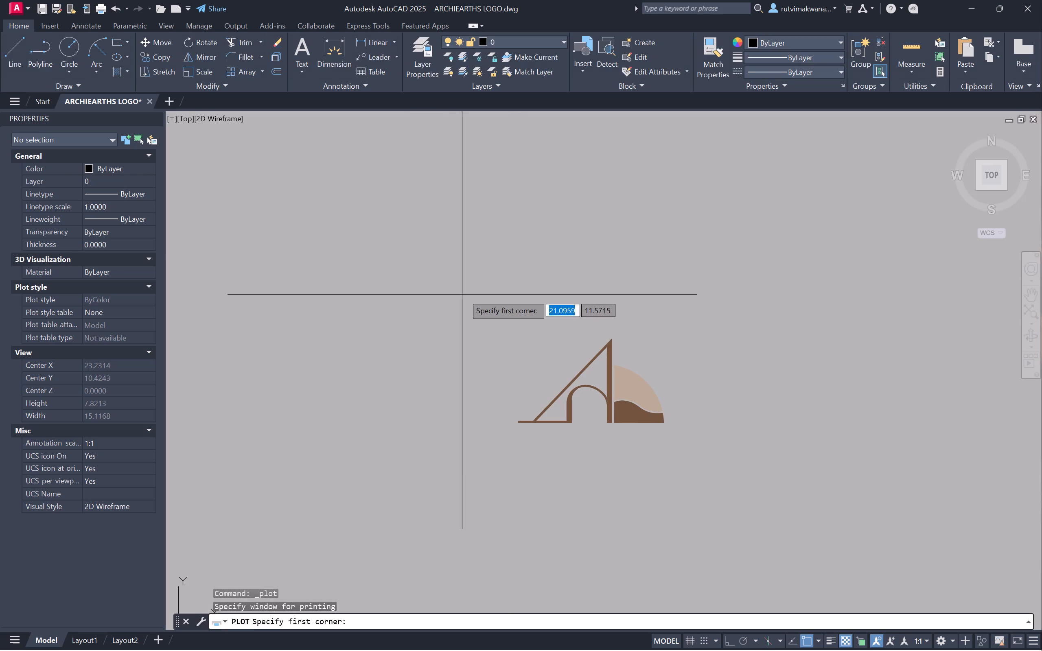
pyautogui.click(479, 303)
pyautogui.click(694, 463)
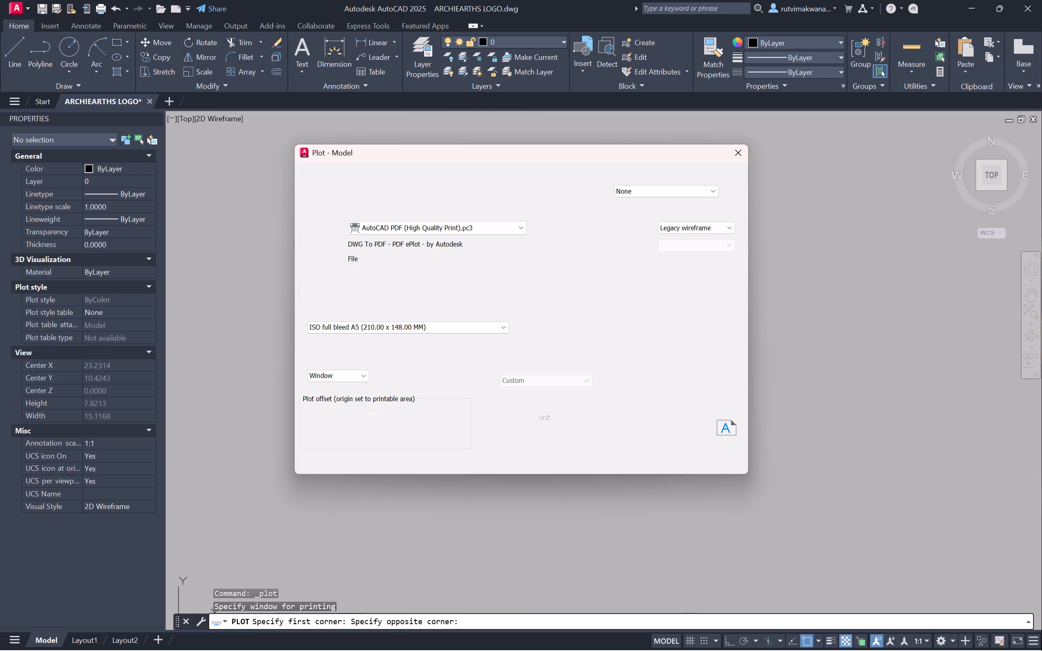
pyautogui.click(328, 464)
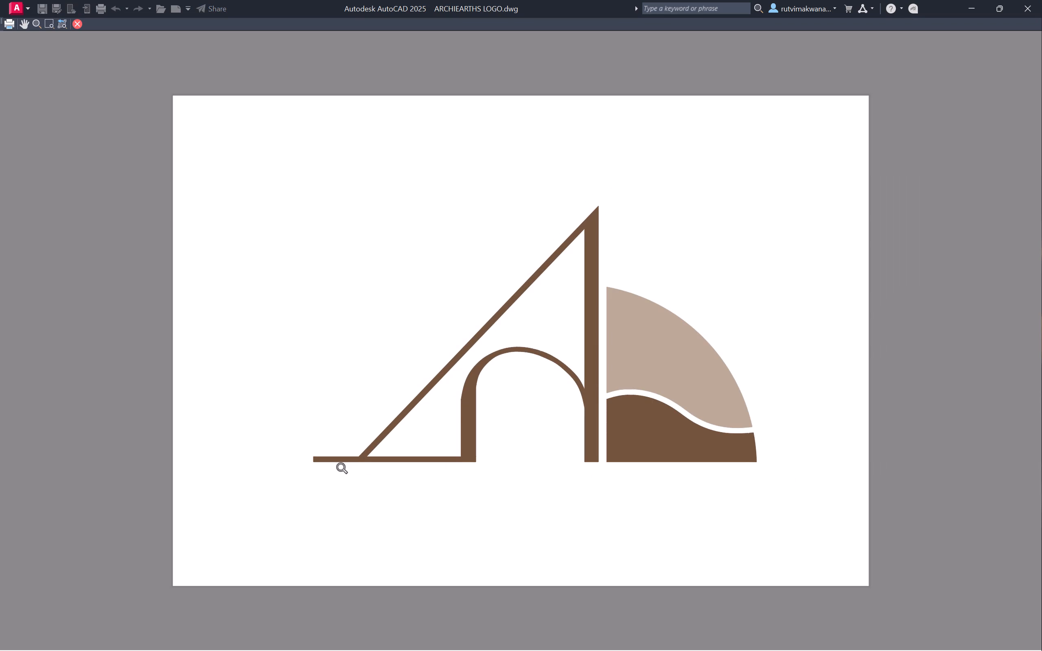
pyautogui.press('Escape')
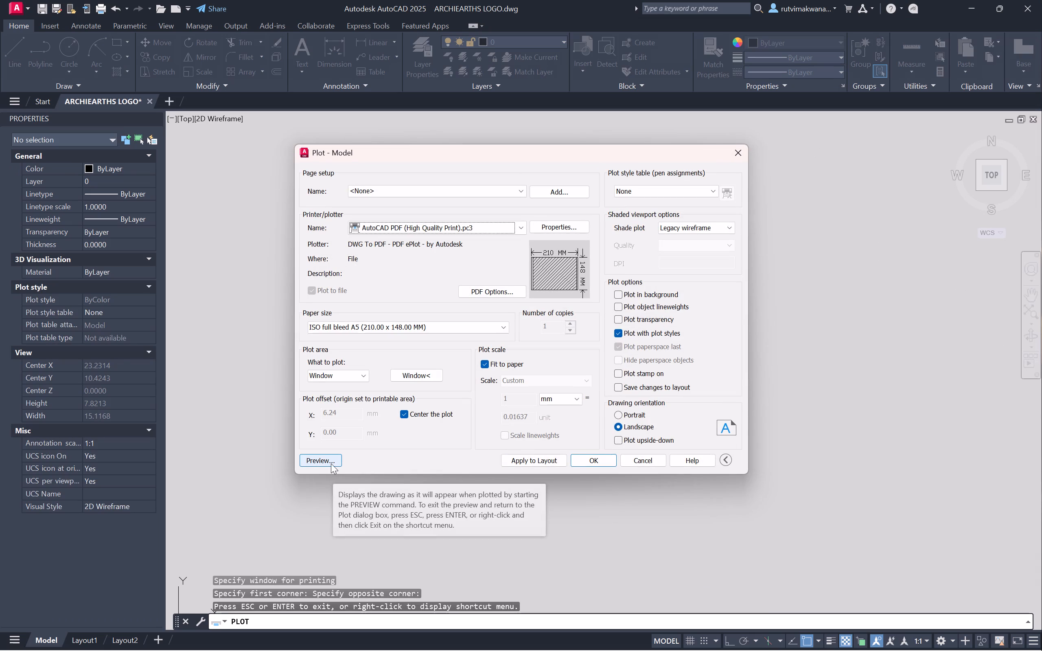
# Redefine the plot window slightly tighter around the logo symbol and preview the plot again.
pyautogui.click(428, 376)
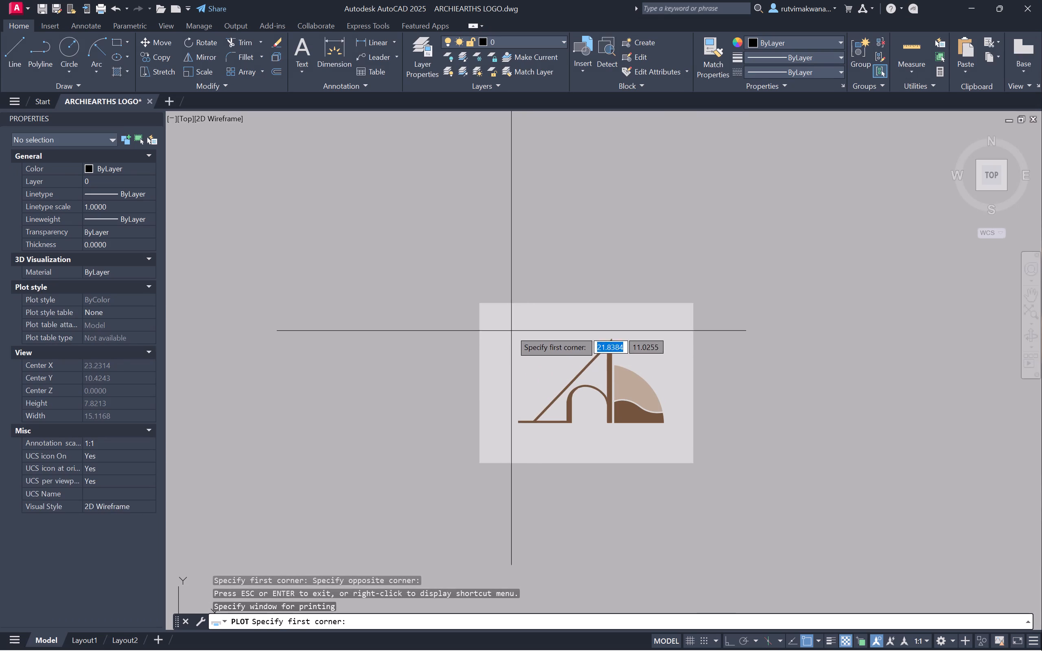
pyautogui.click(495, 308)
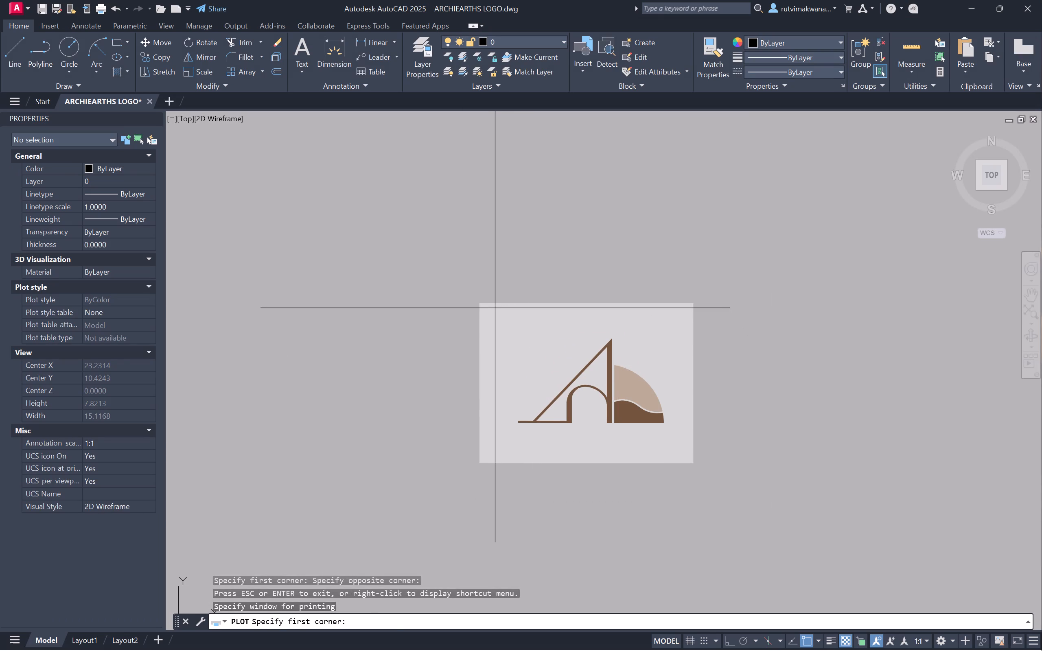
pyautogui.click(690, 465)
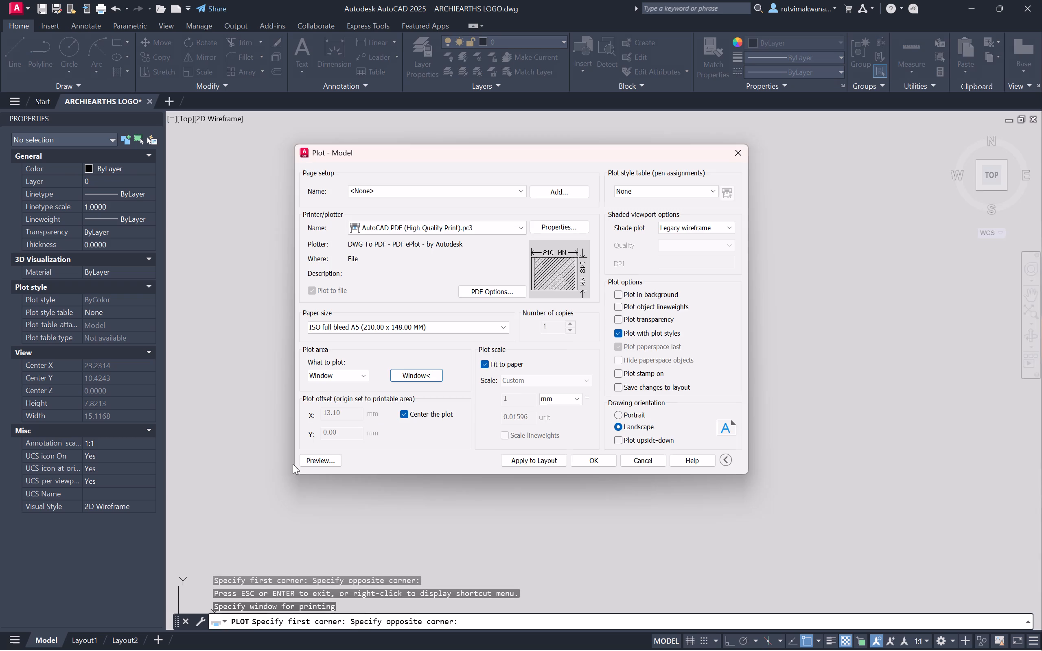
pyautogui.click(326, 463)
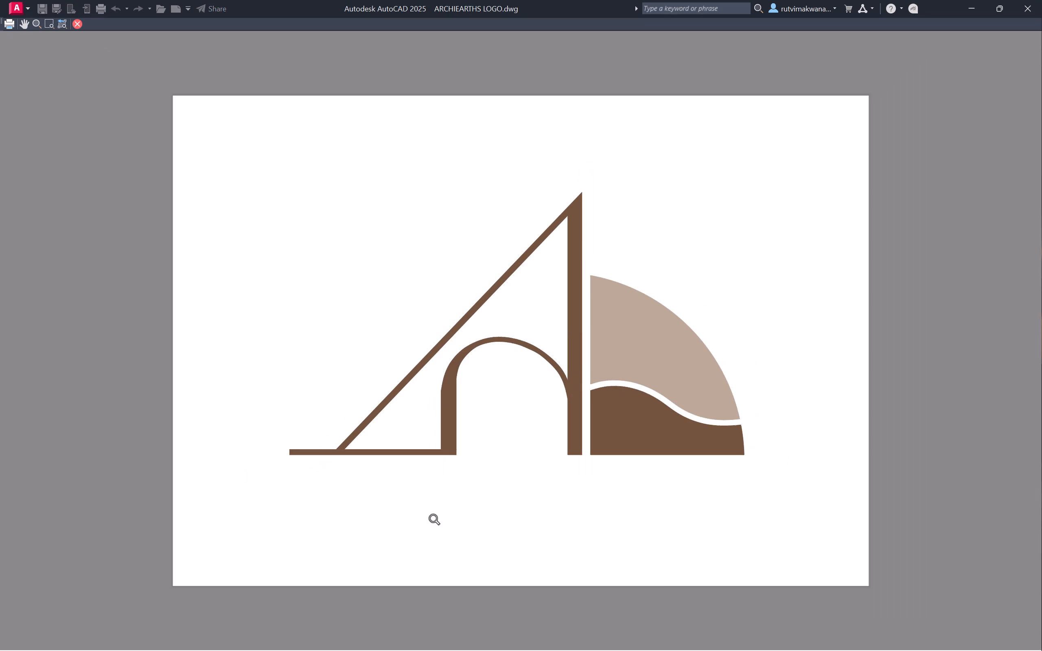
# Close the plot preview and plot the logo to a PDF named ARCHIEARTHS LOGO in the Documents folder.
pyautogui.press('Escape')
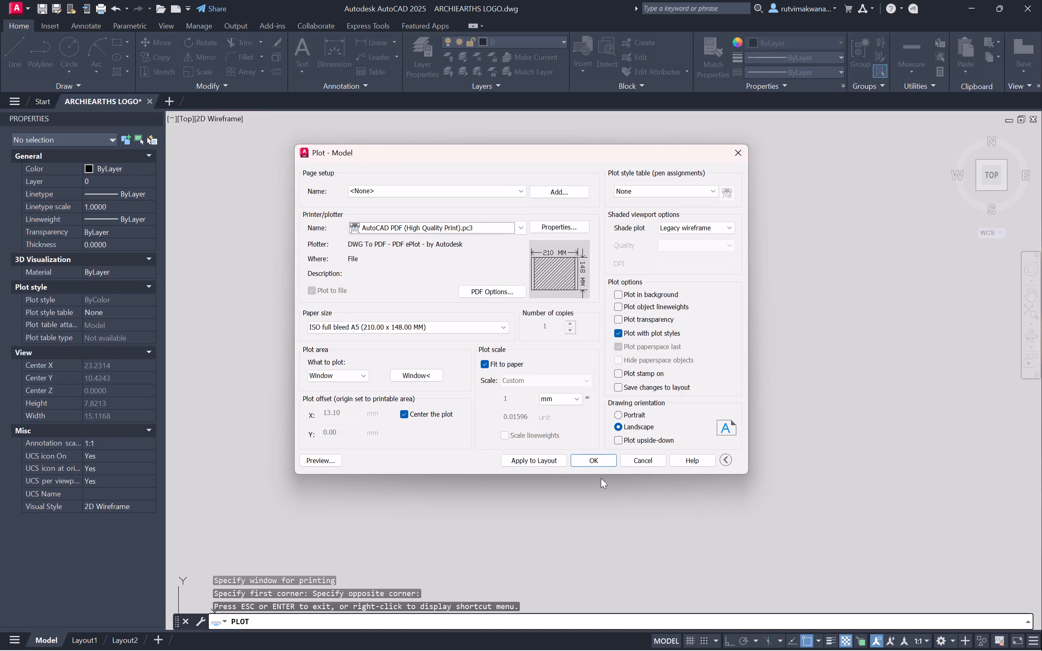
pyautogui.click(595, 461)
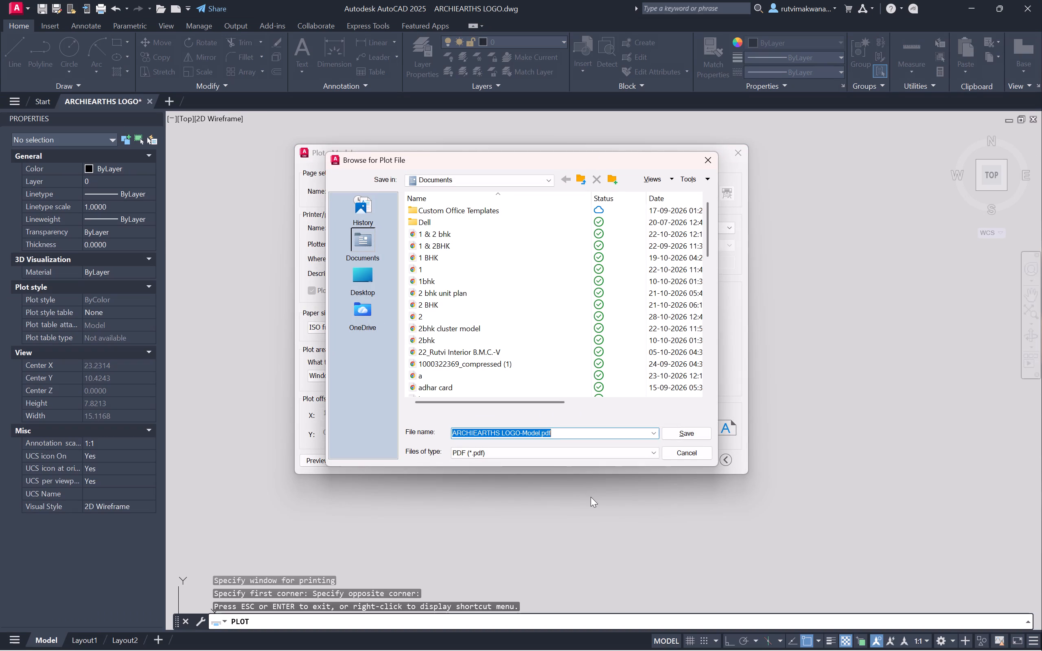
pyautogui.click(543, 435)
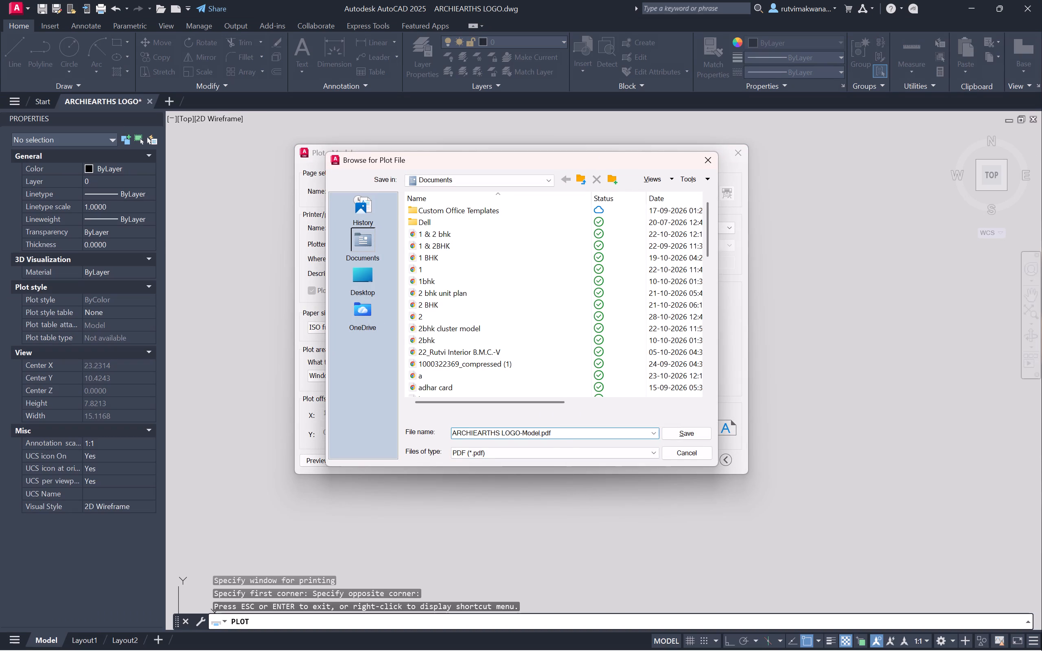
pyautogui.click(539, 431)
pyautogui.press('BackSpace')
pyautogui.press('BackSpace')
pyautogui.press('BackSpace')
pyautogui.press('BackSpace')
pyautogui.press('BackSpace')
pyautogui.press('BackSpace')
pyautogui.press('Return')
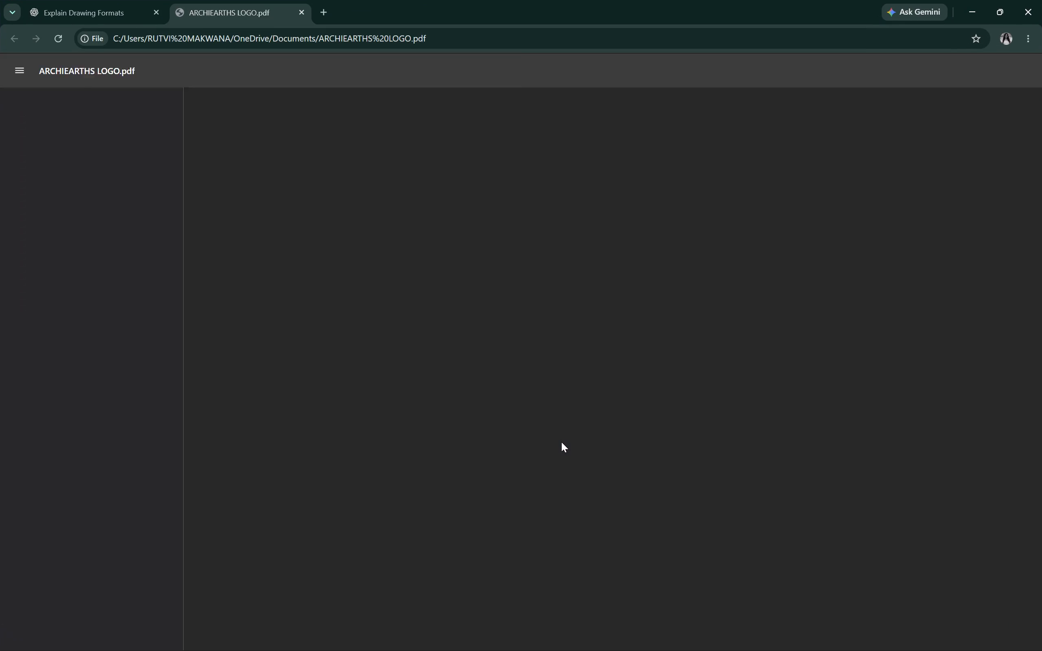
# Minimise the opened PDF in the browser, and close AutoCAD saving the changes to ARCHIEARTHS LOGO.dwg.
pyautogui.click(966, 15)
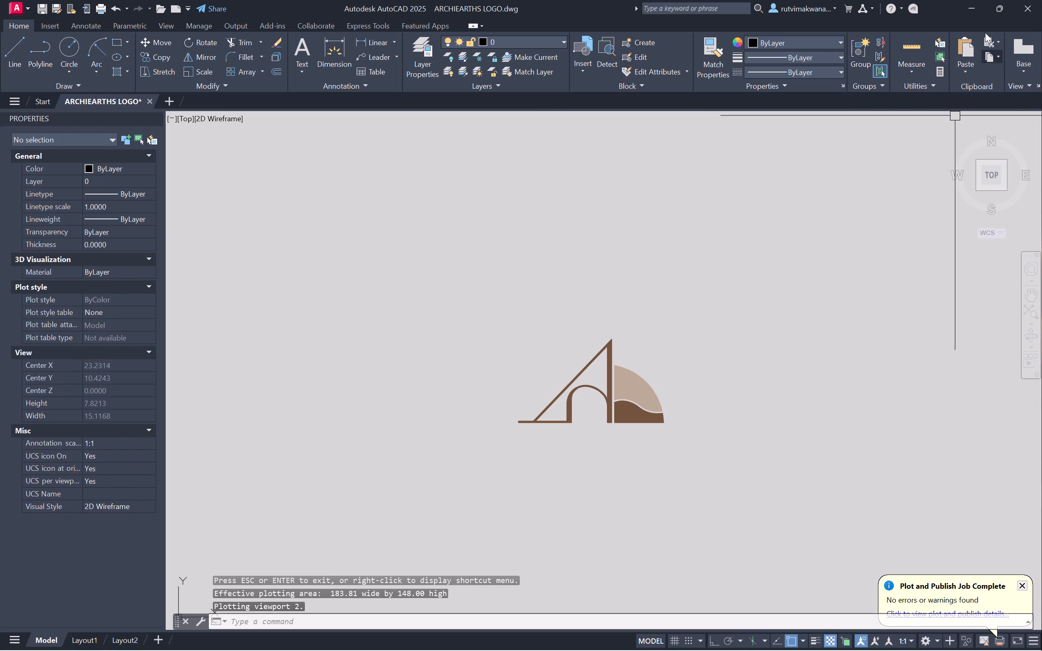
pyautogui.click(1031, 6)
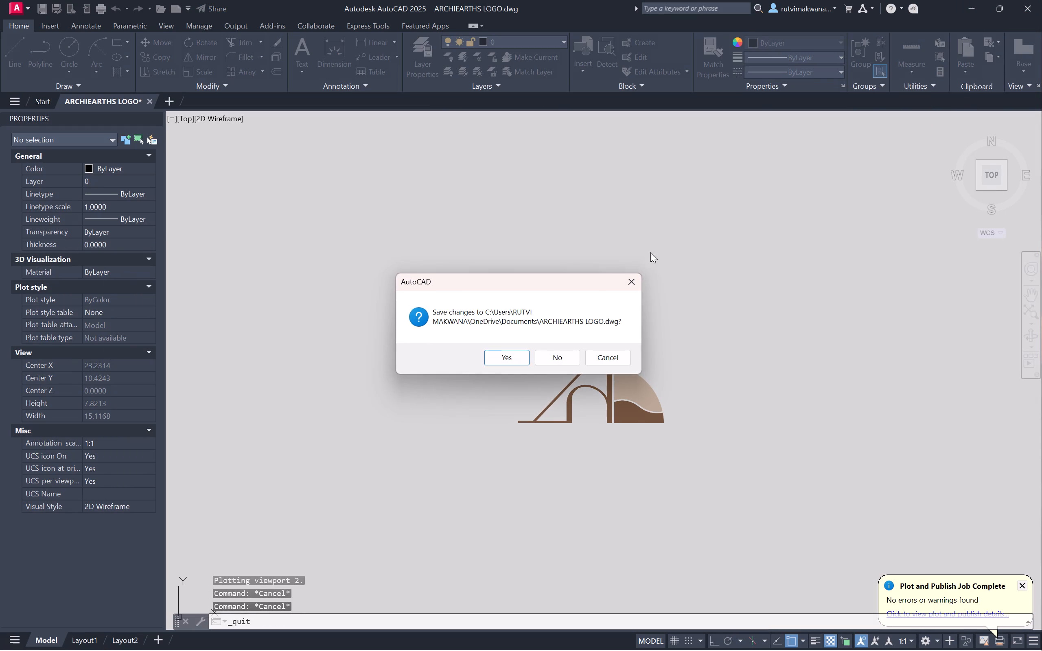
pyautogui.click(518, 361)
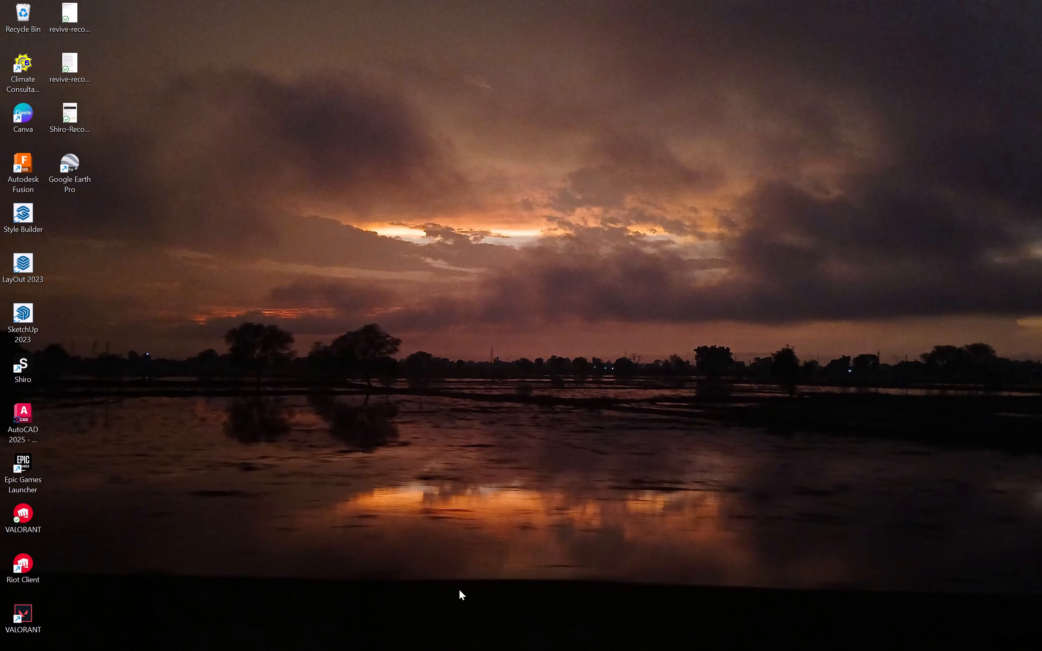
# Switch to Canva and look through the existing designs on the home page.
pyautogui.click(533, 638)
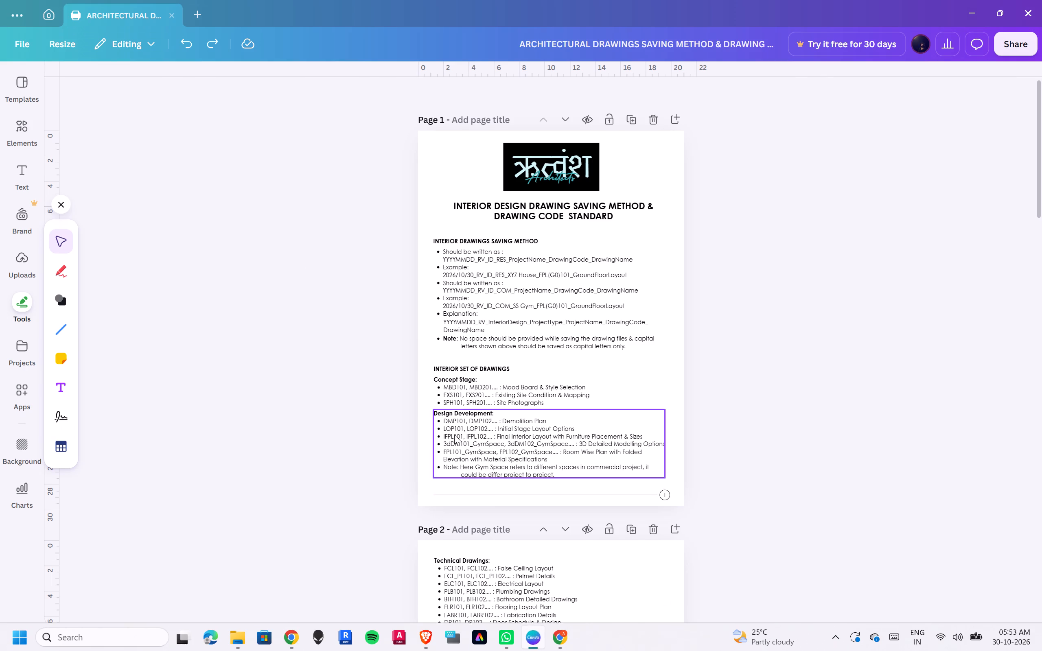
pyautogui.click(46, 19)
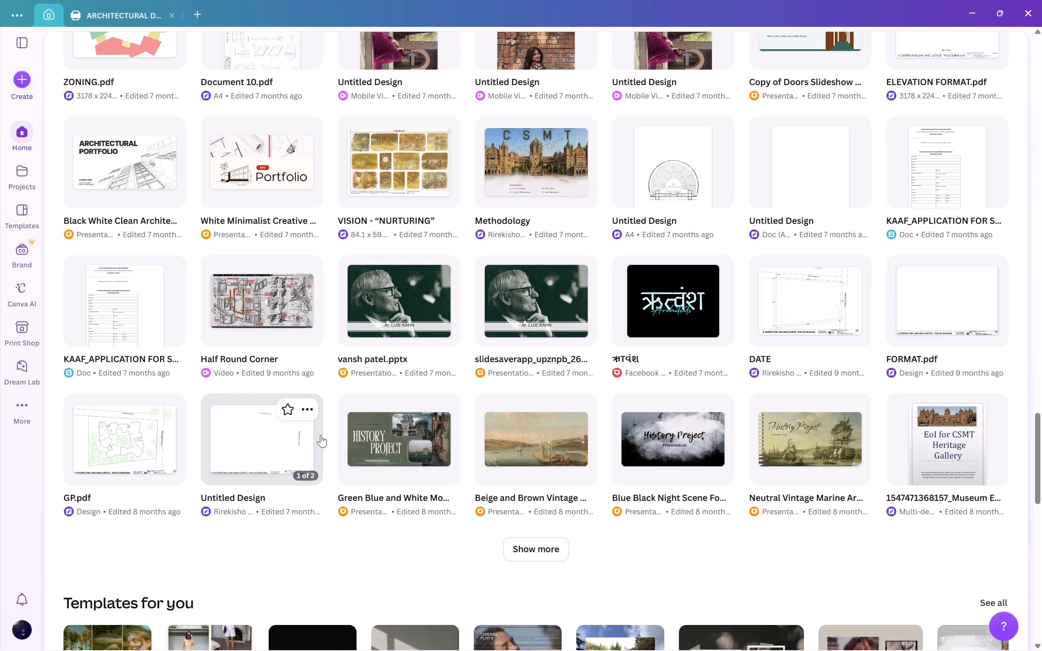
pyautogui.click(121, 13)
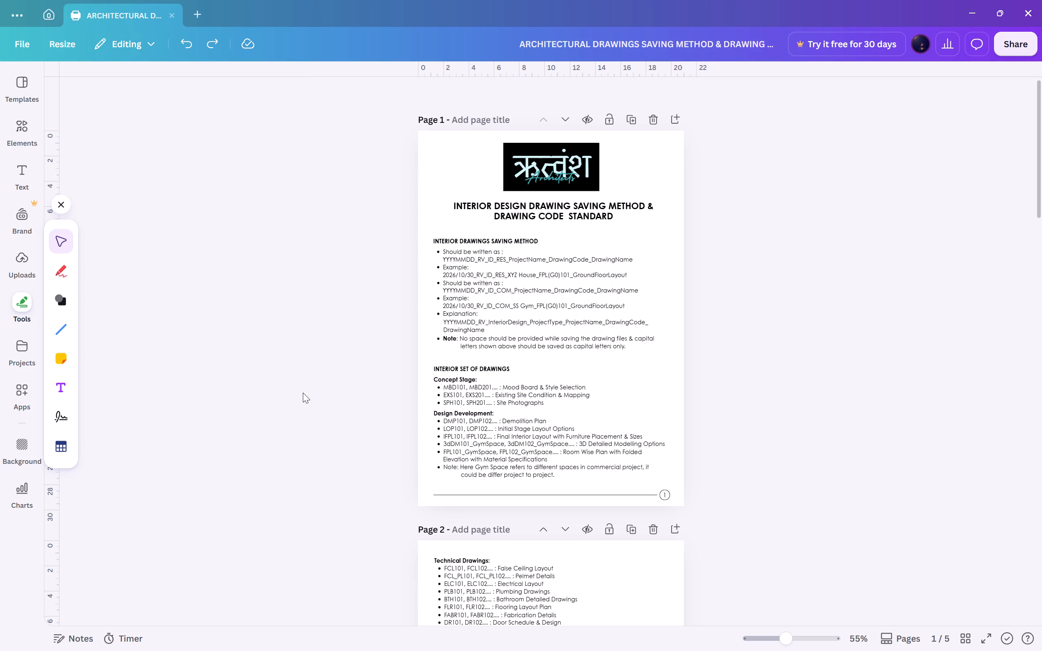
pyautogui.hotkey('ctrl', 's')
pyautogui.scroll(-2, 338, 441)
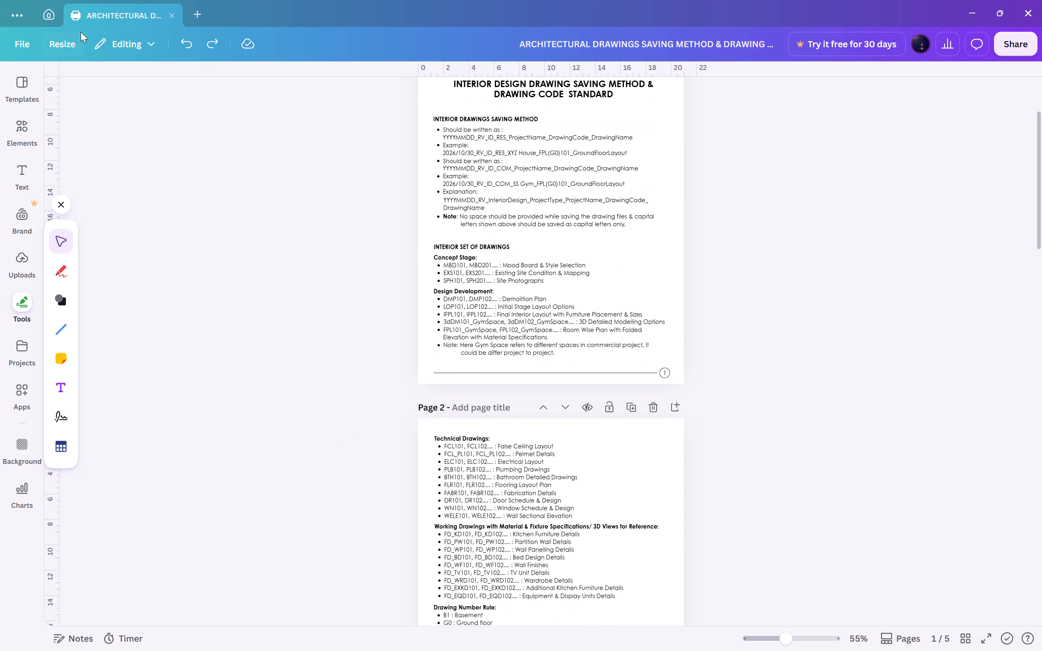
pyautogui.click(198, 15)
pyautogui.click(121, 124)
pyautogui.click(52, 19)
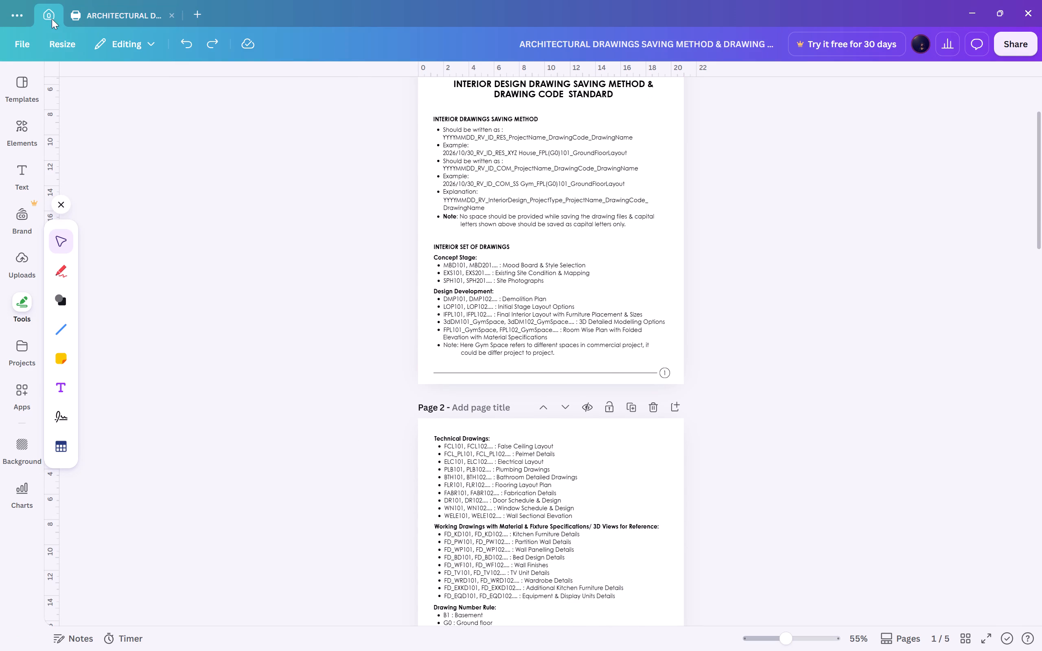
pyautogui.scroll(12, 568, 446)
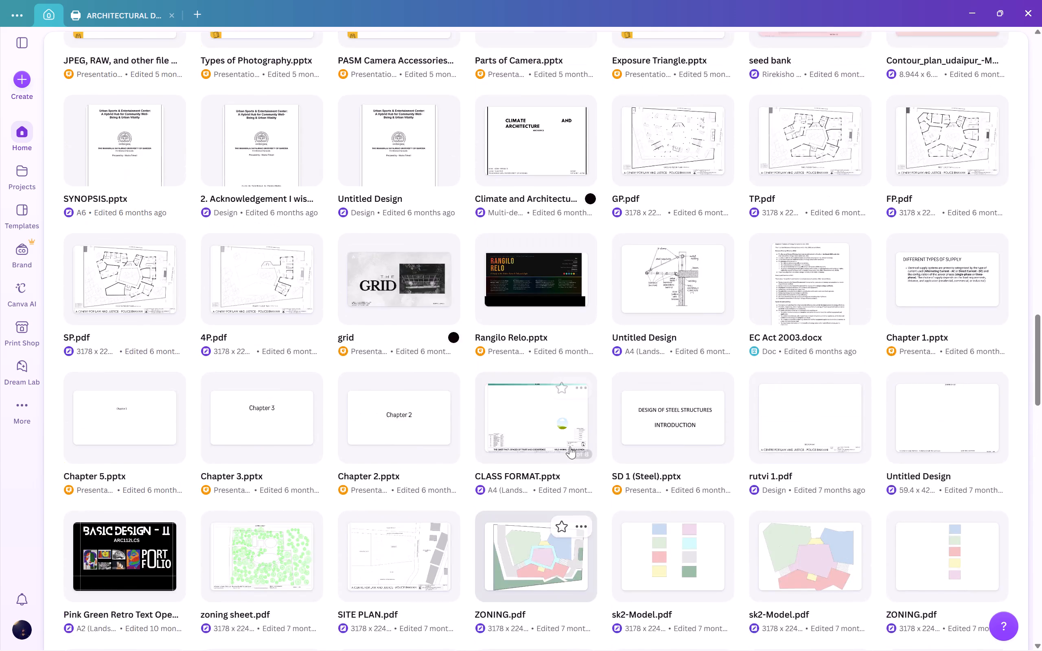
pyautogui.scroll(5, 570, 446)
pyautogui.scroll(16, 570, 446)
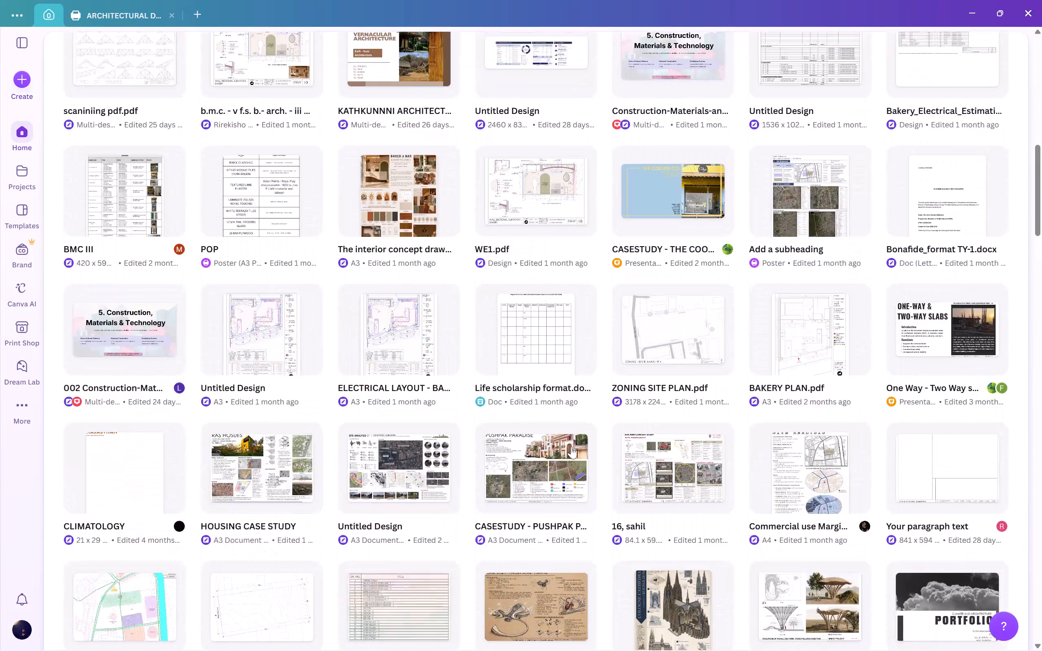
pyautogui.scroll(11, 571, 446)
pyautogui.scroll(-3, 592, 462)
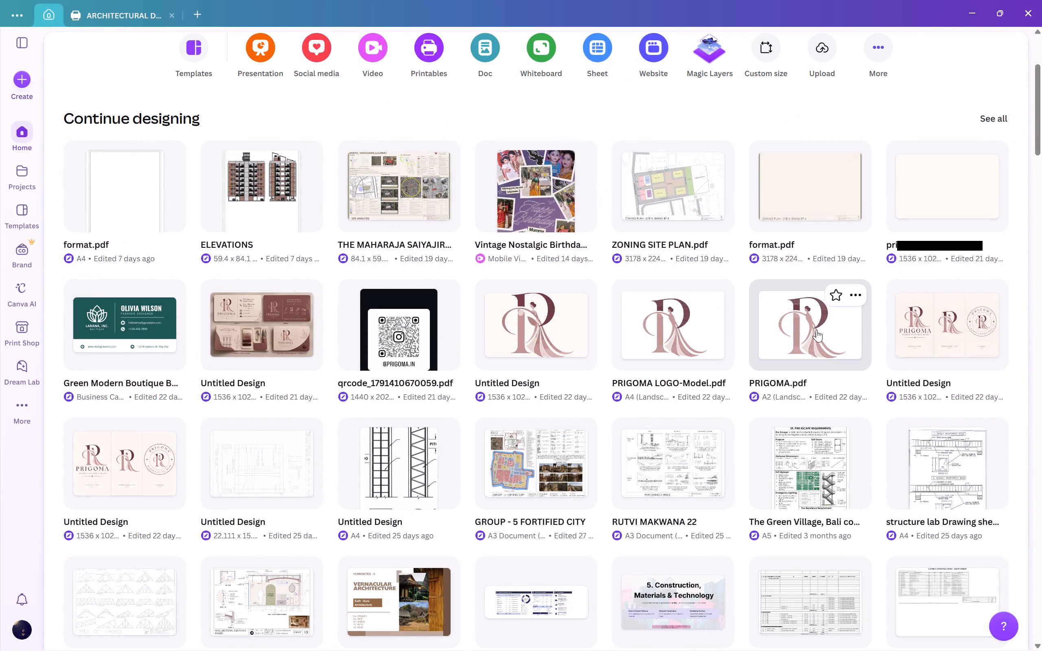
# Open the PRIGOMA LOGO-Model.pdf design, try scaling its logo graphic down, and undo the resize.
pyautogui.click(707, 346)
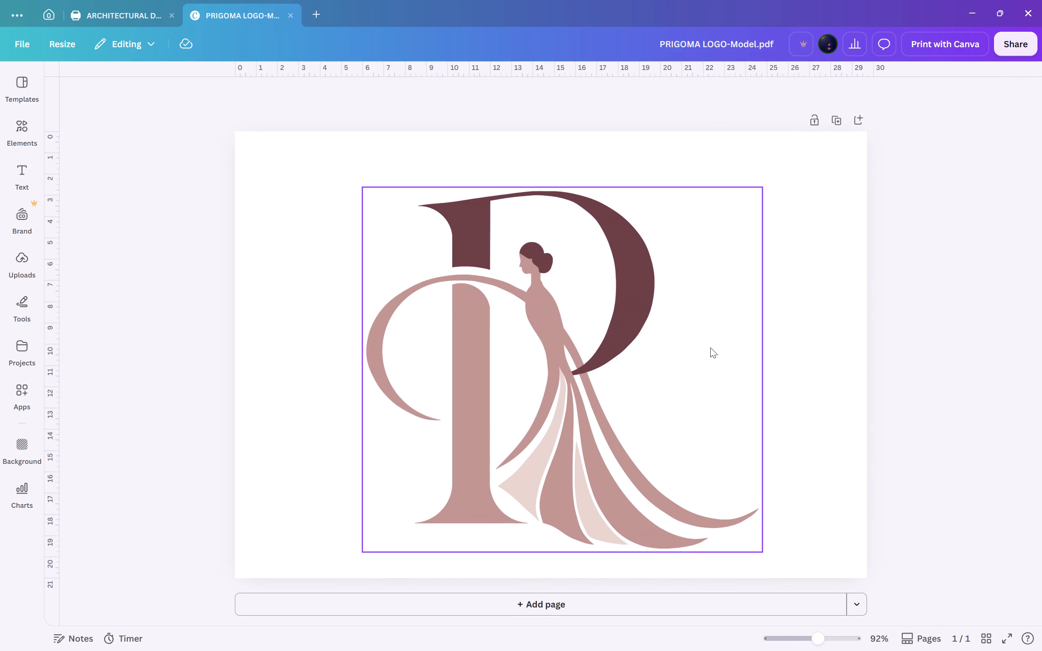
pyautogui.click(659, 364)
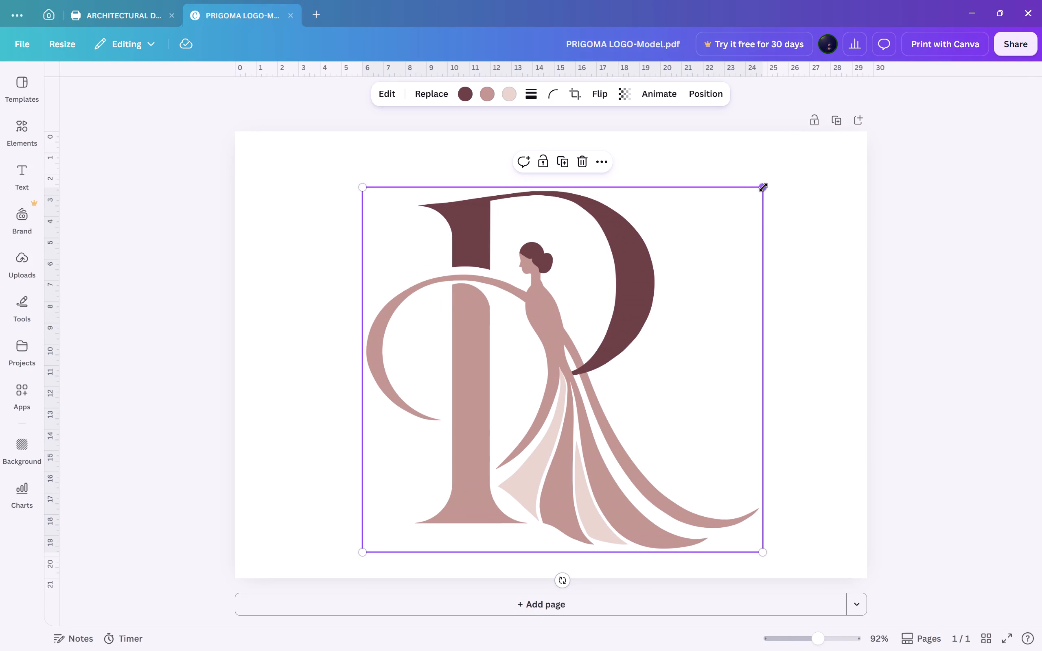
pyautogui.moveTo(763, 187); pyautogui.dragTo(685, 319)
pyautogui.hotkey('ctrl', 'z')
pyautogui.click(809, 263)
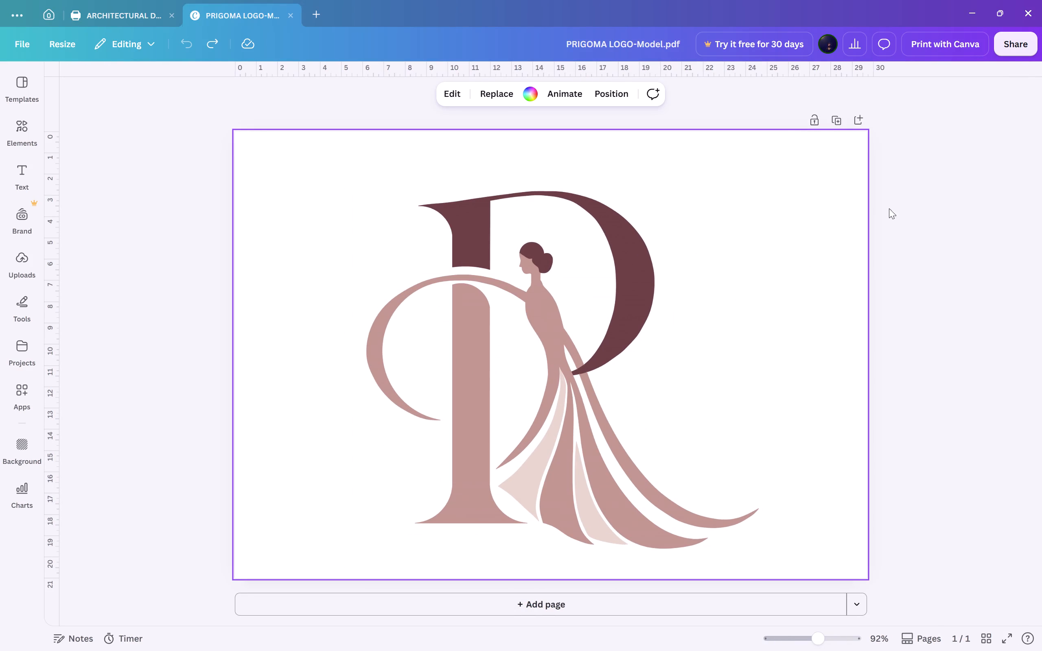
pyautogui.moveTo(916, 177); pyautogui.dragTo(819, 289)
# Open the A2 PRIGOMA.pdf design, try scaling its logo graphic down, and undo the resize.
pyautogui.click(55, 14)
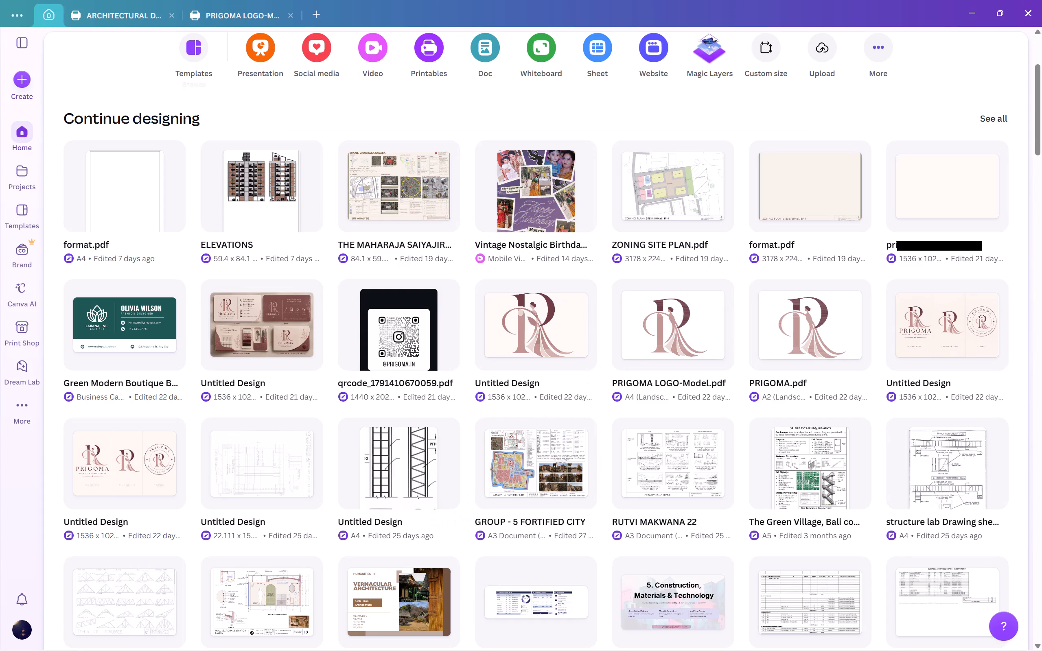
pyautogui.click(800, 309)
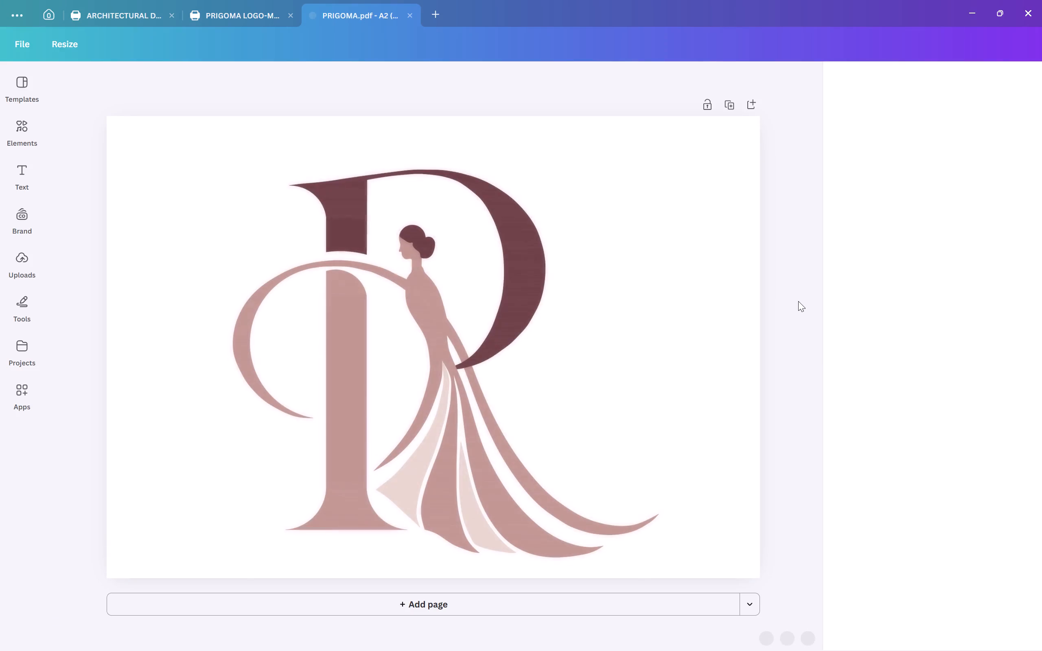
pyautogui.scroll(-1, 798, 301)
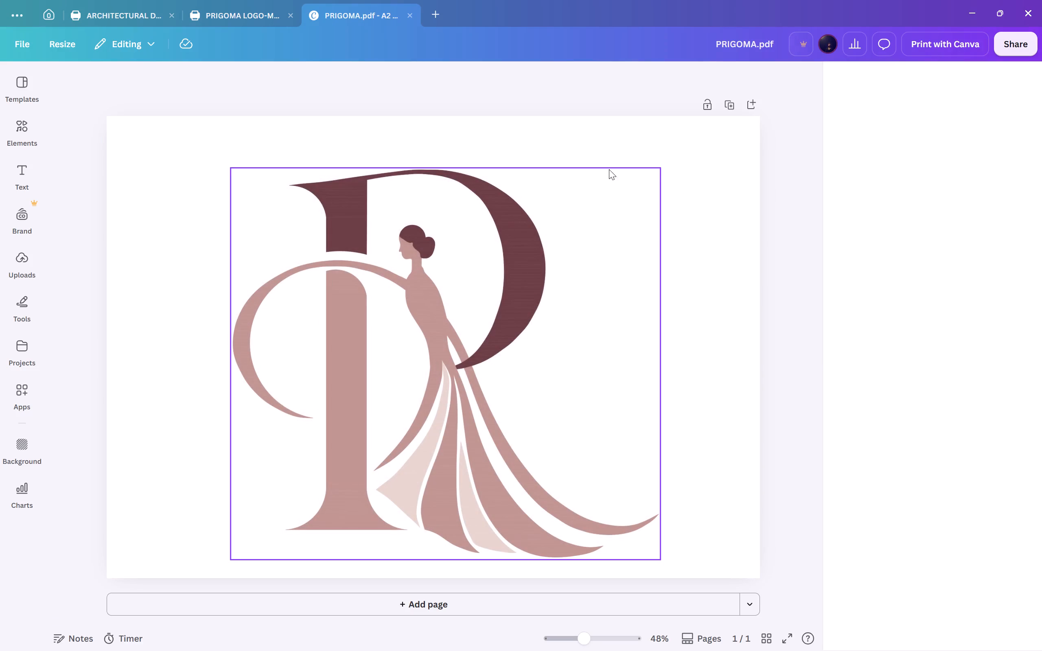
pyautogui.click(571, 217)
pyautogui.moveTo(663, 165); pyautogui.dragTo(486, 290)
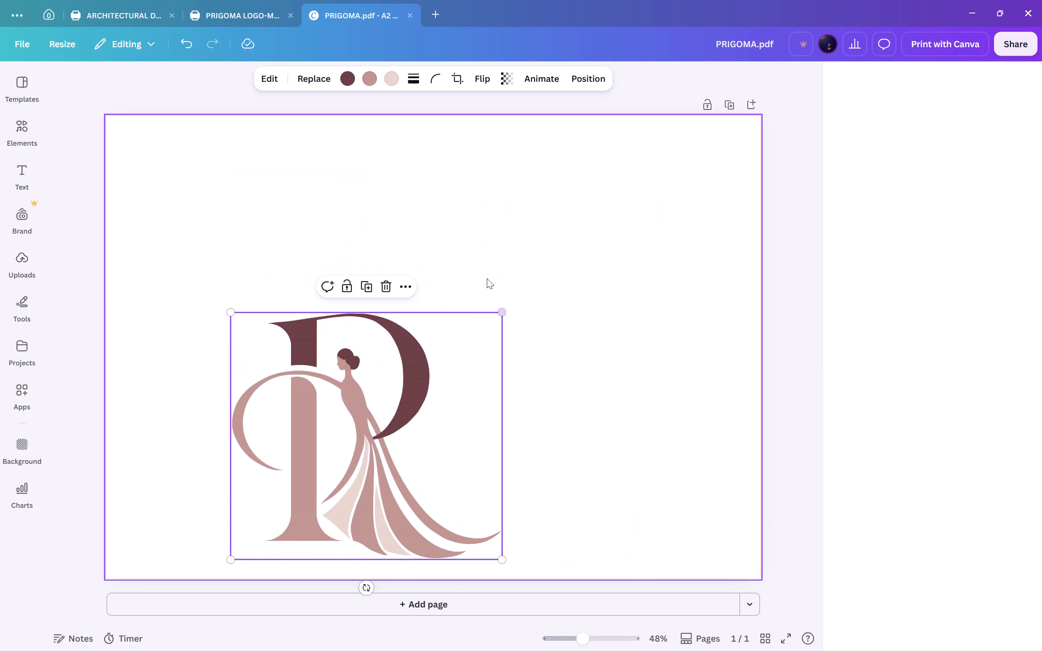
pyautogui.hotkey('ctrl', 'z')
# Return to the home page and move the PRIGOMA.pdf design to the bin.
pyautogui.click(60, 13)
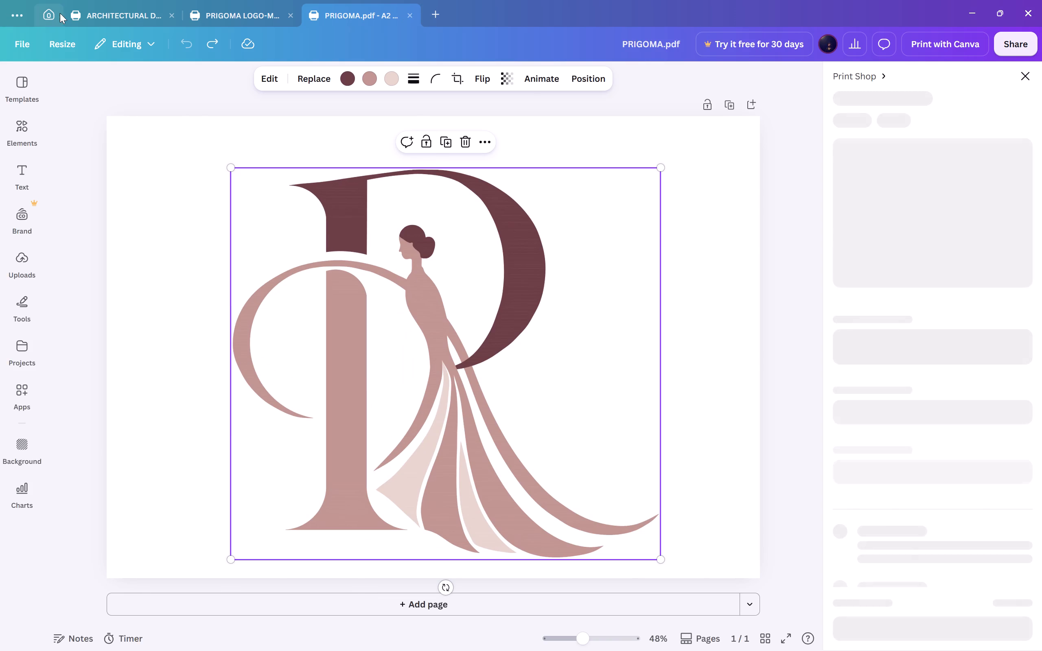
pyautogui.click(856, 295)
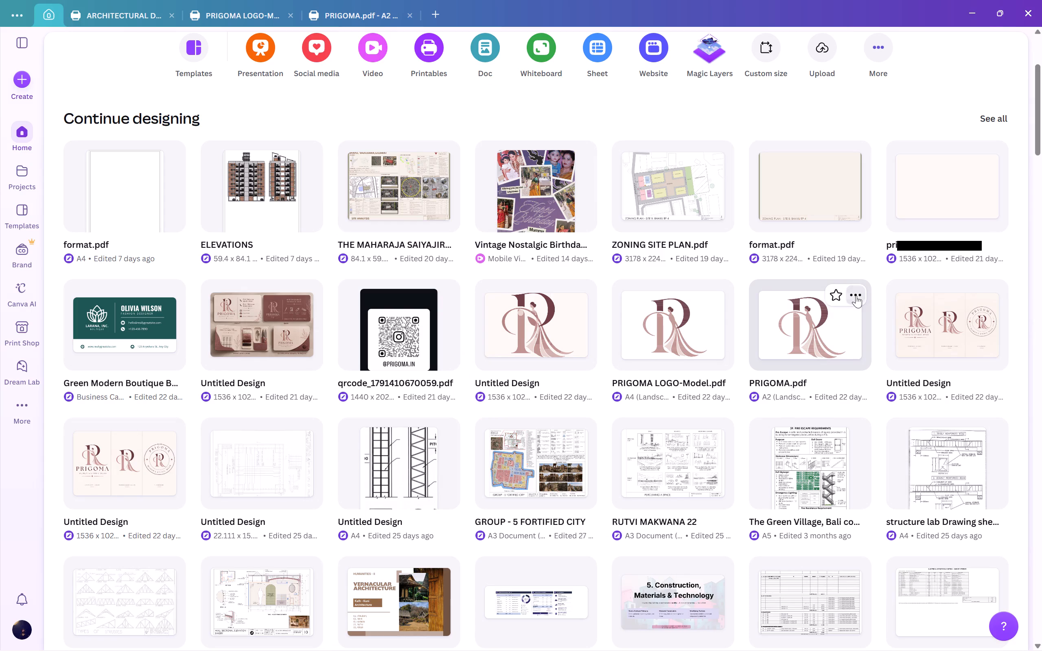
pyautogui.click(702, 614)
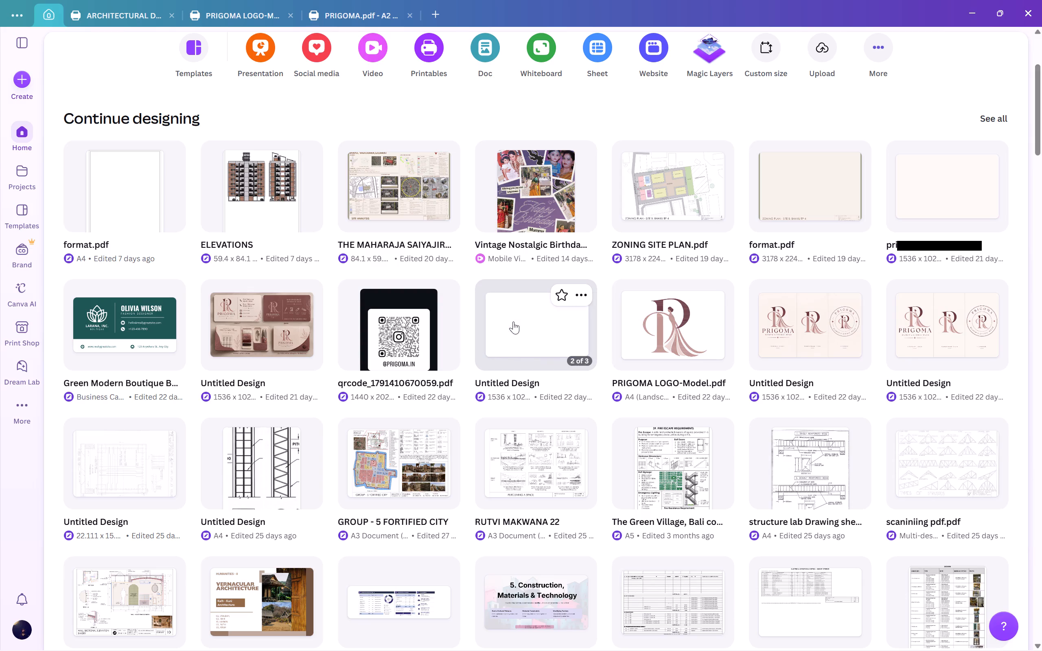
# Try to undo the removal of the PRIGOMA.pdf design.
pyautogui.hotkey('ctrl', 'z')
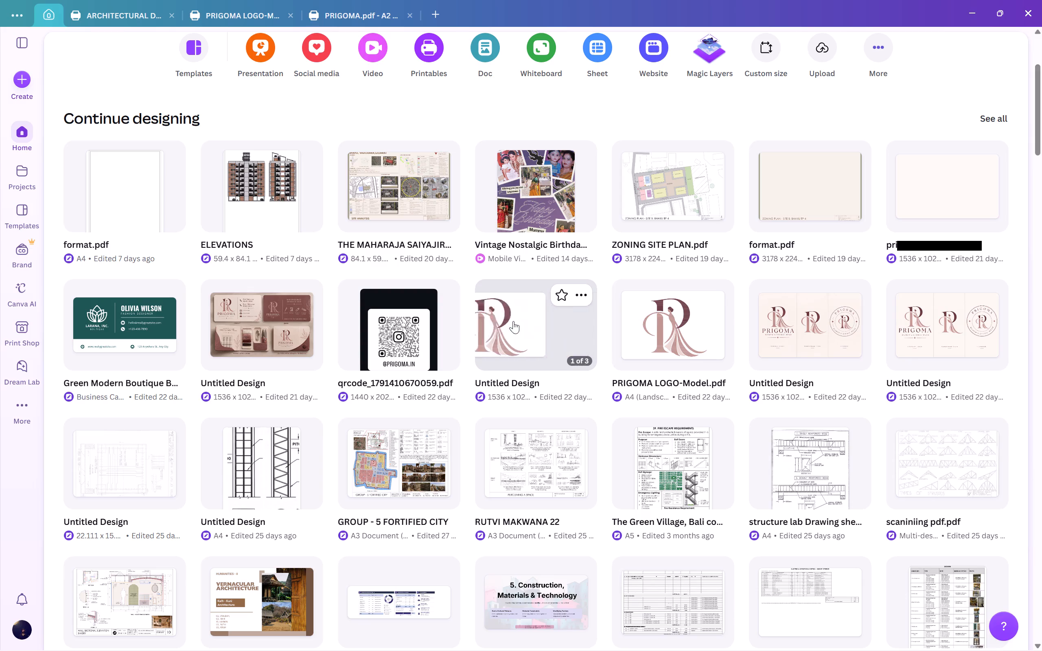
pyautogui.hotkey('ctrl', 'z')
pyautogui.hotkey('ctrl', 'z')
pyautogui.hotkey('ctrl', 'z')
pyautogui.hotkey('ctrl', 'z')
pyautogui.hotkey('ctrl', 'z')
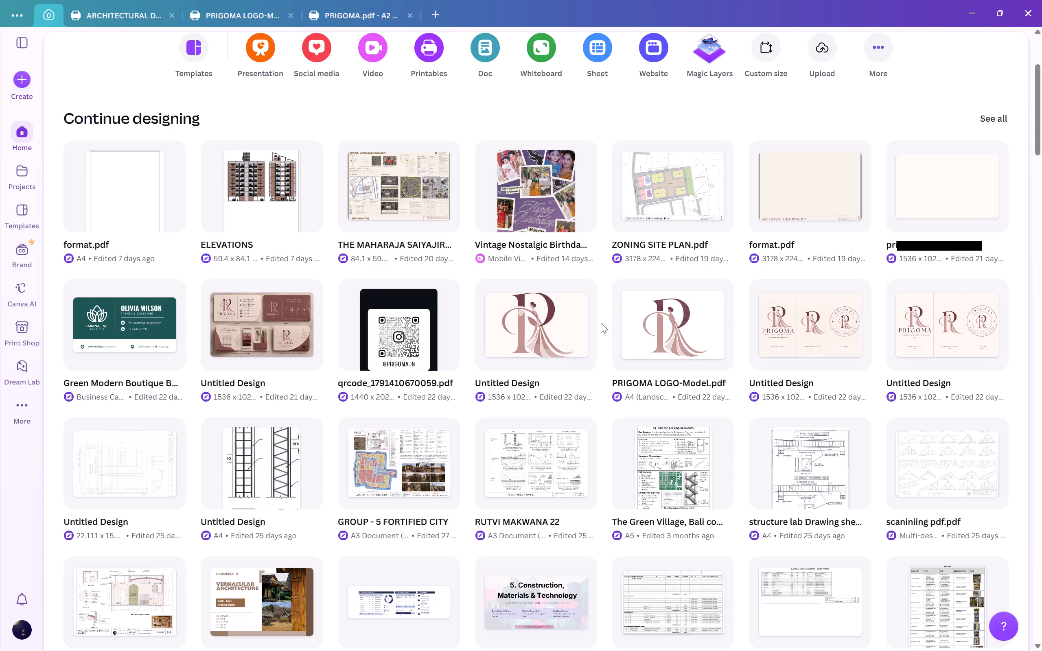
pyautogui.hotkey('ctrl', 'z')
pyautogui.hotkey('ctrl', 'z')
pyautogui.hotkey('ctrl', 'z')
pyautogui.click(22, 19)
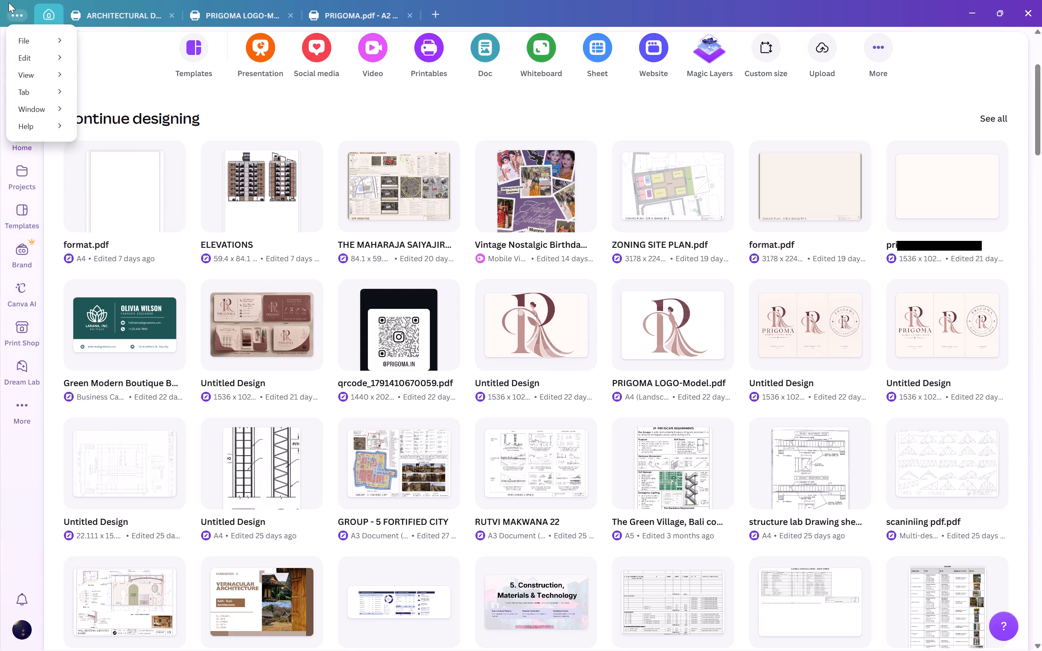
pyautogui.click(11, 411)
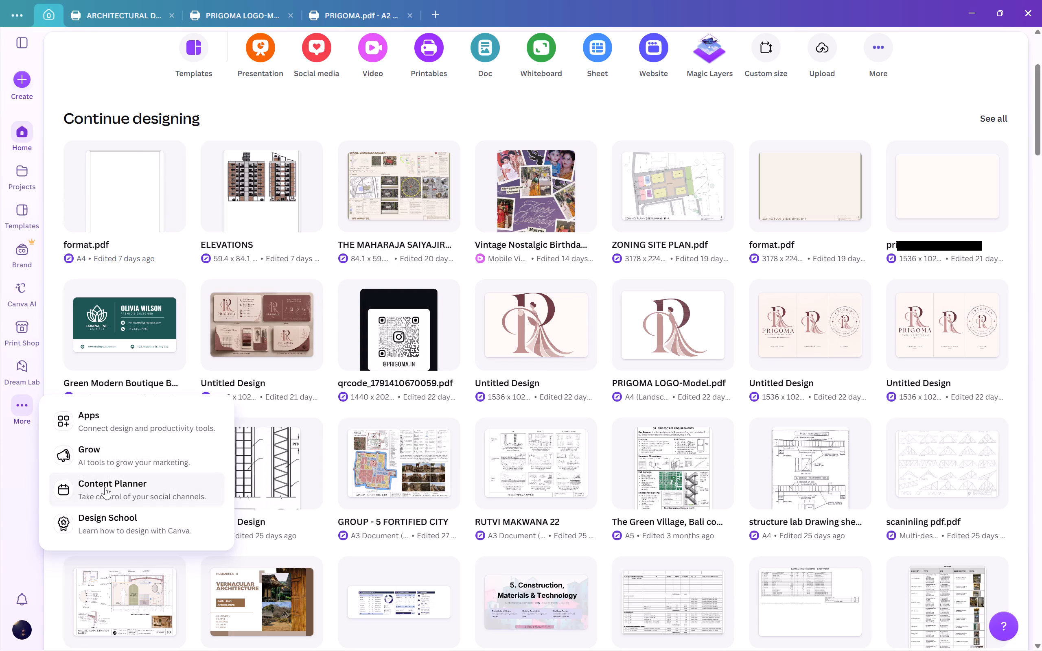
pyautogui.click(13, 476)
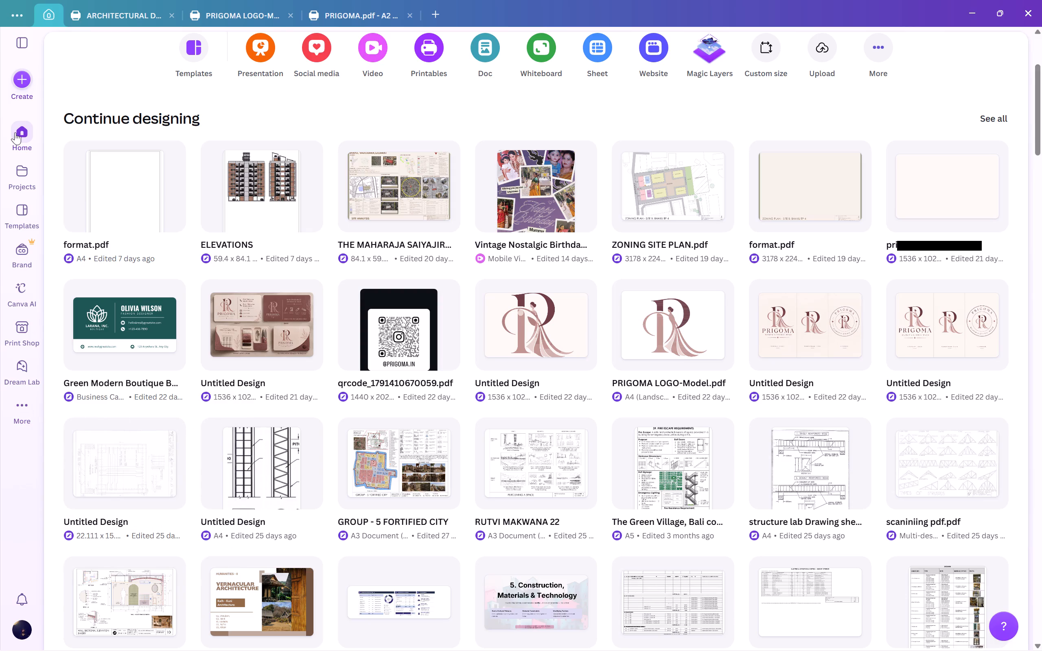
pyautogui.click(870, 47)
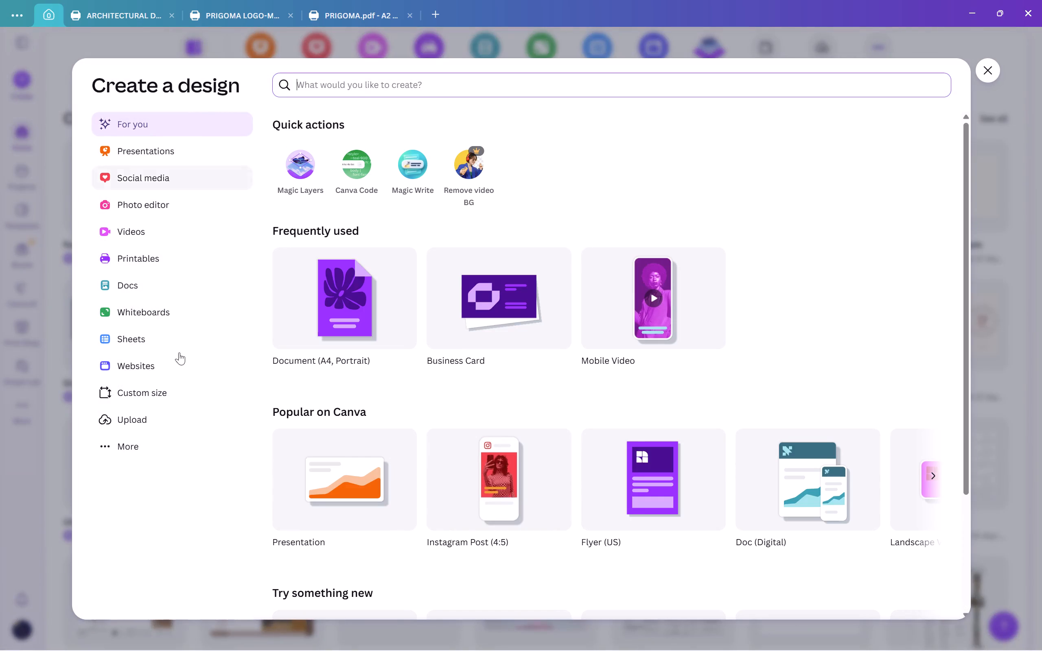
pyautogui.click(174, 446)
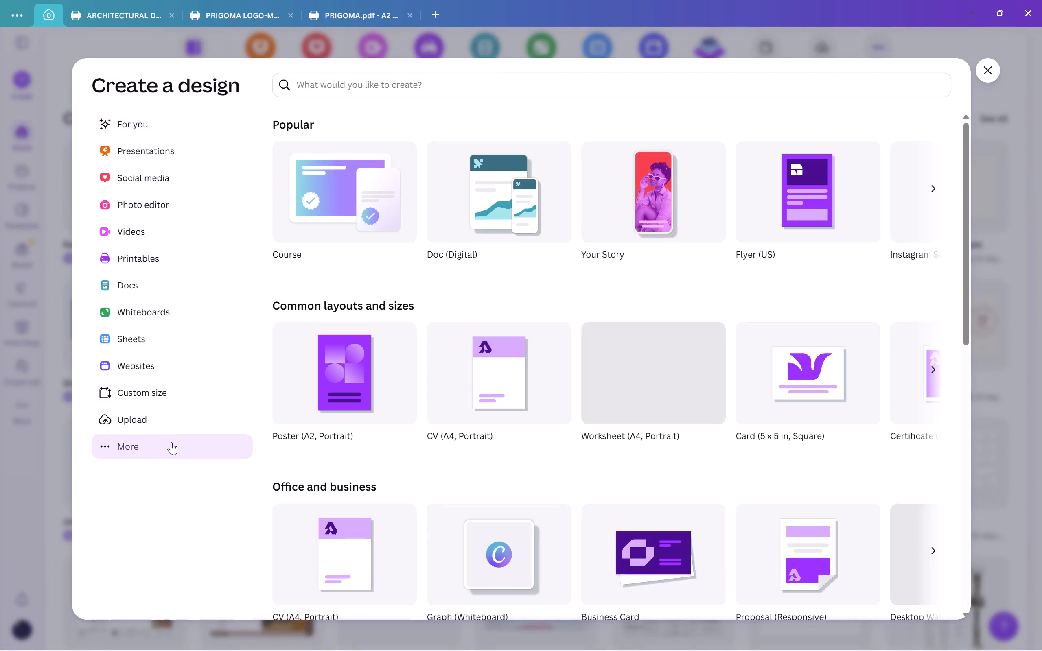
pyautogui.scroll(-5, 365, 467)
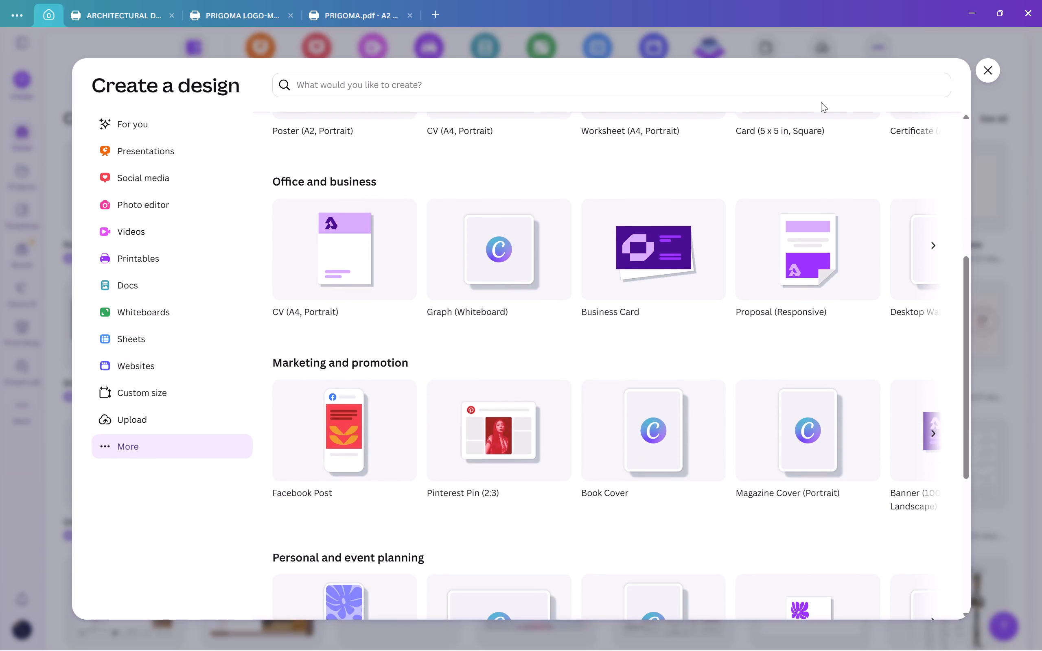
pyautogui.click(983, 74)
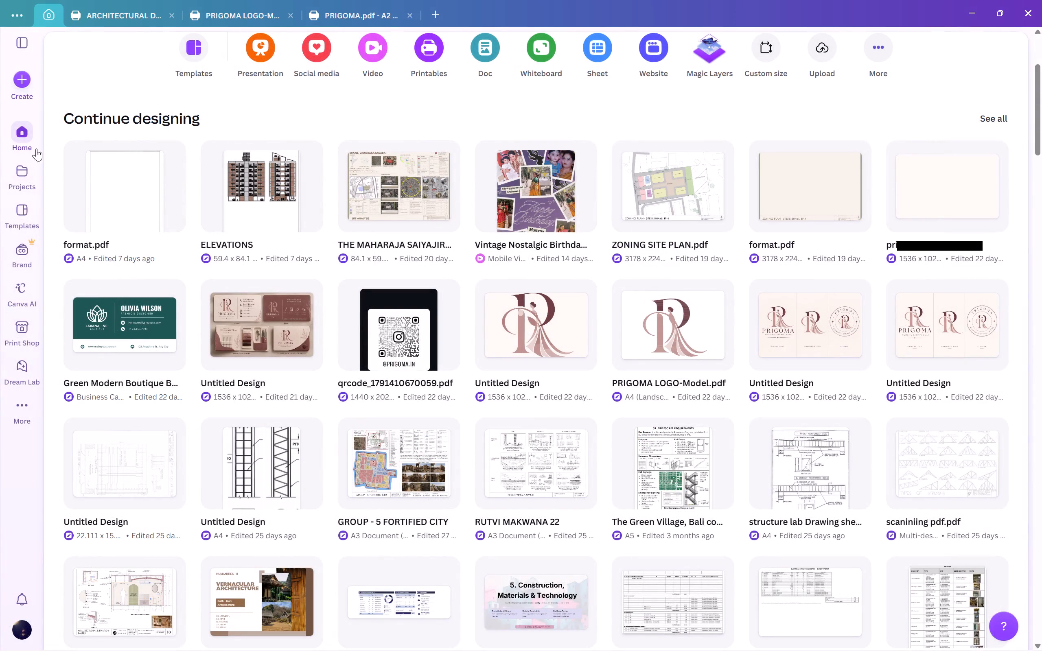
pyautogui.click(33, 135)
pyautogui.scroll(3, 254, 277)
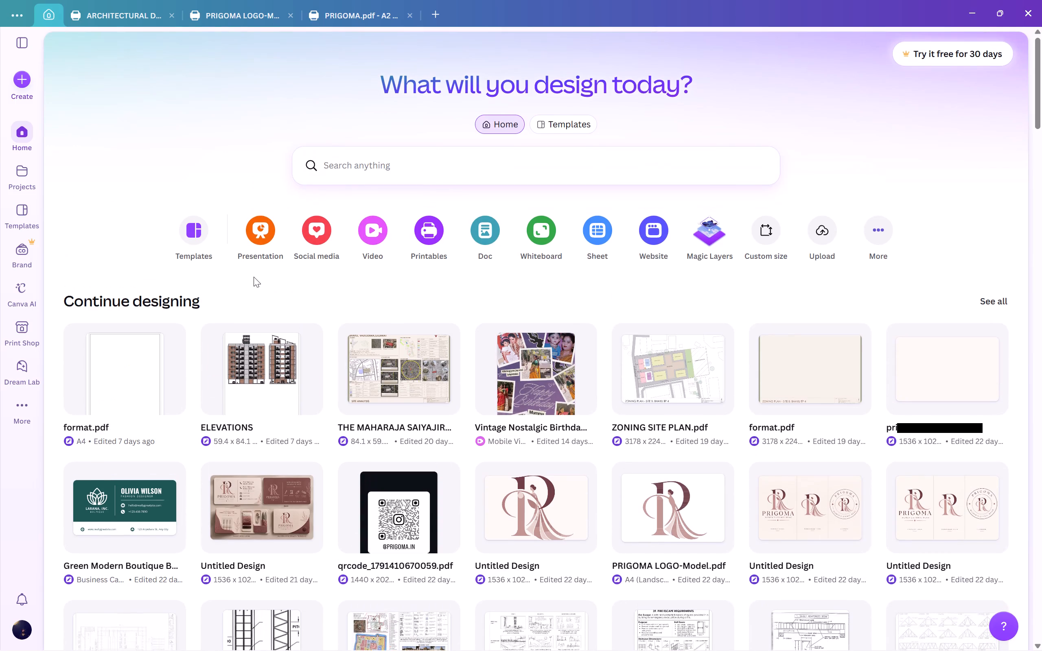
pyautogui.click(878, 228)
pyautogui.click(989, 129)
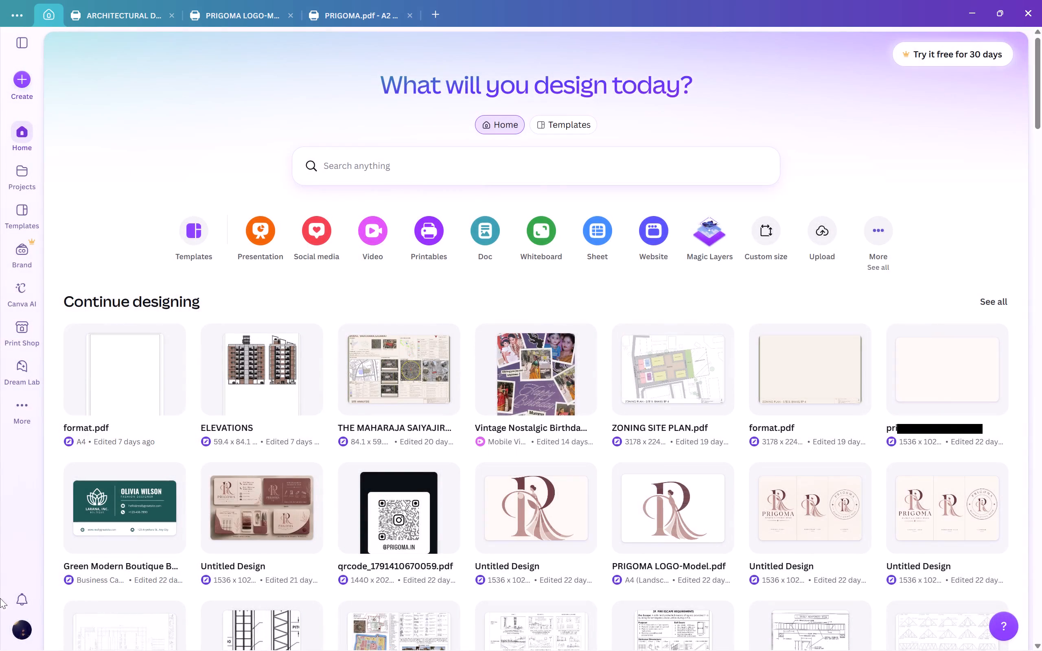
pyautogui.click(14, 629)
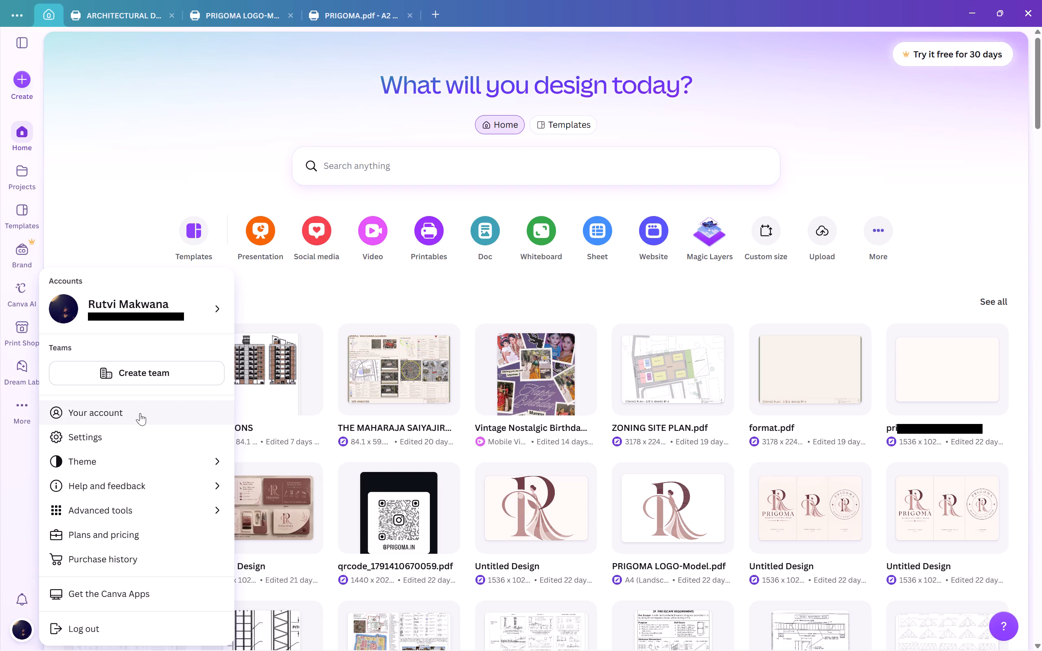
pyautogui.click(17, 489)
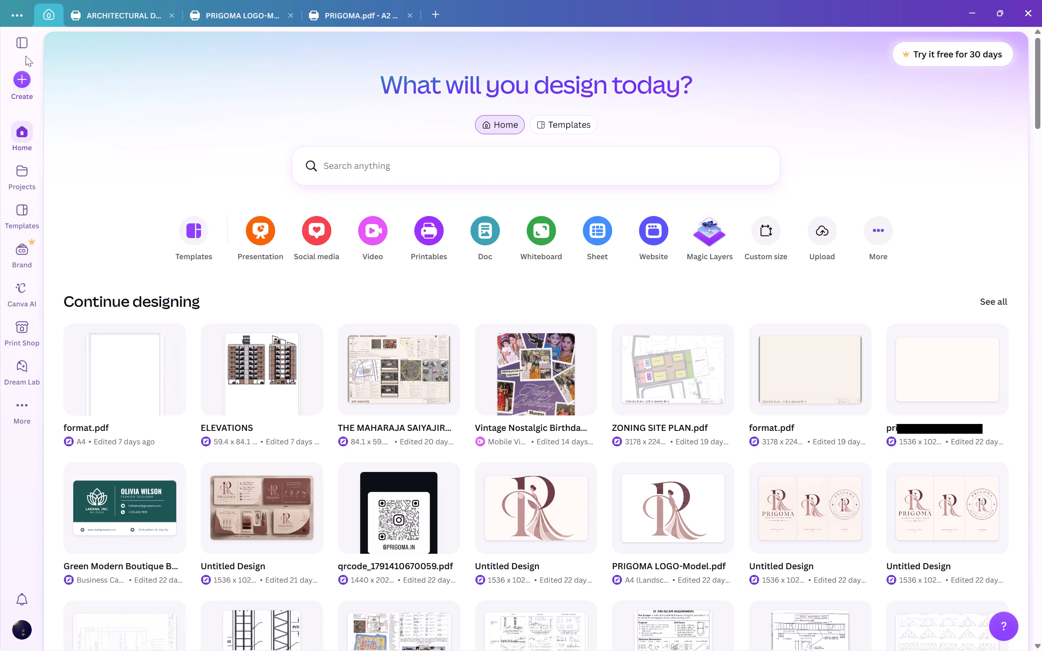
# Show the full list of recent designs and open the design listed just above the Green Modern Boutique one.
pyautogui.click(24, 48)
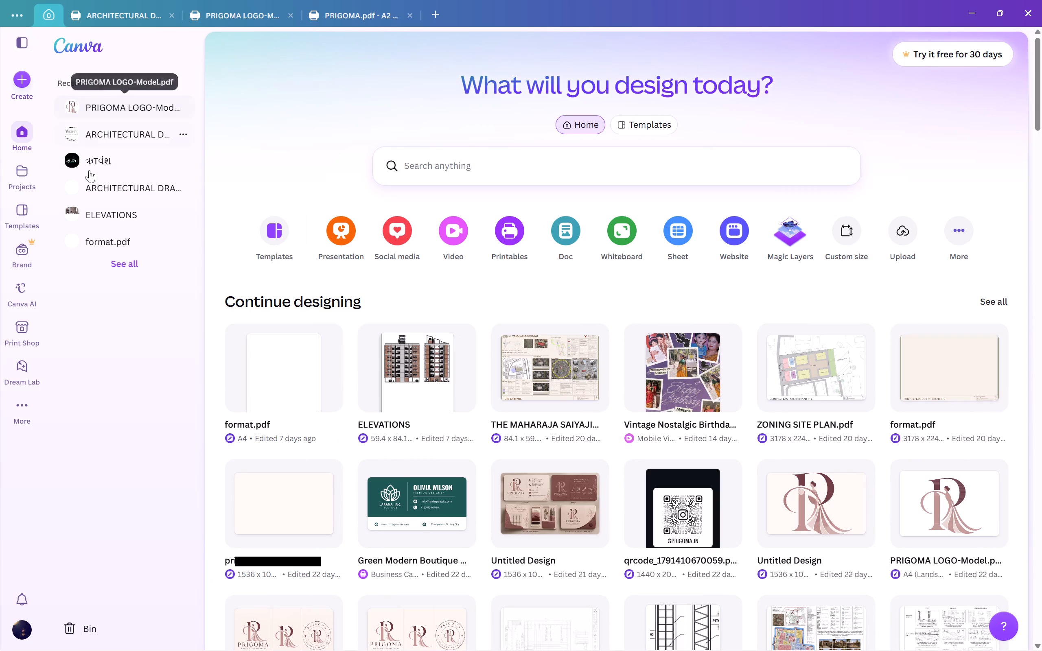
pyautogui.click(106, 265)
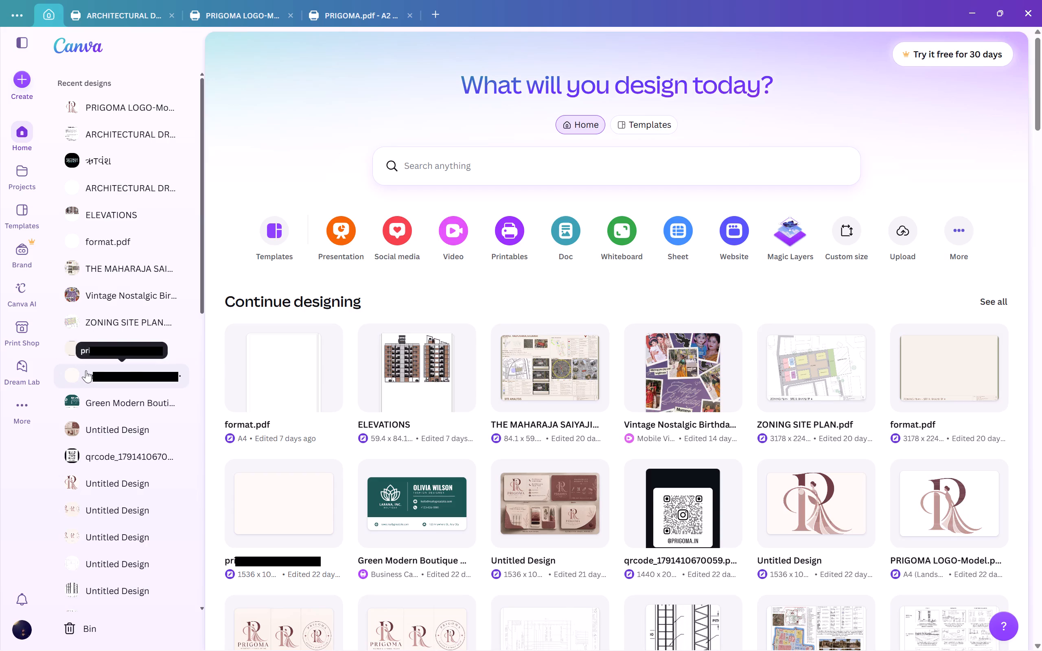
pyautogui.click(86, 369)
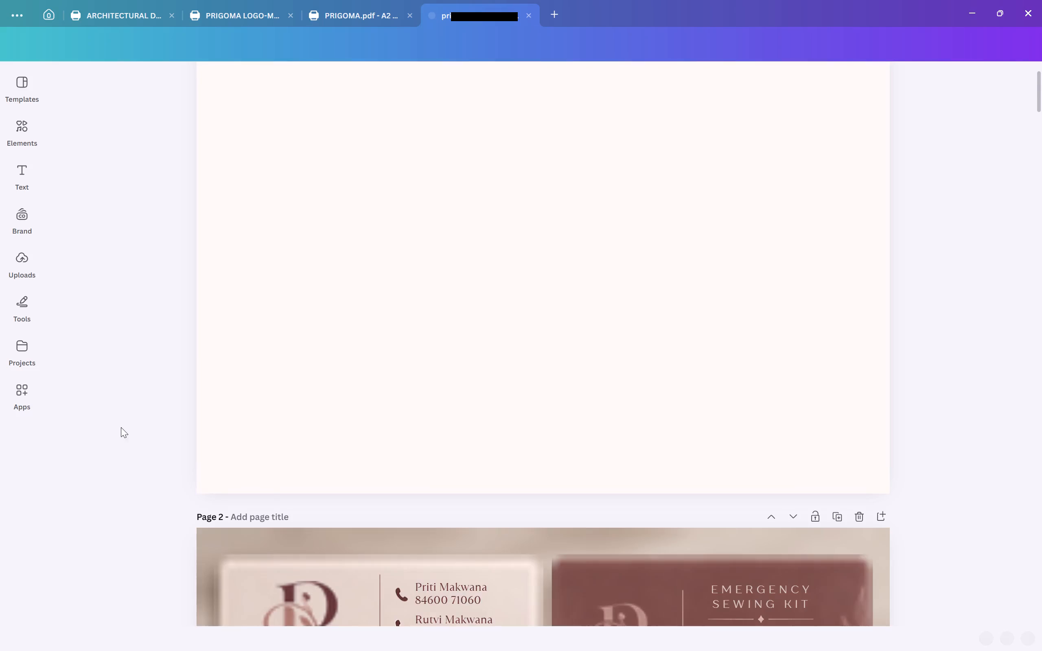
# Look through the pages of the 15-page PRIGOMA design, from the blank first page to the circular badge logo.
pyautogui.click(103, 423)
pyautogui.scroll(8, 102, 422)
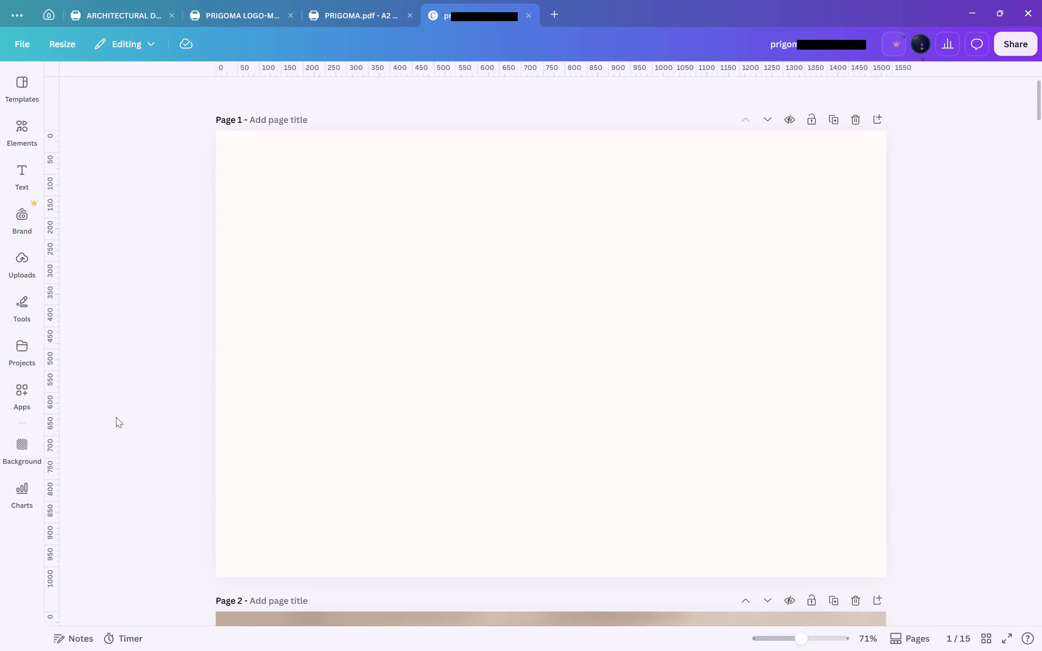
pyautogui.scroll(-3, 116, 417)
pyautogui.scroll(-20, 116, 417)
pyautogui.scroll(-1, 116, 417)
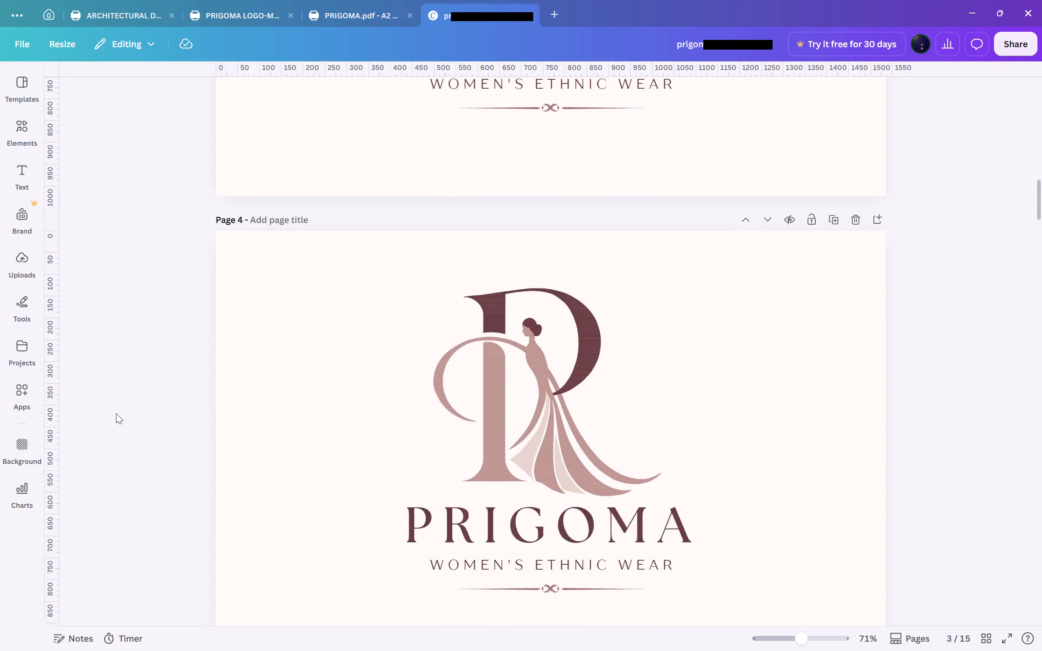
pyautogui.scroll(-20, 116, 413)
pyautogui.scroll(-7, 116, 413)
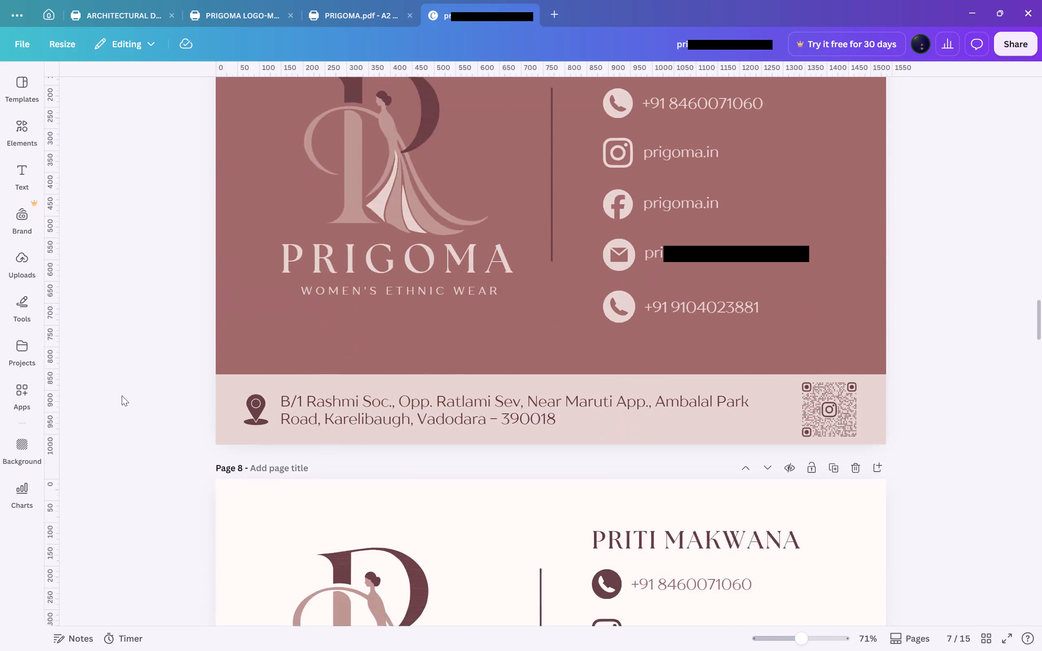
pyautogui.scroll(-20, 122, 395)
pyautogui.scroll(-7, 122, 395)
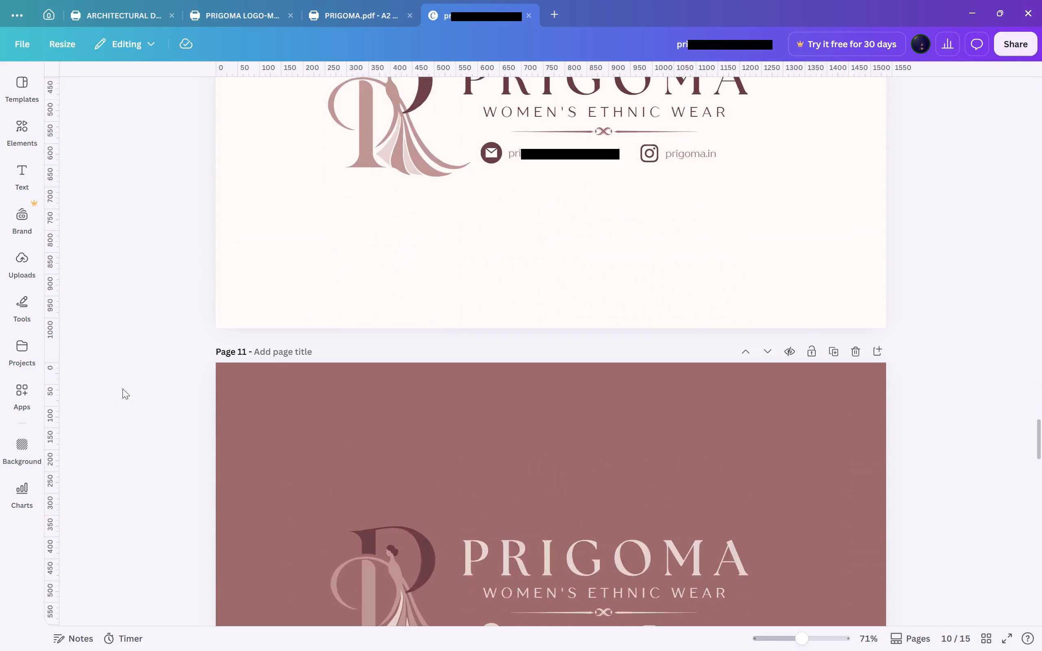
pyautogui.scroll(-10, 123, 389)
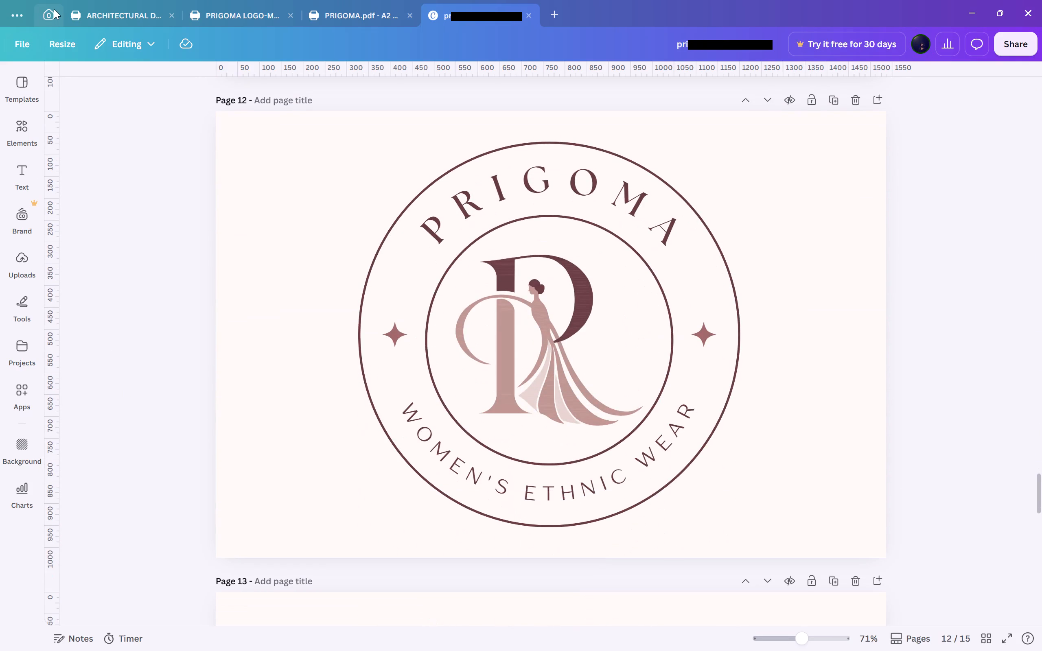
# Return to the home page and move the Green Modern Boutique business card design to the bin.
pyautogui.click(53, 10)
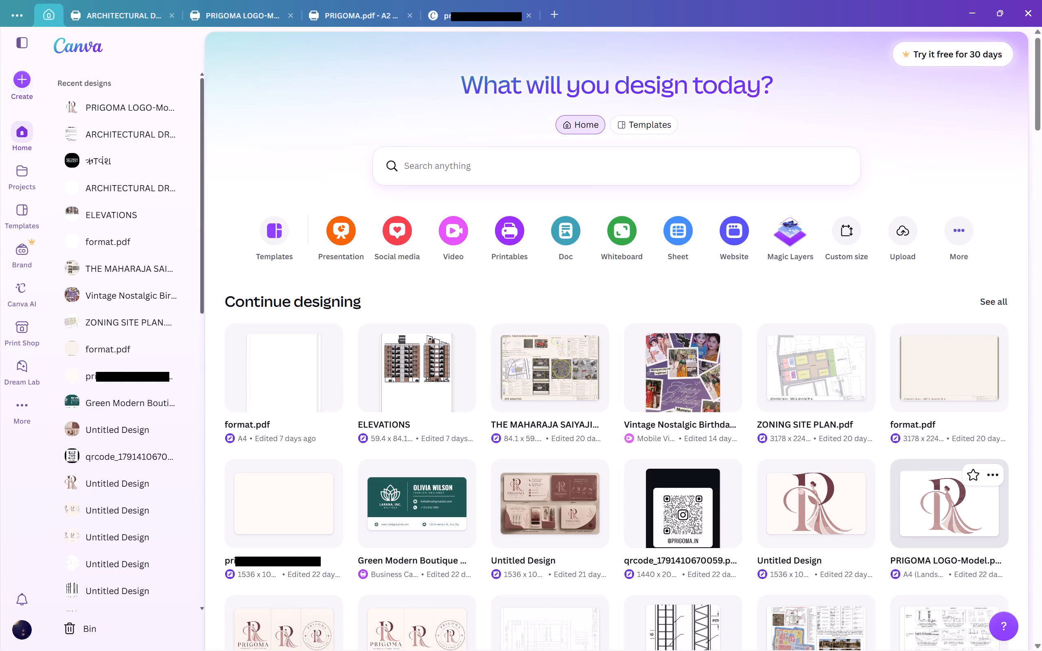
pyautogui.scroll(-1, 687, 483)
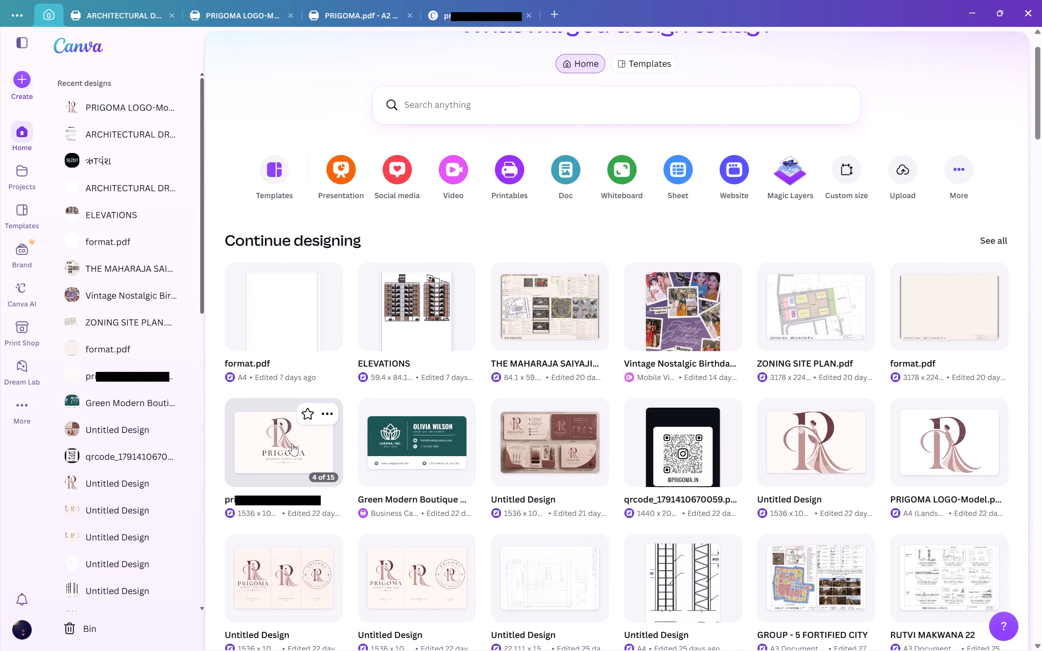
pyautogui.click(460, 409)
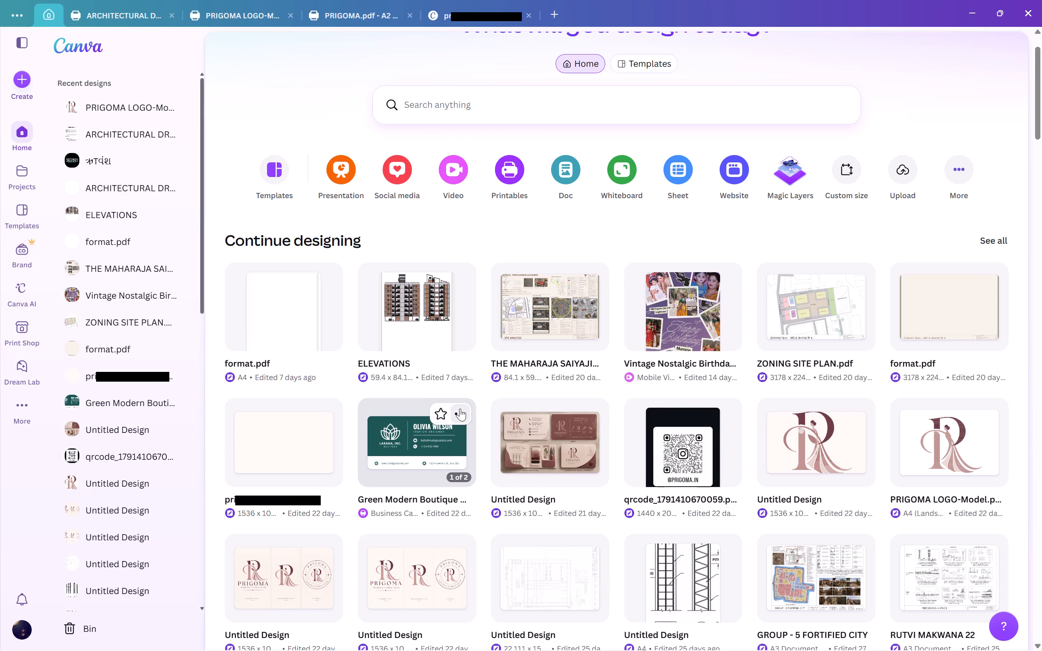
pyautogui.click(534, 625)
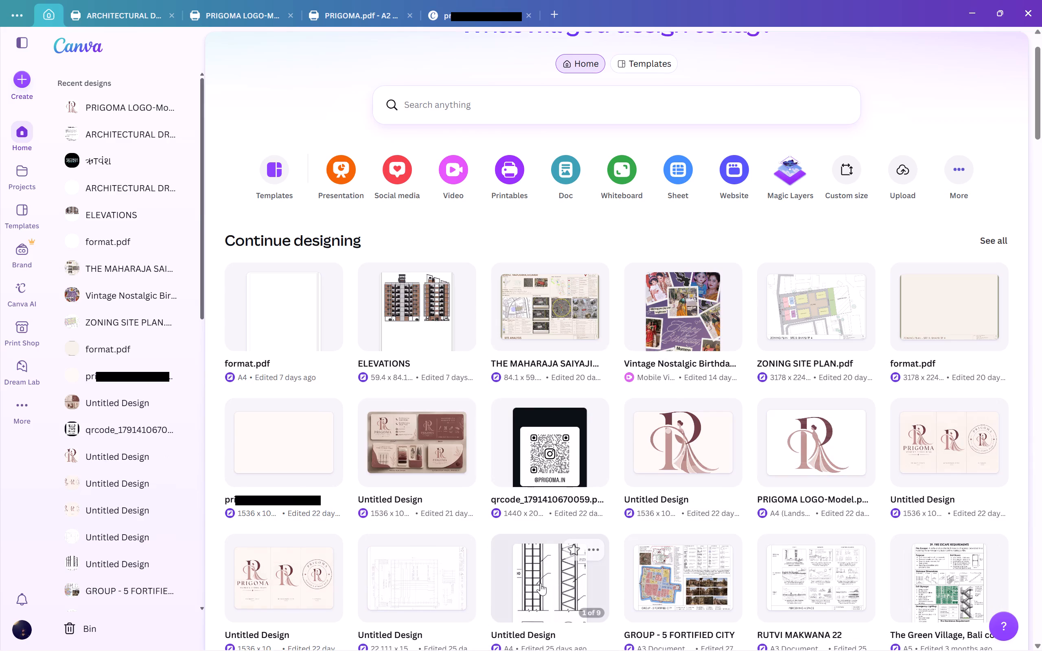
# Move the four untitled PRIGOMA designs to the bin: the stationery mockup, the R monogram and both three-panel logo sheets.
pyautogui.click(459, 407)
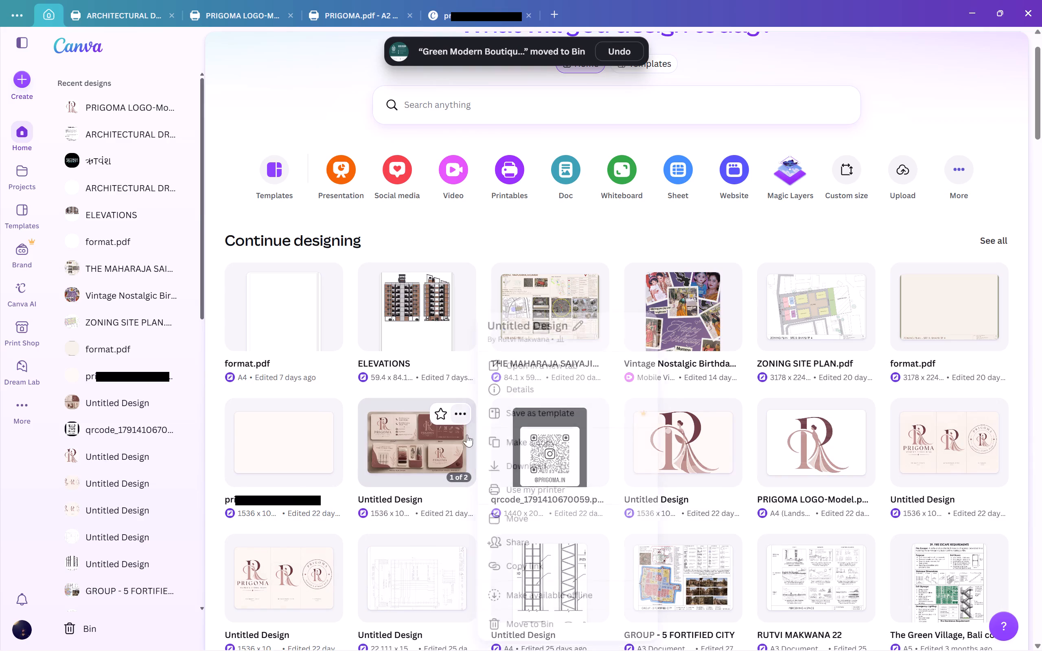
pyautogui.click(531, 623)
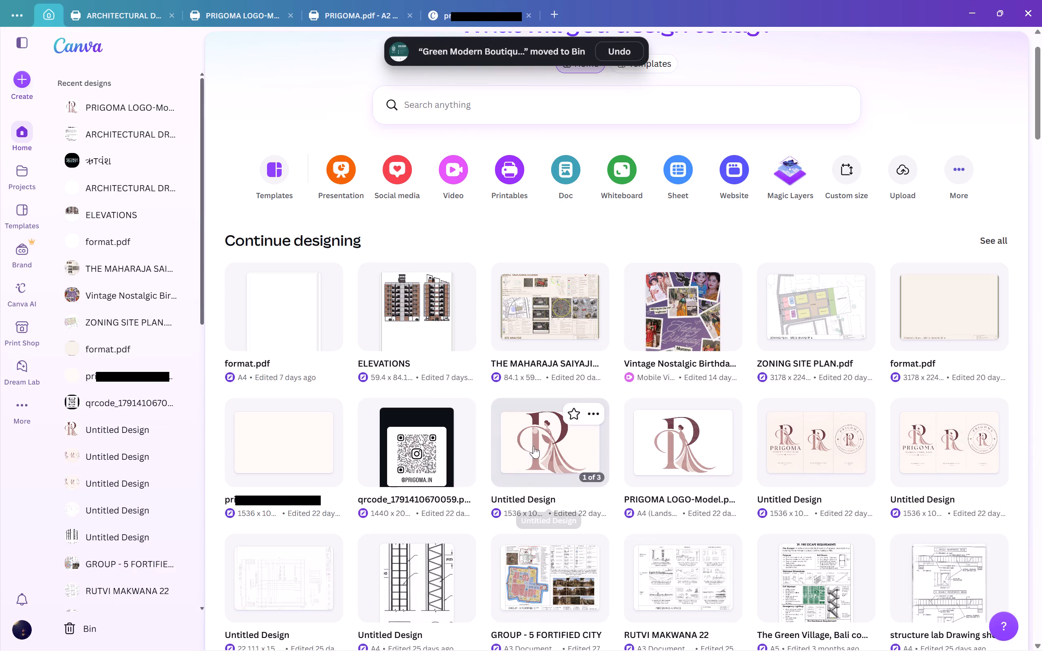
pyautogui.click(589, 415)
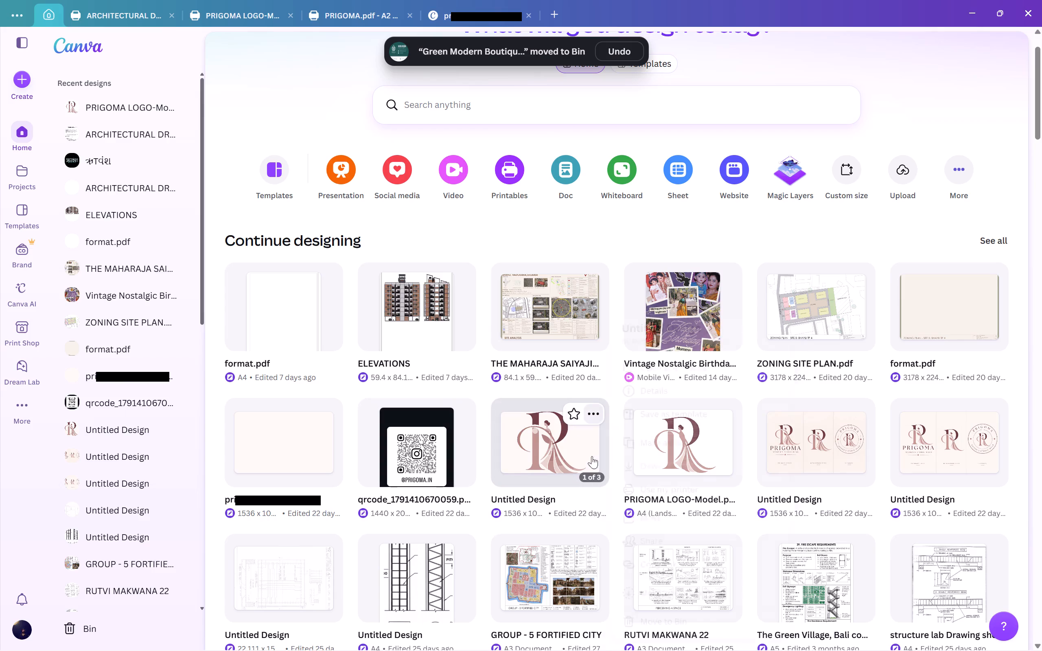
pyautogui.click(633, 624)
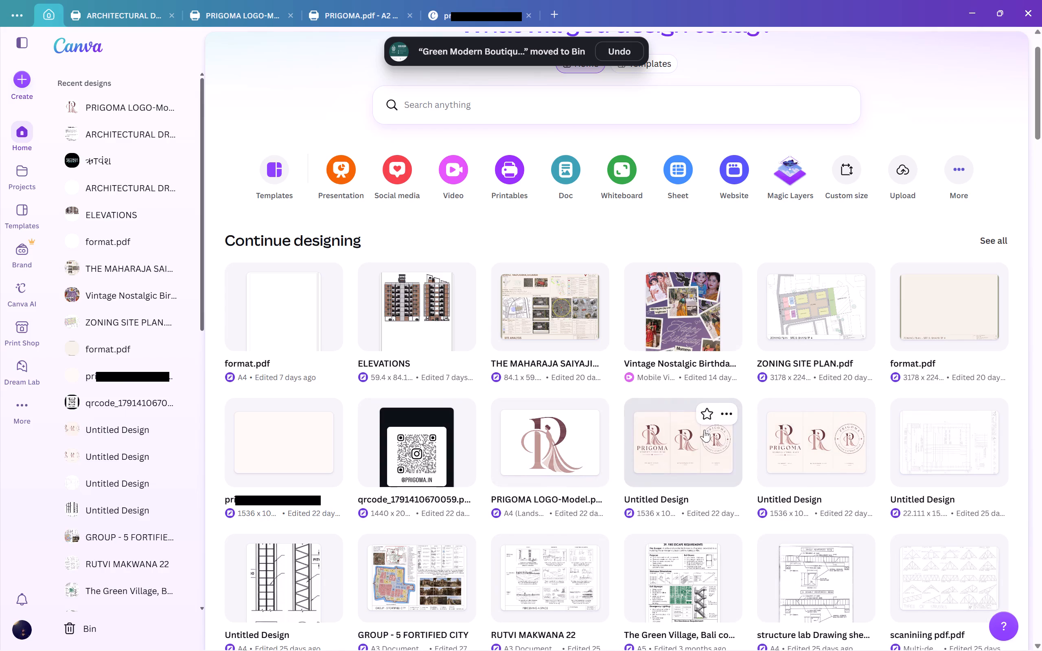
pyautogui.click(723, 413)
pyautogui.click(788, 633)
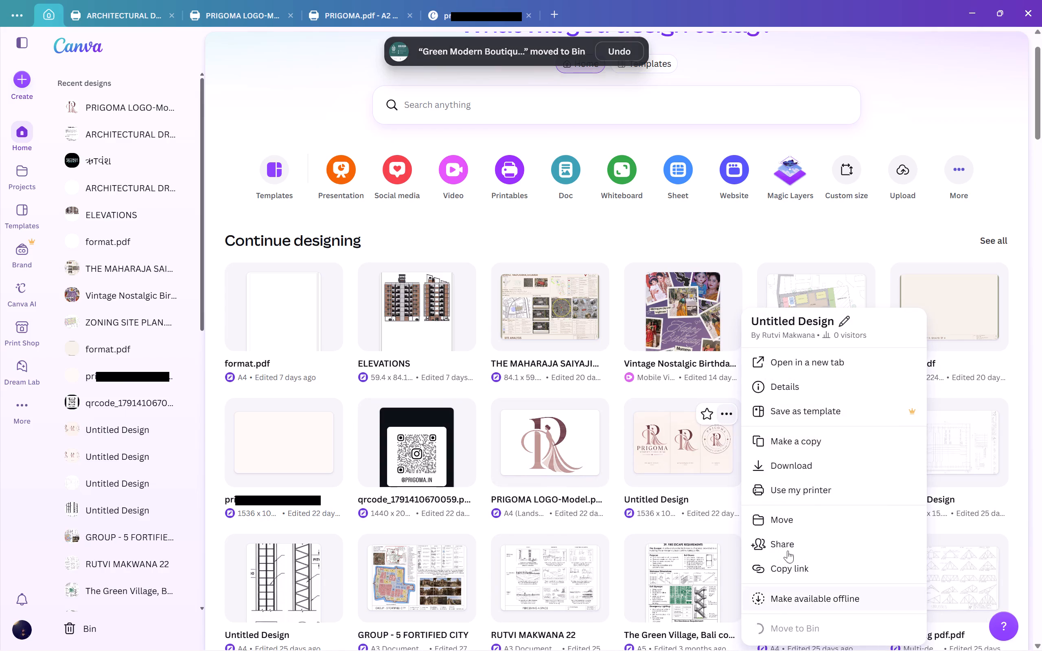
pyautogui.click(725, 411)
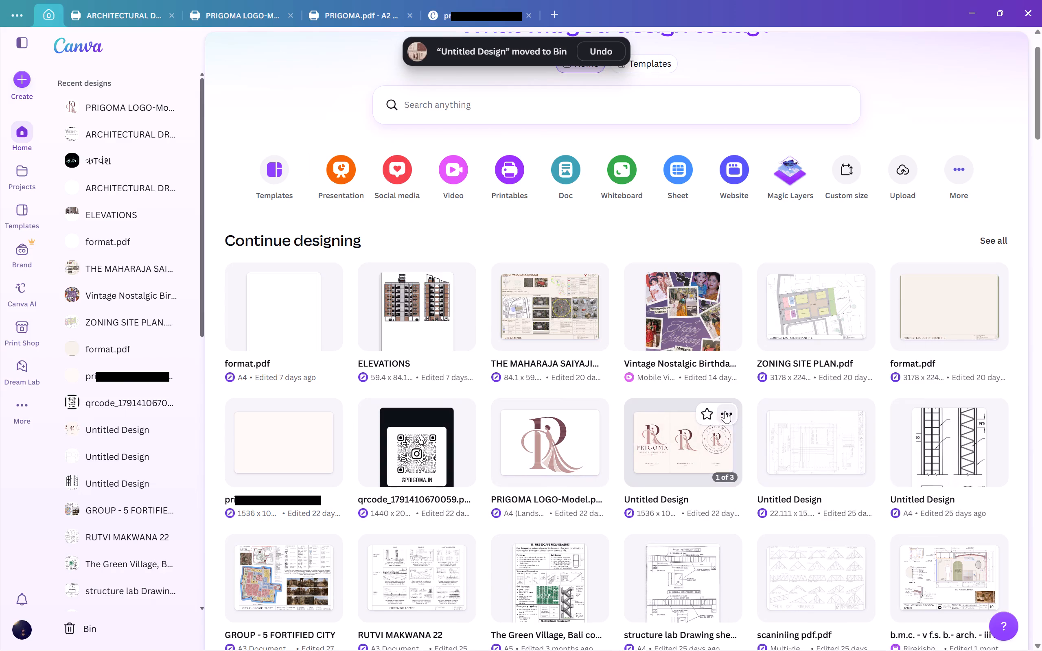
pyautogui.click(773, 631)
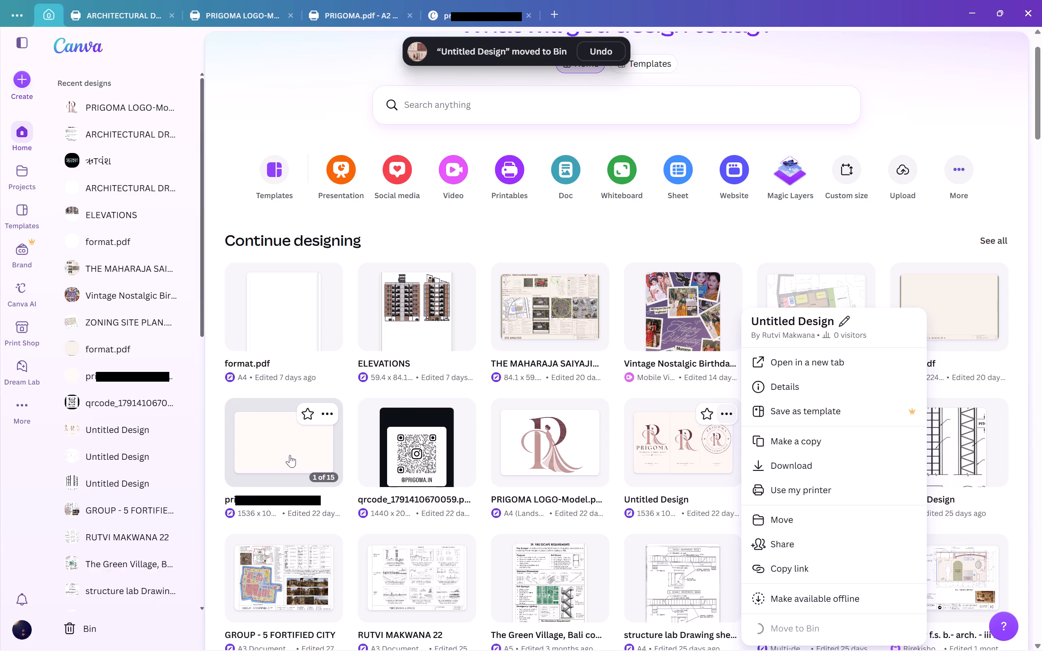
# Reopen the 15-page PRIGOMA design from the recent designs and select the background of page 12, the circular badge logo.
pyautogui.click(290, 455)
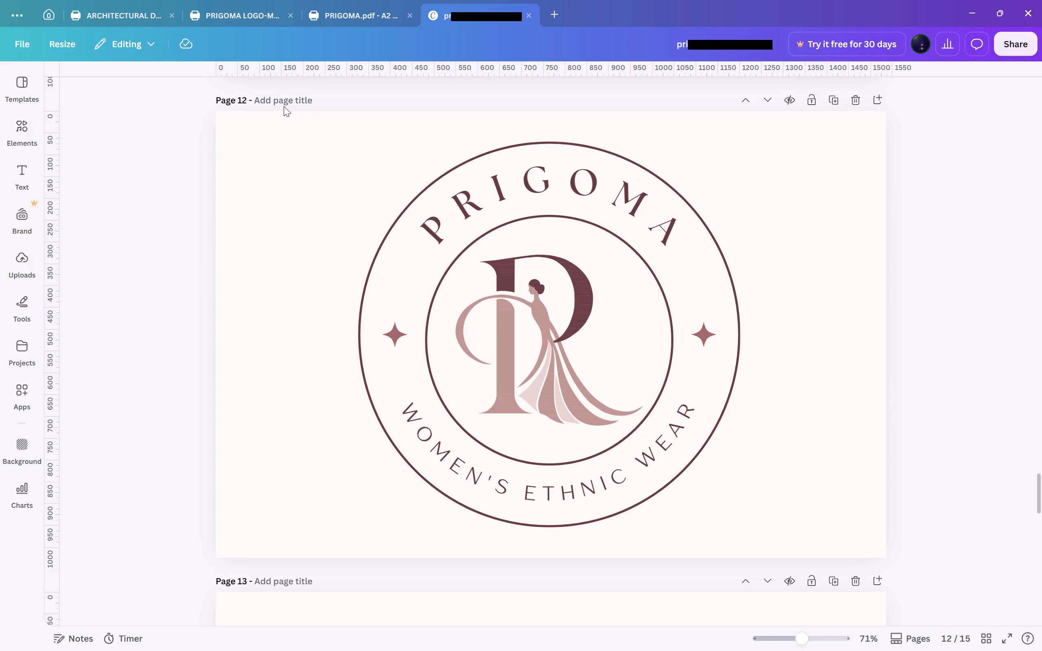
pyautogui.moveTo(284, 106); pyautogui.dragTo(250, 186)
pyautogui.click(248, 180)
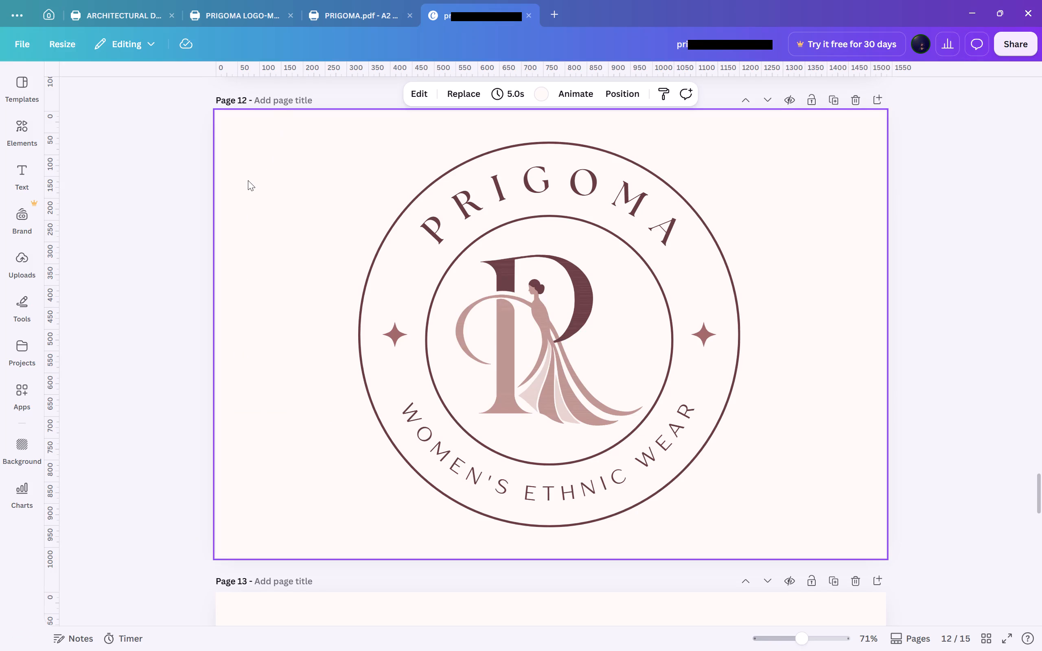
pyautogui.scroll(4, 138, 191)
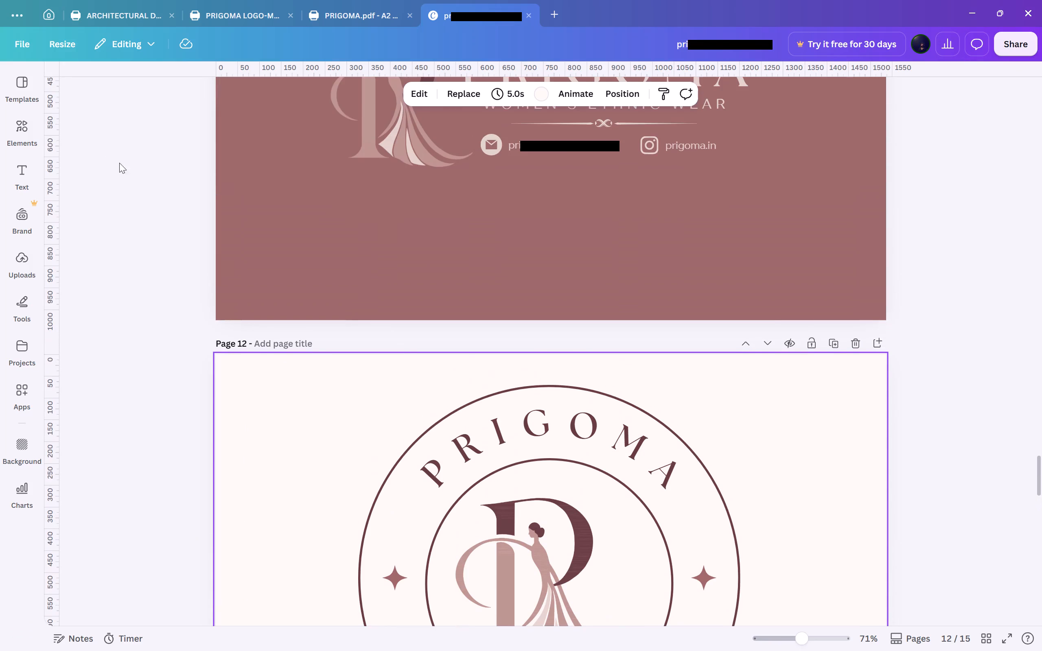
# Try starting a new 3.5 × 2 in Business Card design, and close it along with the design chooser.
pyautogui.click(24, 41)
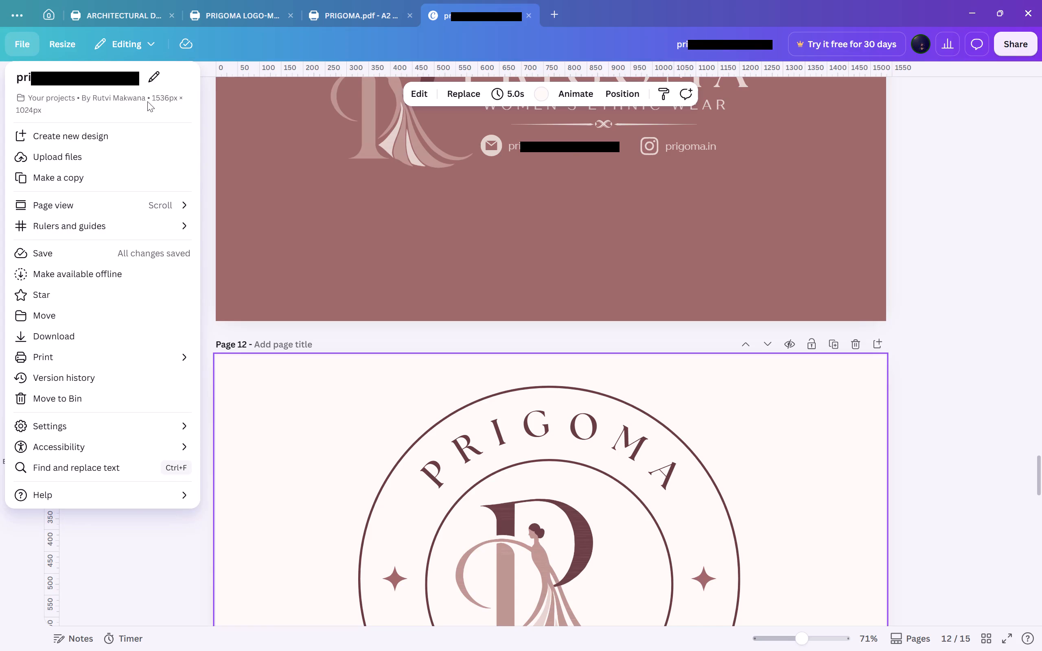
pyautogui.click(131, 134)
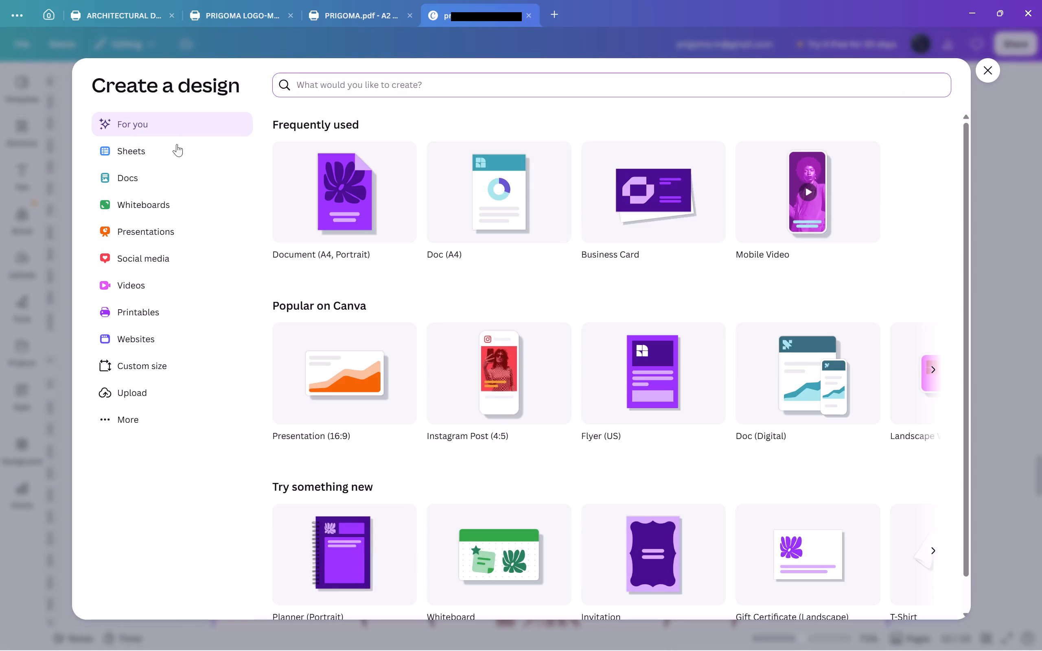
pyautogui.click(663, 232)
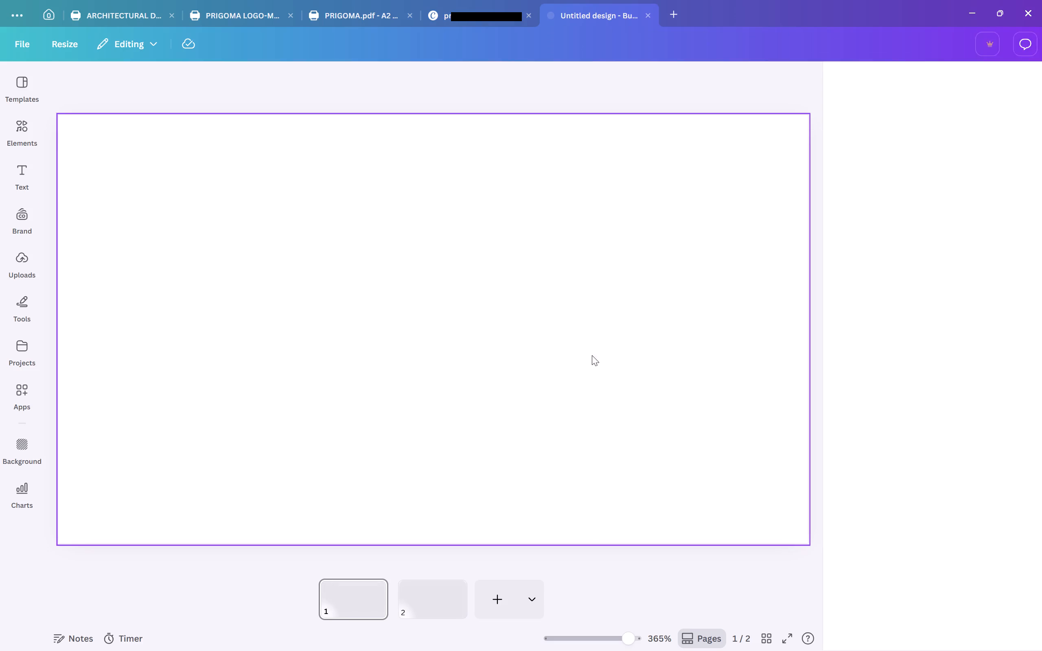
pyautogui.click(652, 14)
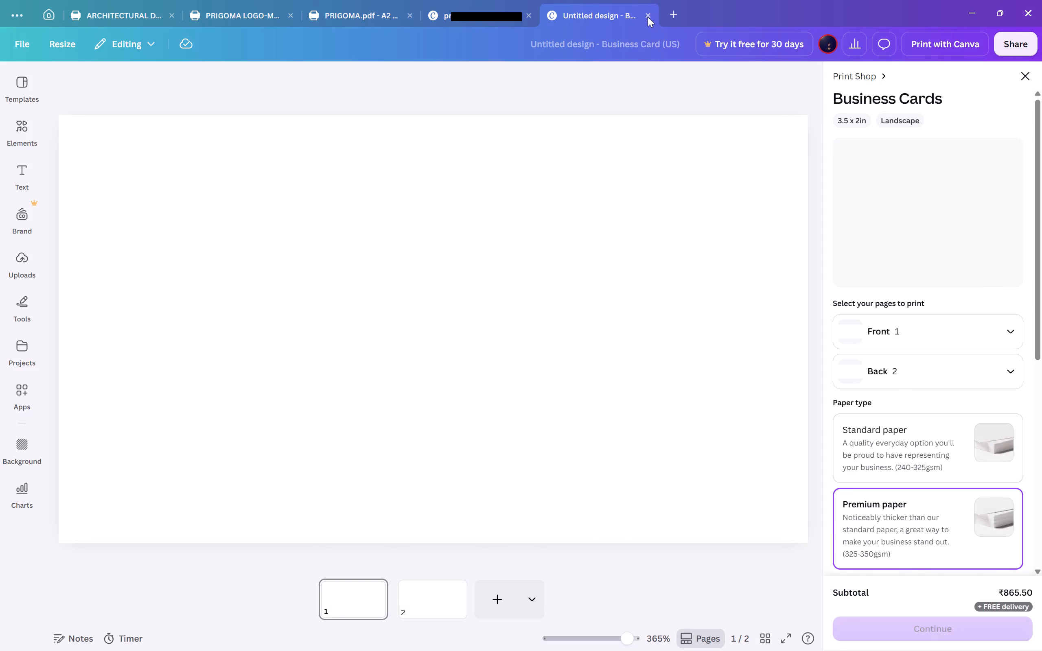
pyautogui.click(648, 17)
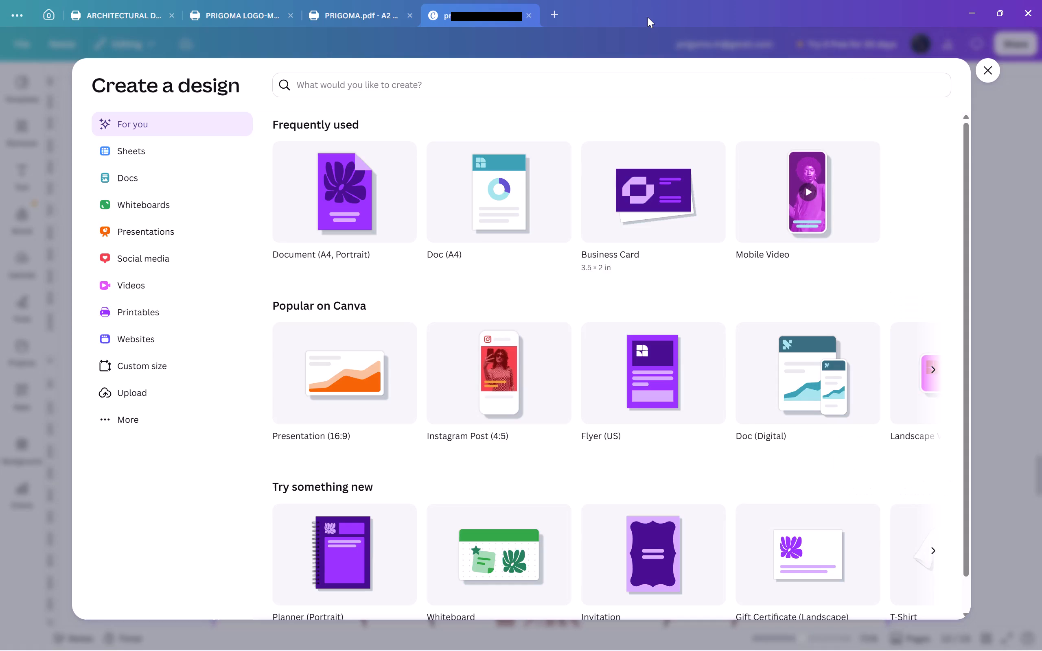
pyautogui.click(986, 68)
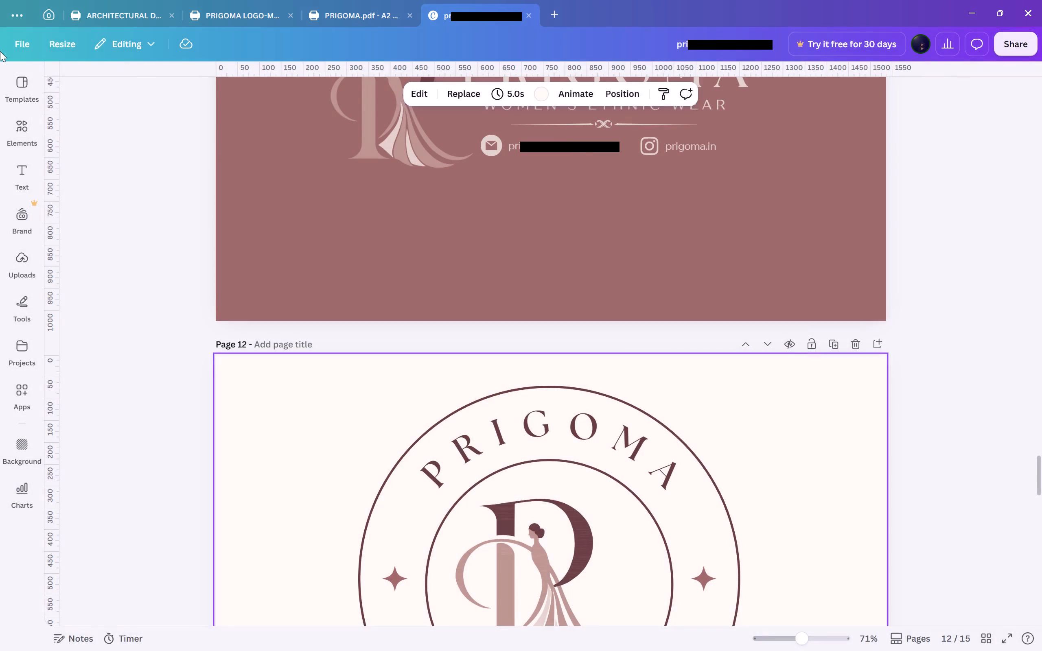
# Examine the pixel dimensions in the open PRIGOMA design's file details and try to select their text.
pyautogui.click(29, 43)
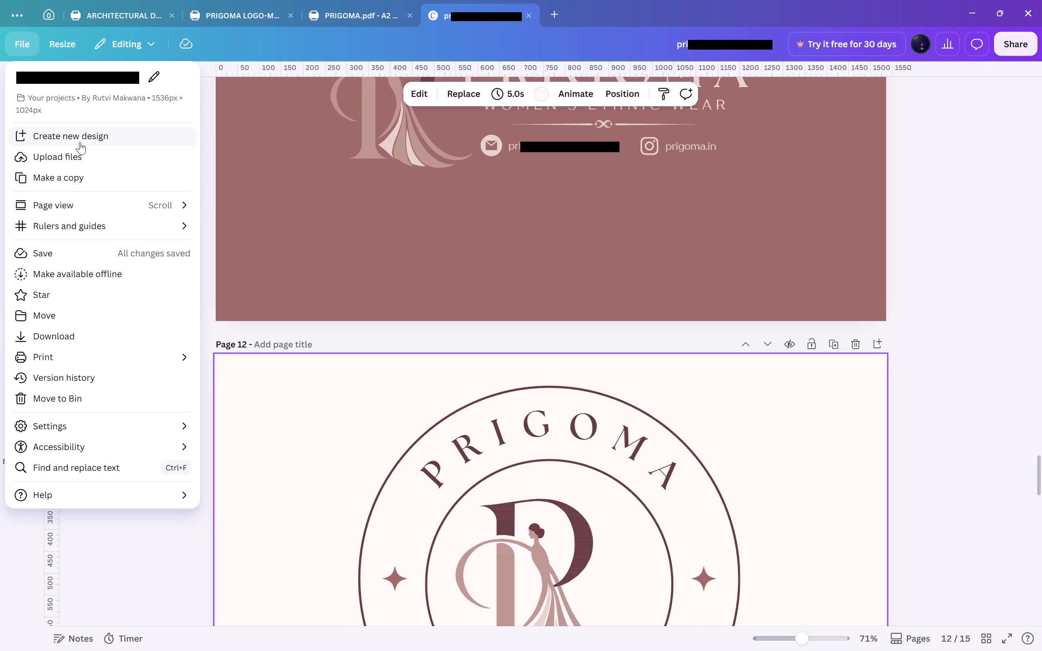
pyautogui.click(85, 103)
pyautogui.click(153, 105)
pyautogui.click(155, 98)
pyautogui.click(155, 95)
pyautogui.moveTo(153, 97); pyautogui.dragTo(157, 98)
pyautogui.moveTo(157, 98); pyautogui.dragTo(173, 103)
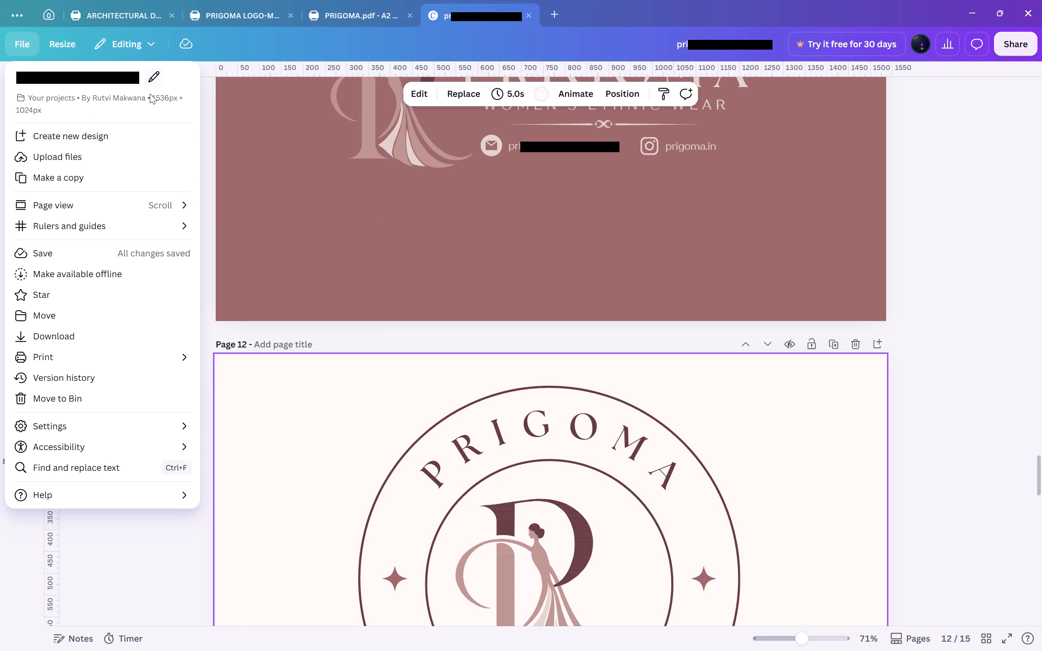
pyautogui.doubleClick(152, 98)
pyautogui.moveTo(155, 97); pyautogui.dragTo(161, 113)
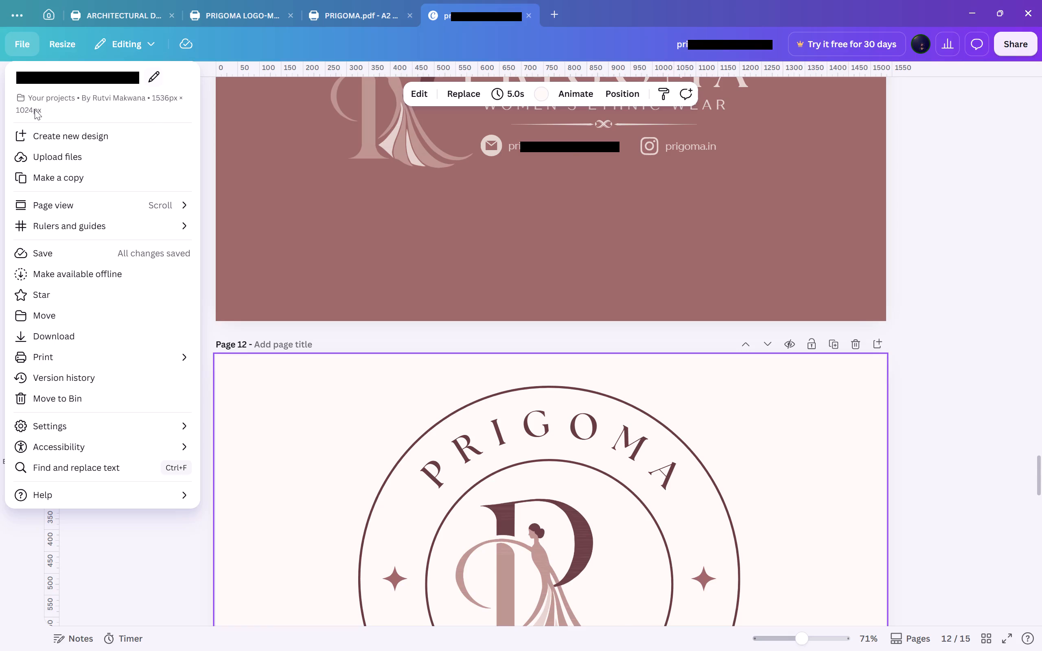
pyautogui.click(35, 109)
pyautogui.moveTo(153, 98); pyautogui.dragTo(163, 116)
pyautogui.moveTo(163, 116); pyautogui.dragTo(155, 116)
pyautogui.moveTo(154, 96); pyautogui.dragTo(158, 105)
pyautogui.click(31, 112)
# Create a new custom-size design 1536 px wide and 1024 px high.
pyautogui.click(136, 138)
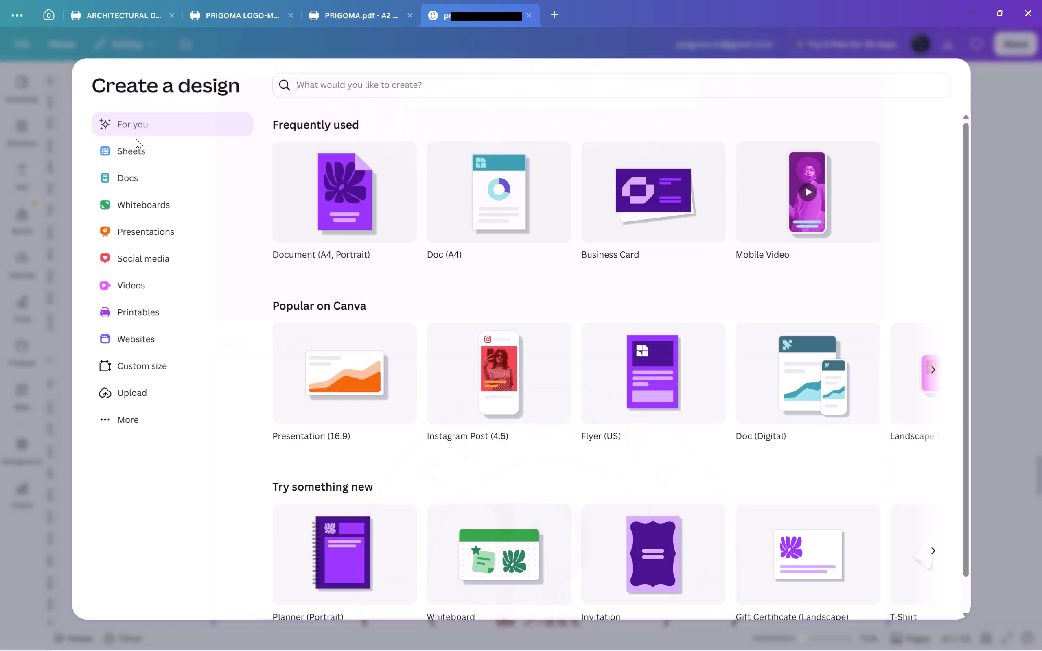
pyautogui.click(139, 364)
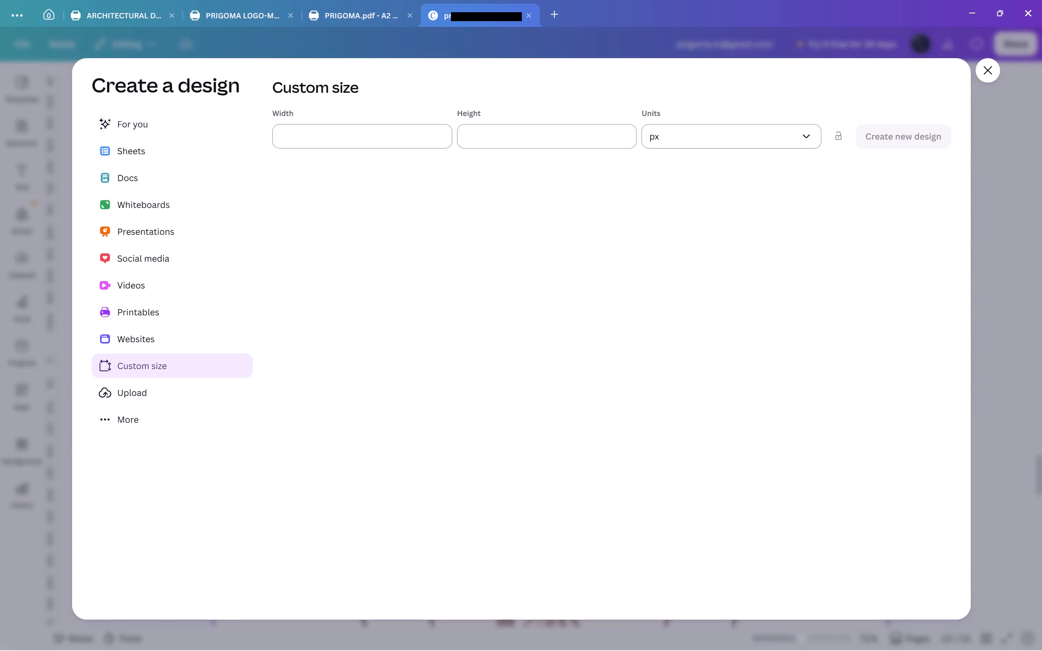
pyautogui.click(409, 141)
pyautogui.press('1')
pyautogui.press('5')
pyautogui.write('36')
pyautogui.click(483, 140)
pyautogui.press('1')
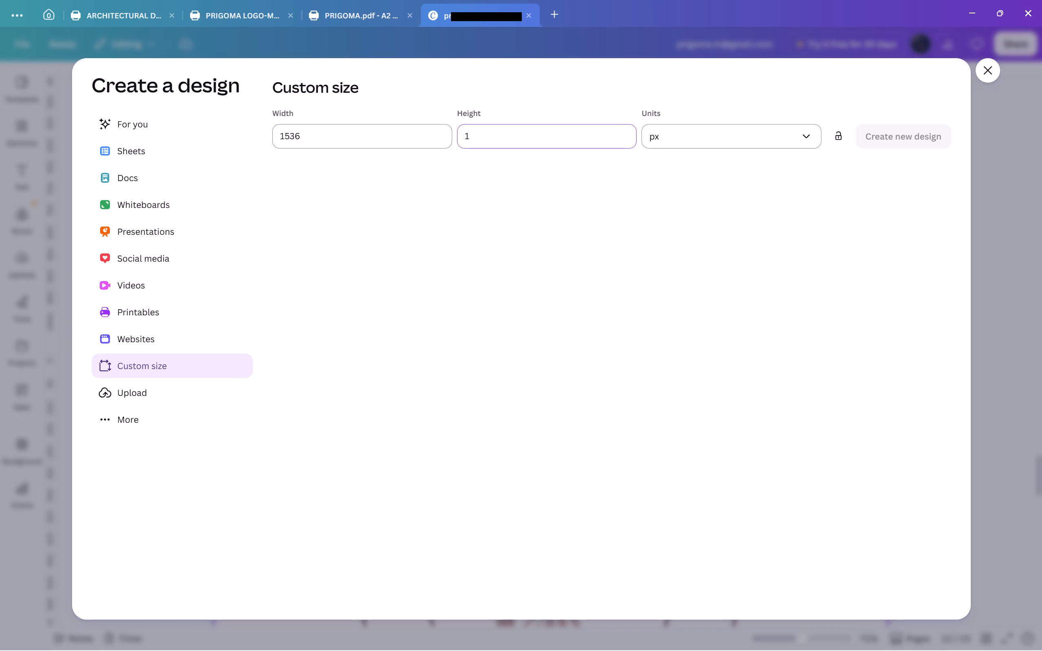
pyautogui.press('0')
pyautogui.write('24')
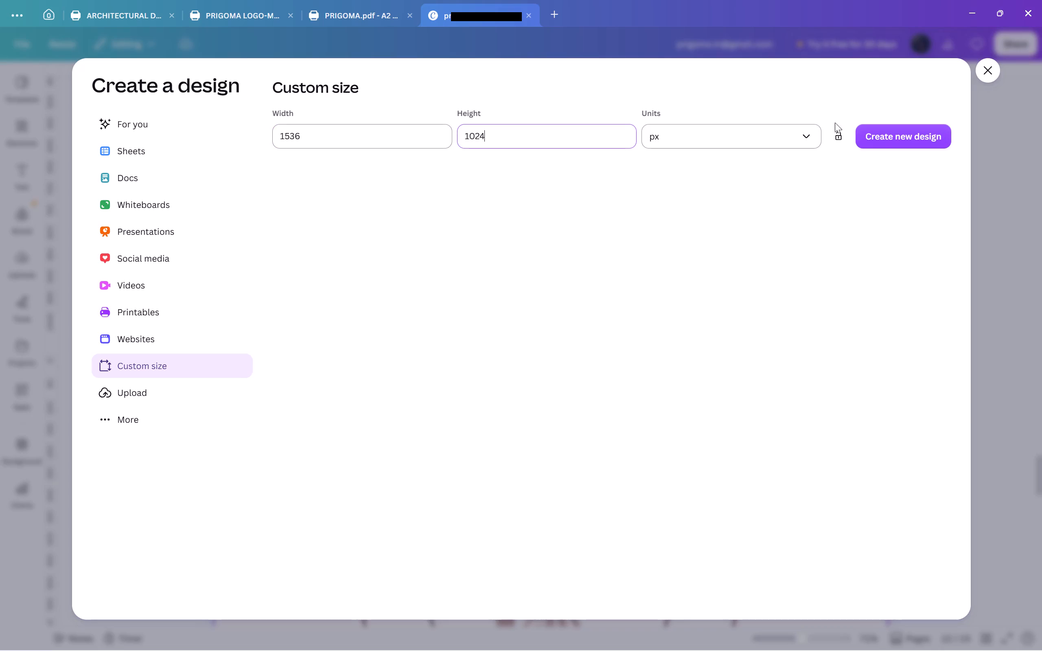
pyautogui.click(882, 139)
# Close the design chooser left open in the PRIGOMA design and compare both designs' pixel dimensions in their file details.
pyautogui.click(464, 16)
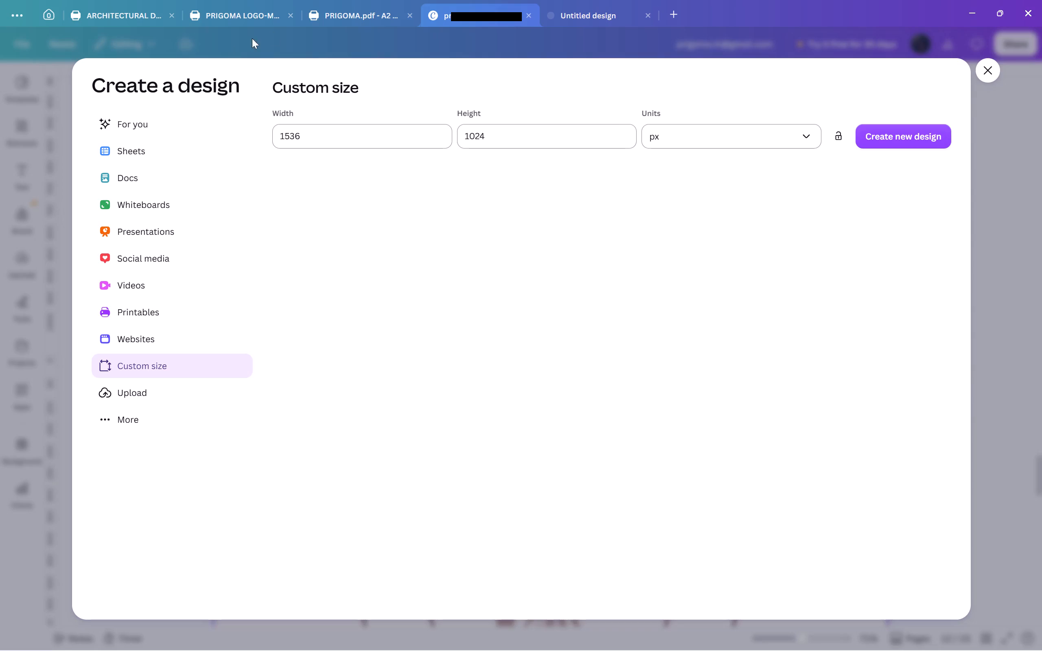
pyautogui.click(991, 75)
pyautogui.click(24, 51)
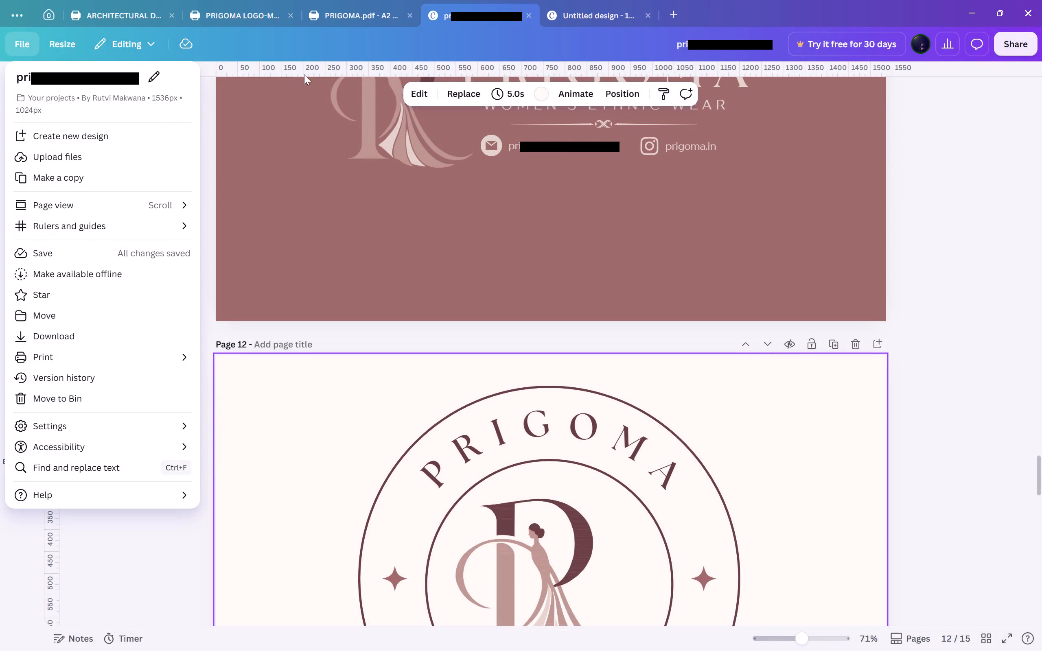
pyautogui.click(602, 19)
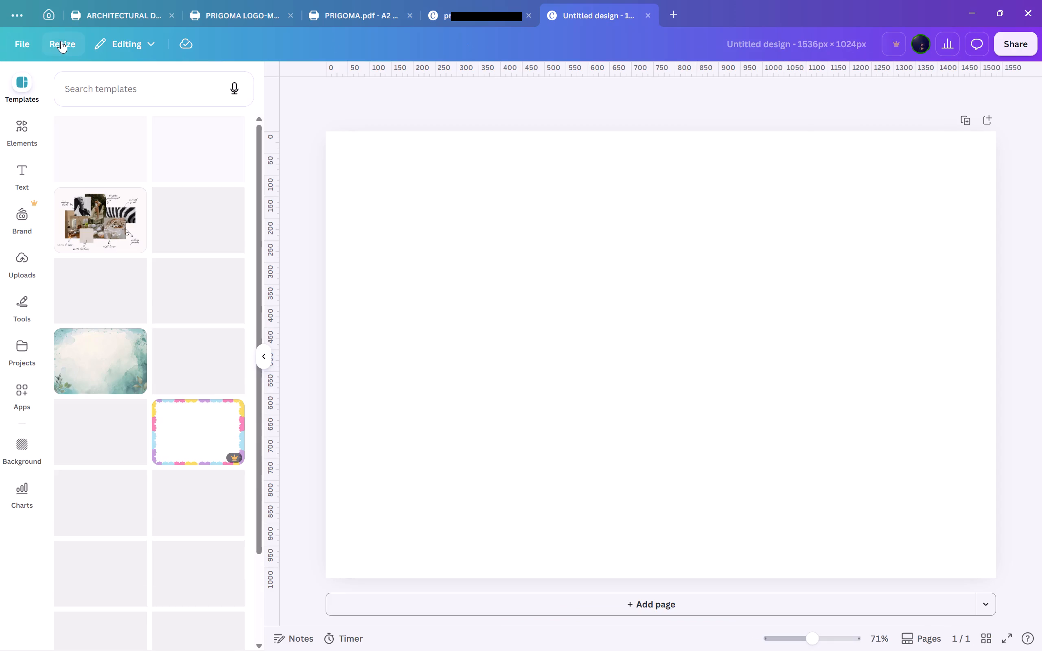
pyautogui.click(22, 43)
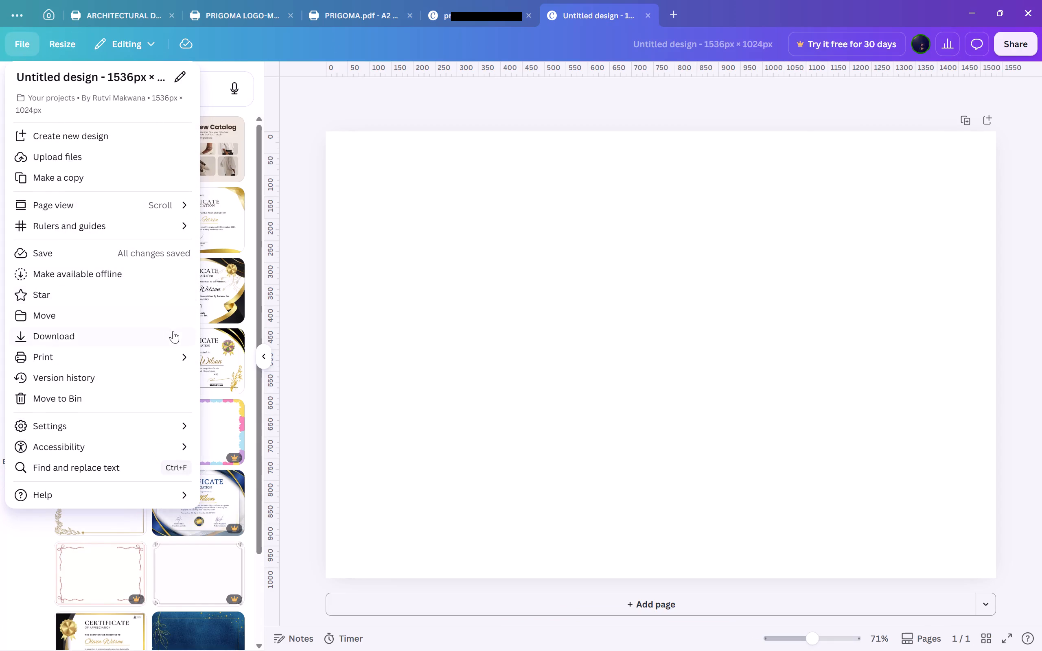
# Hide the template suggestions beside the blank page of the new untitled design.
pyautogui.click(264, 357)
pyautogui.click(260, 359)
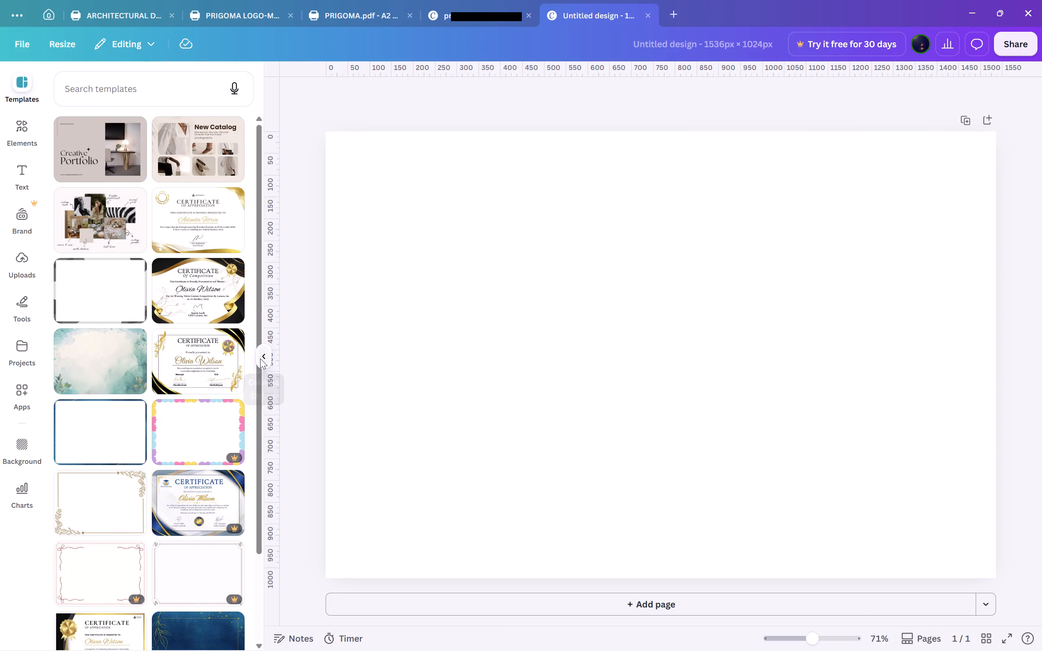
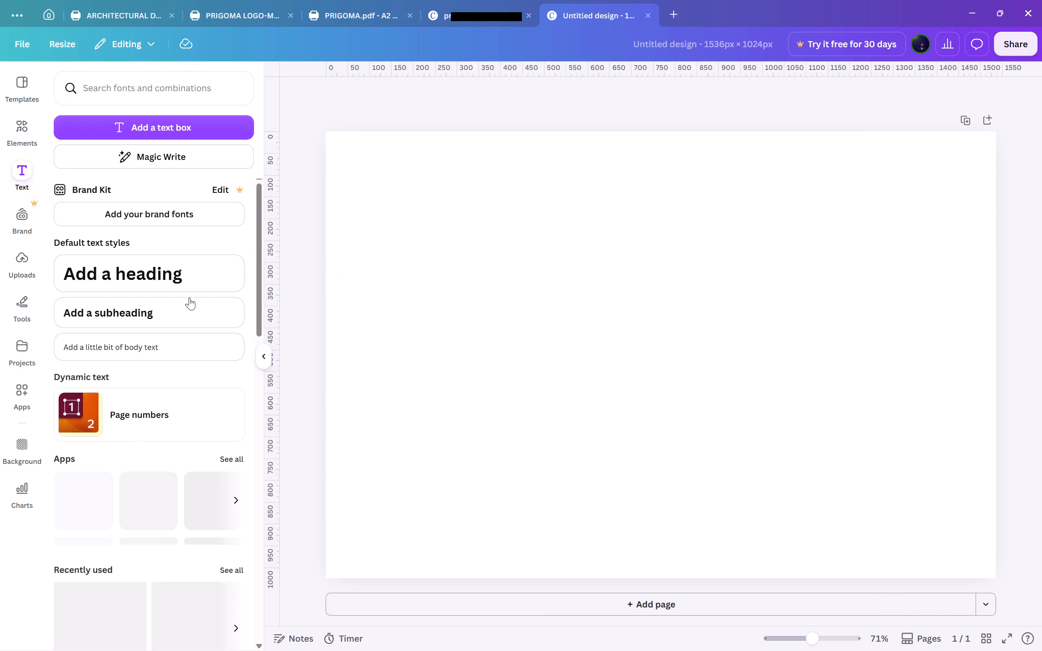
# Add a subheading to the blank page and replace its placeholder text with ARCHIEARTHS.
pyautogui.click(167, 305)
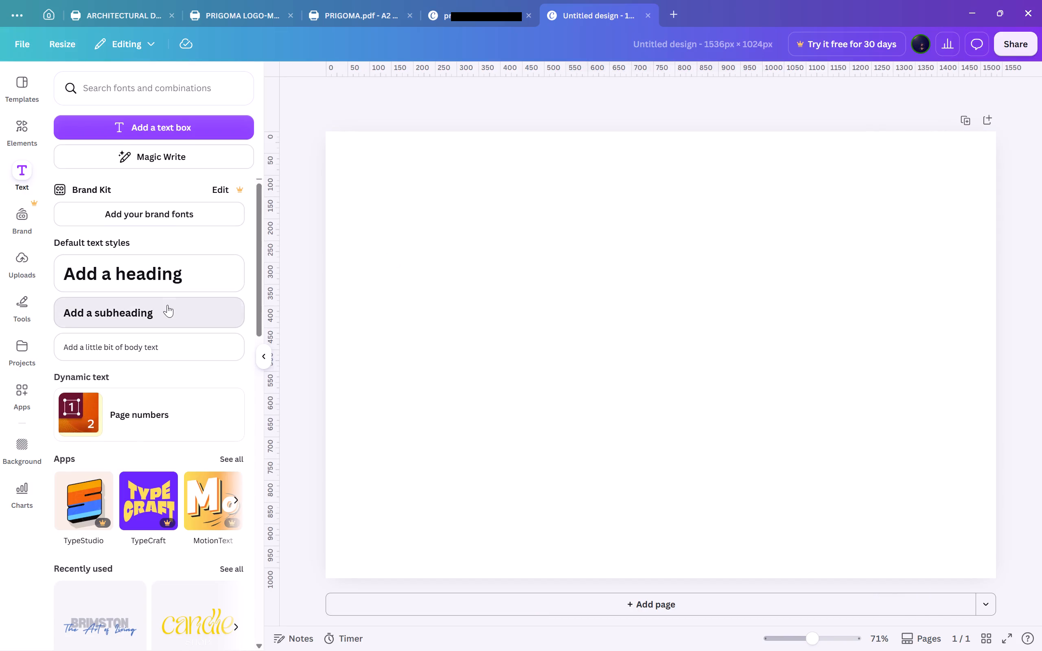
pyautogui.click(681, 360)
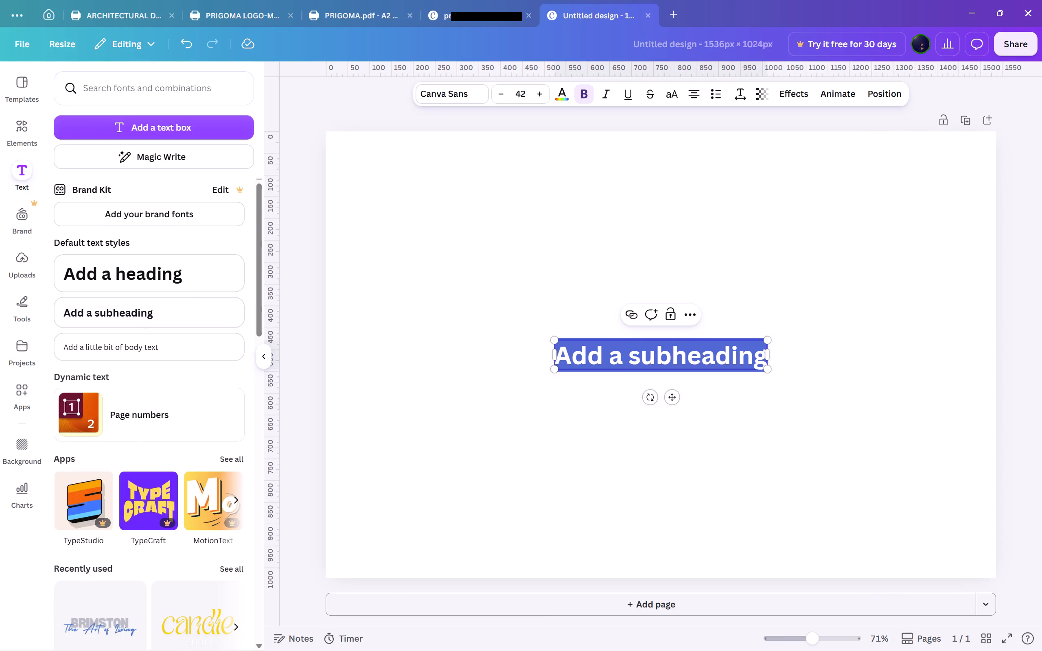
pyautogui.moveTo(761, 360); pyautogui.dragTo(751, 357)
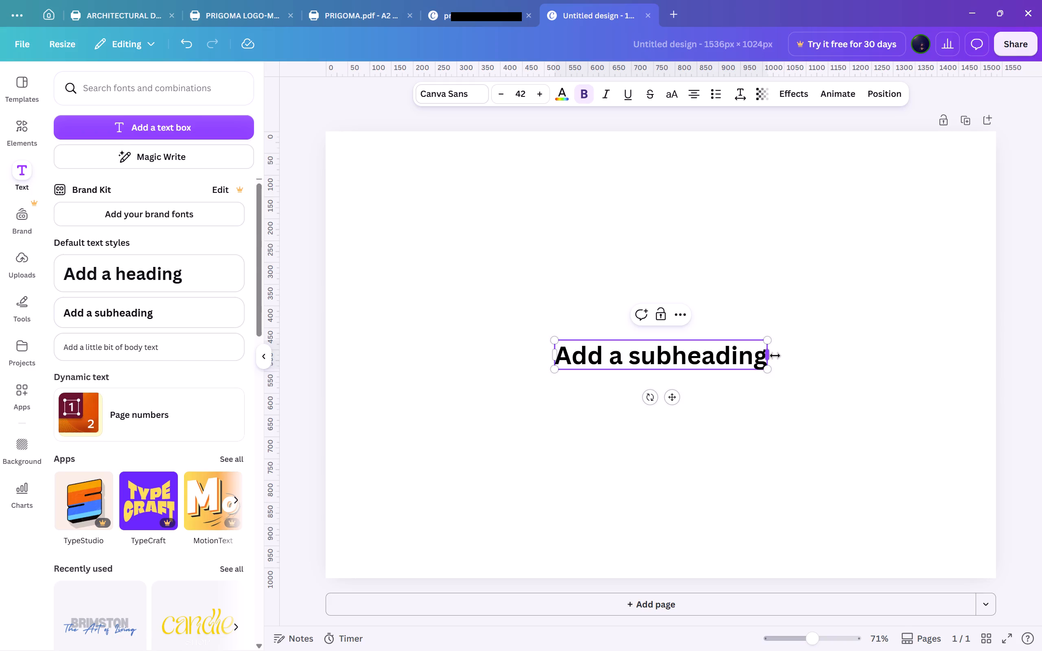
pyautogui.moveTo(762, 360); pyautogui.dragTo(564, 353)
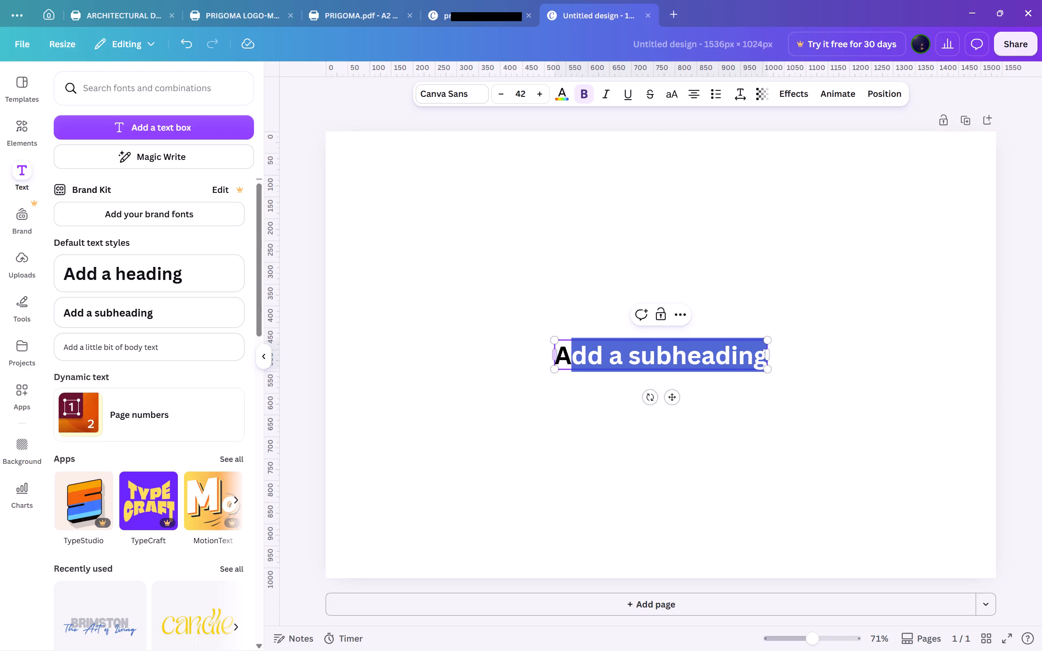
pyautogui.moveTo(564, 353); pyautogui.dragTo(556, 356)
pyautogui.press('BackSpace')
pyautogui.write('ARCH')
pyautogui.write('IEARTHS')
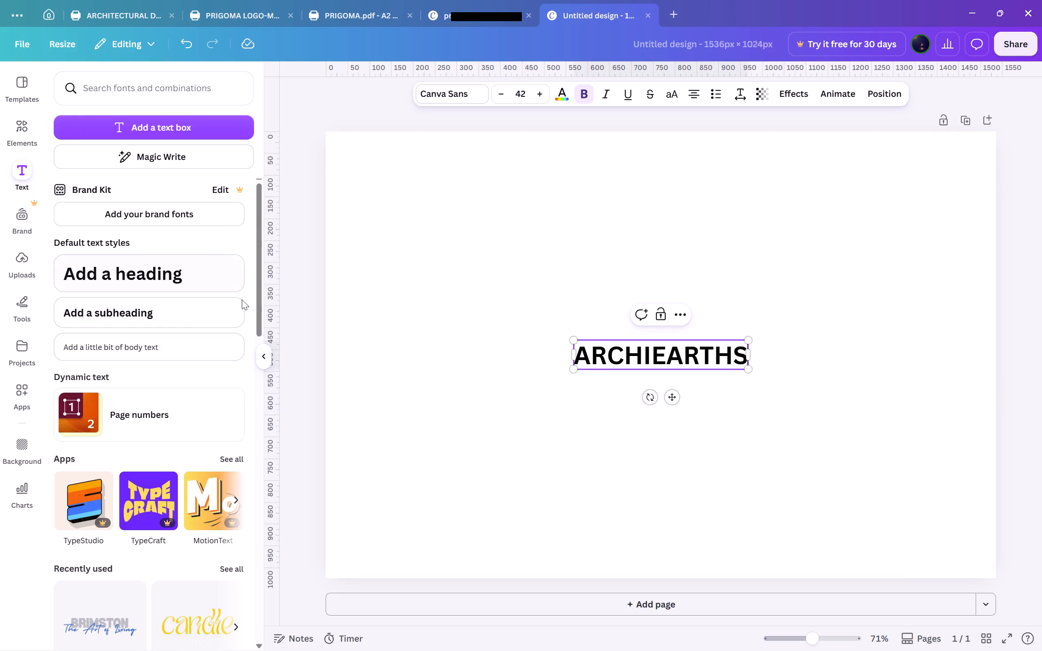
# Replace the subheading with a heading text box widened to one line and reading ARCHIEARTHS.
pyautogui.click(195, 273)
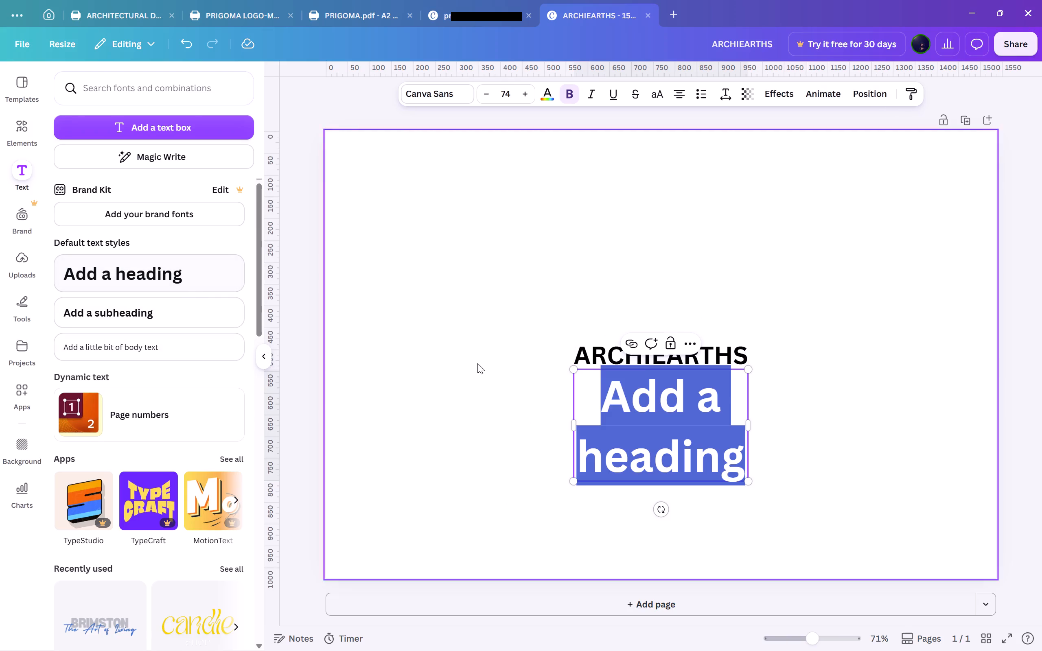
pyautogui.moveTo(751, 432); pyautogui.dragTo(916, 432)
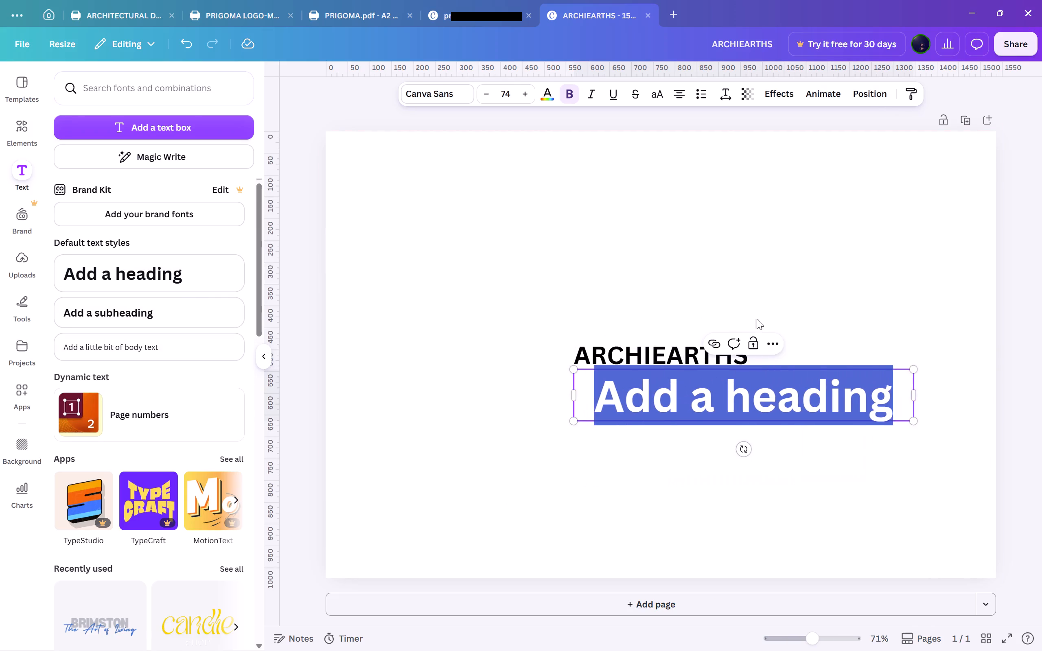
pyautogui.click(757, 310)
pyautogui.click(677, 352)
pyautogui.press('Delete')
pyautogui.doubleClick(769, 398)
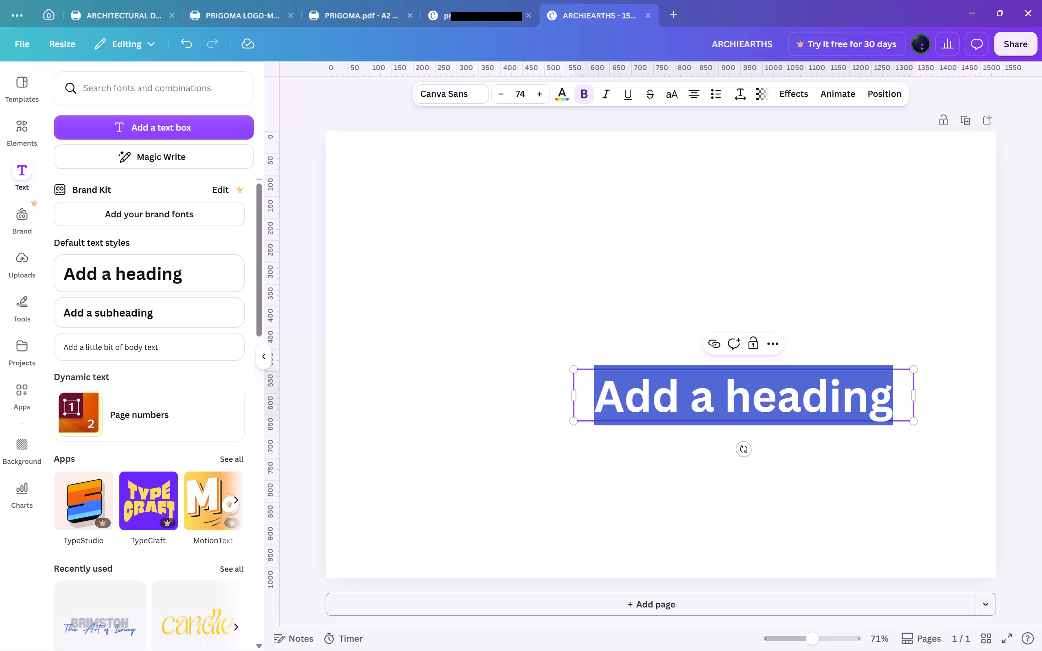
pyautogui.press('BackSpace')
pyautogui.write('ARCHIEARTHS')
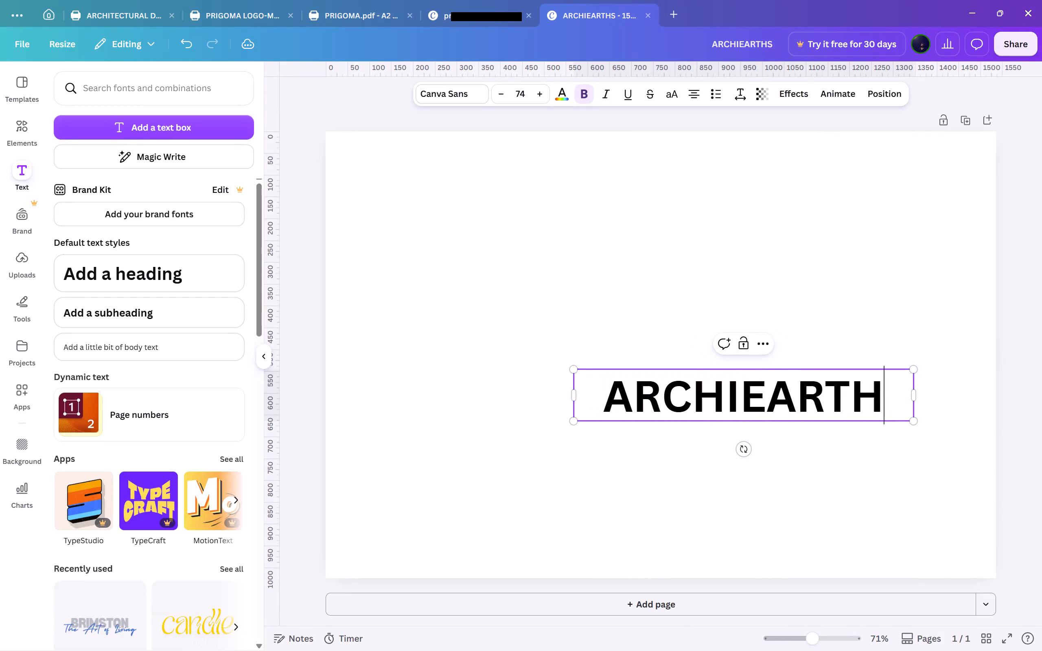
# Hide the text options and move the ARCHIEARTHS heading to the horizontal centre of the page's lower half.
pyautogui.click(262, 351)
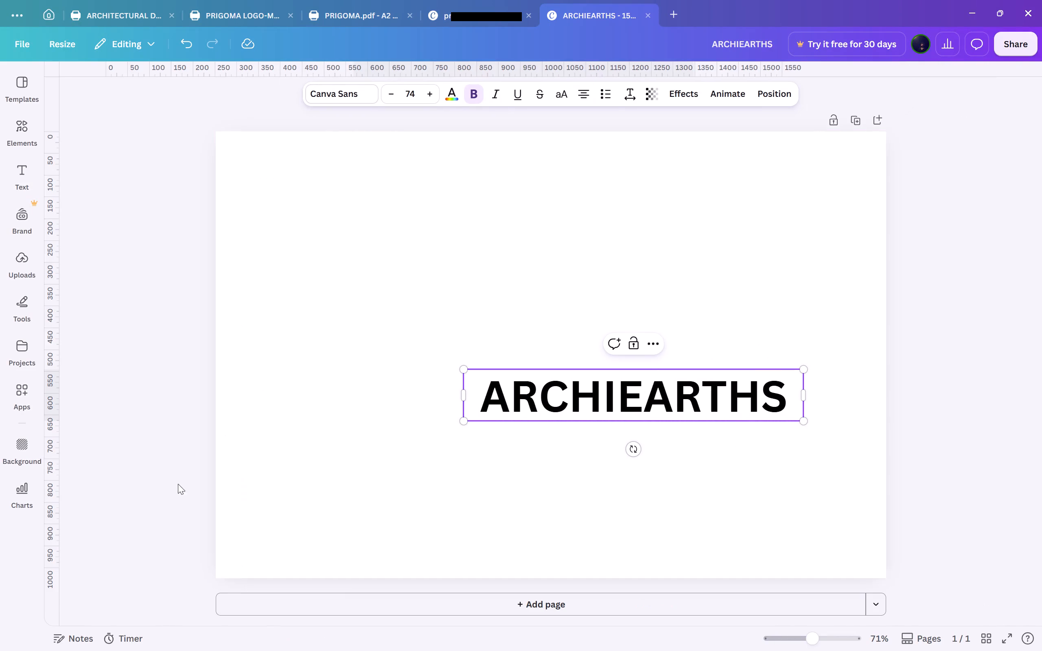
pyautogui.click(722, 316)
pyautogui.moveTo(656, 407); pyautogui.dragTo(636, 413)
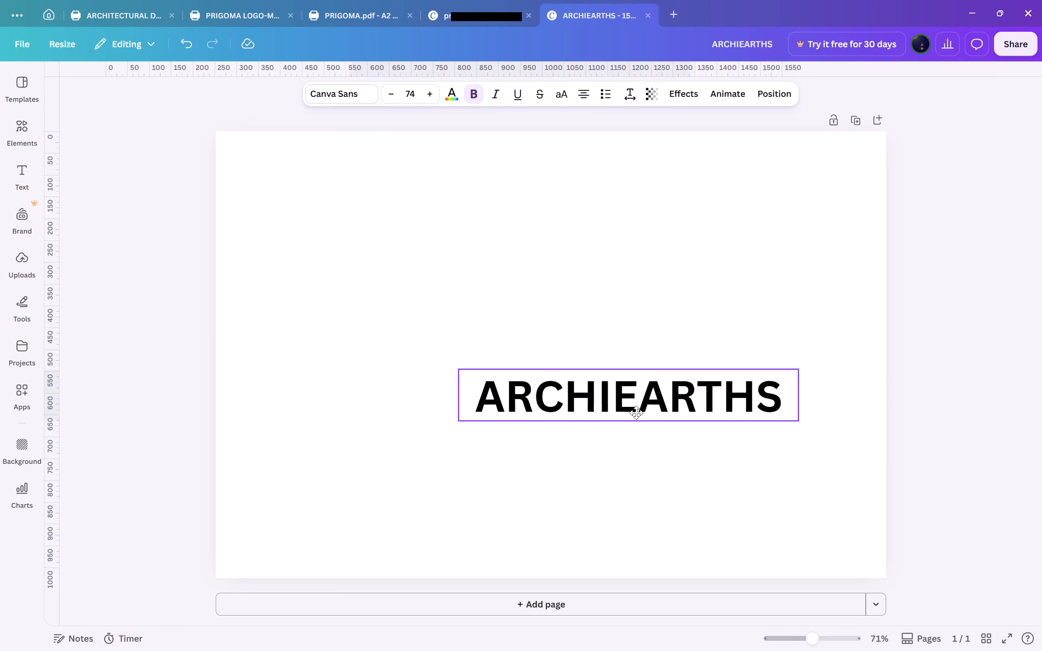
pyautogui.moveTo(636, 413); pyautogui.dragTo(570, 460)
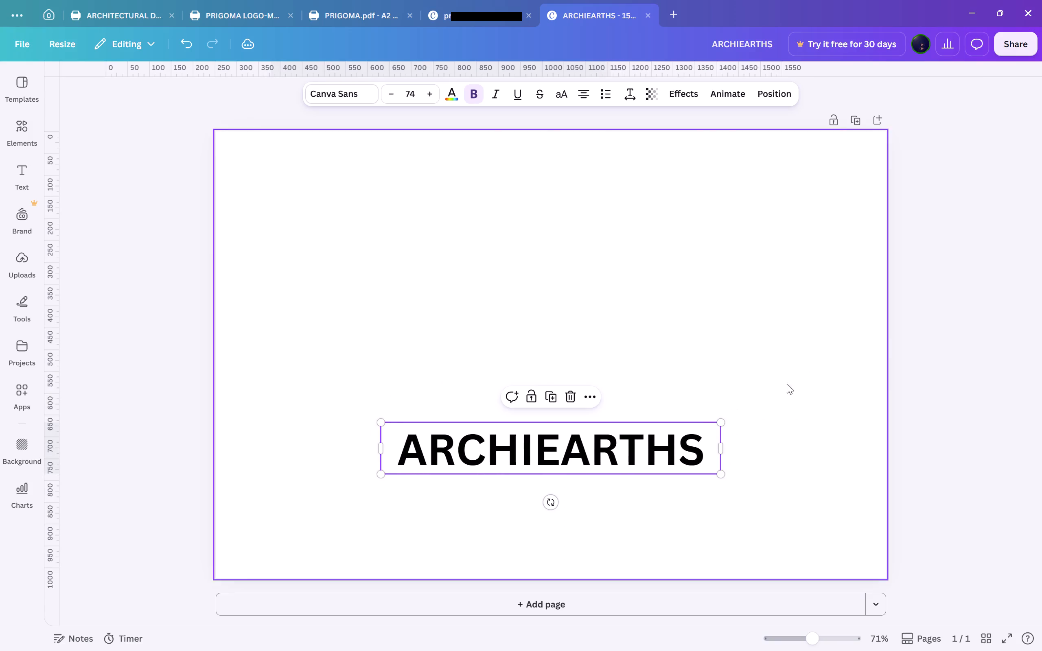
pyautogui.click(972, 302)
# Replace the current page with the uploaded ARCHIEARTHS logo design and copy its brown symbol.
pyautogui.click(23, 255)
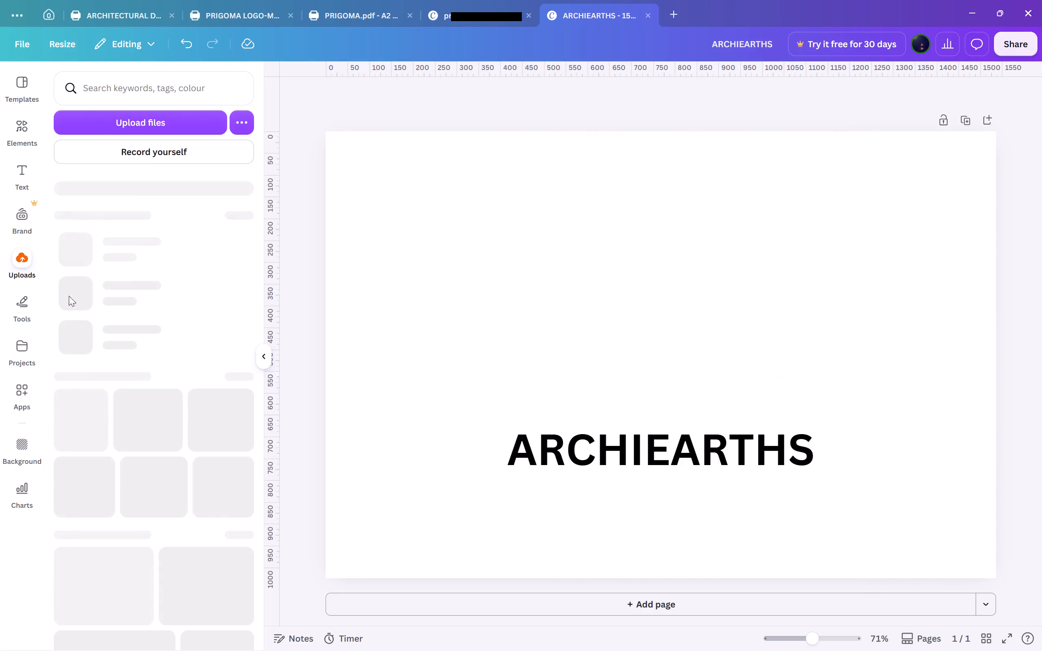
pyautogui.click(84, 267)
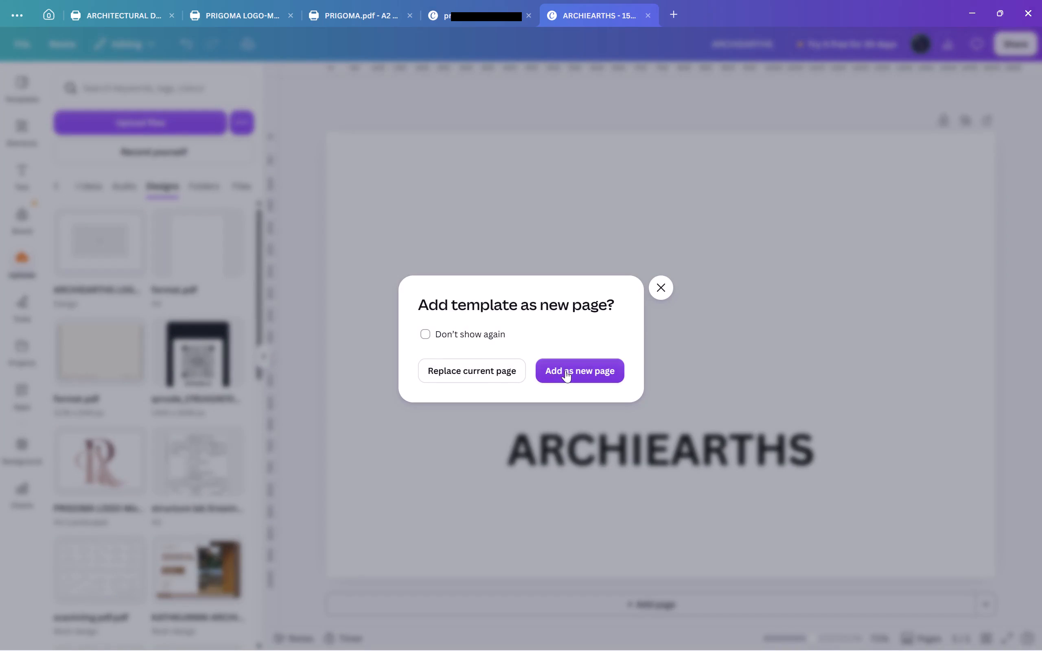
pyautogui.click(477, 370)
pyautogui.click(266, 359)
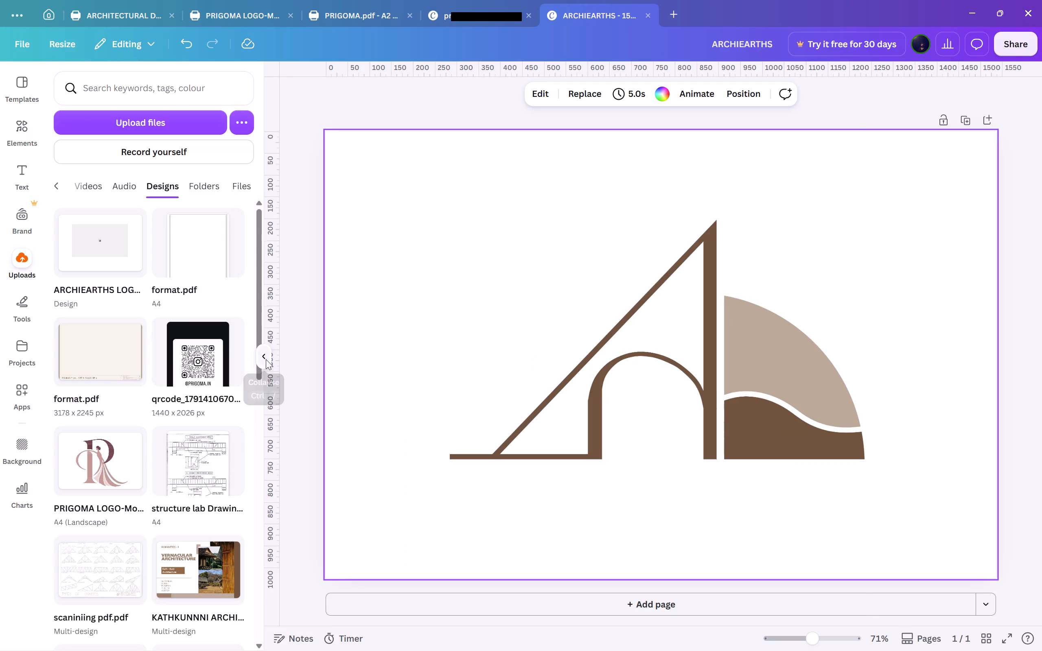
pyautogui.moveTo(593, 412); pyautogui.dragTo(487, 446)
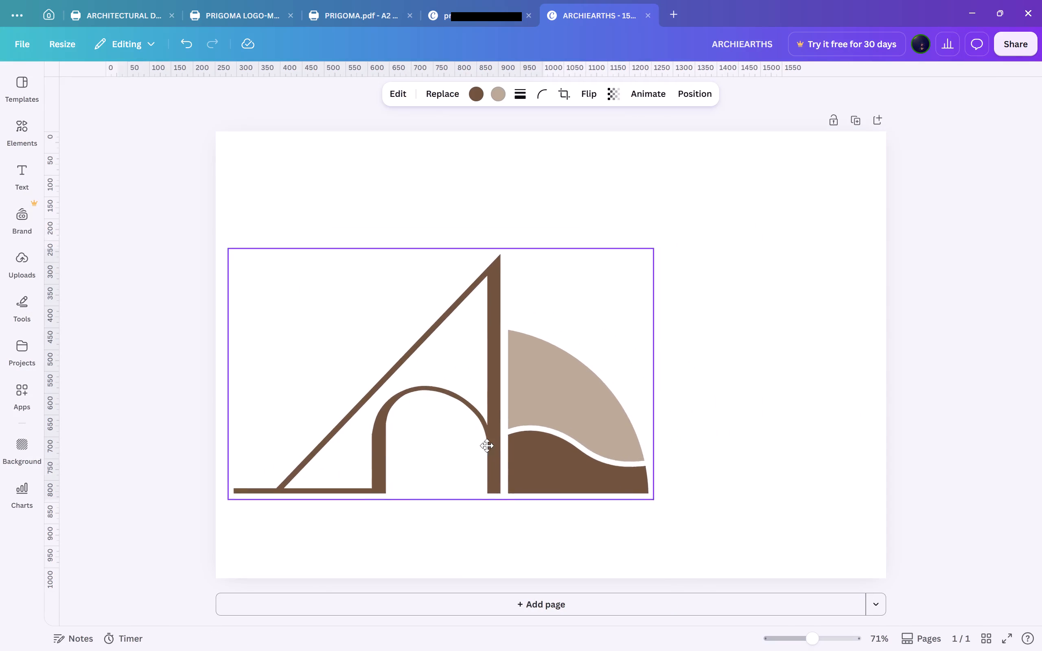
pyautogui.moveTo(487, 446); pyautogui.dragTo(537, 430)
pyautogui.hotkey('ctrl', 'c')
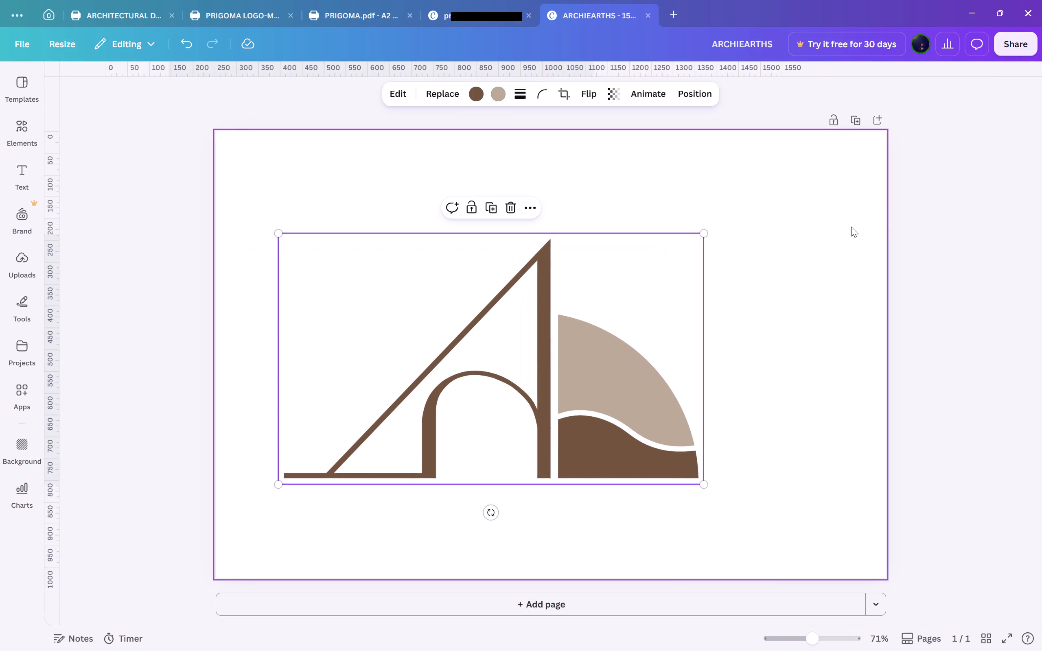
# Undo back to the page with the ARCHIEARTHS heading and paste the copied symbol above the text.
pyautogui.hotkey('ctrl', 'z')
pyautogui.hotkey('ctrl', 'z')
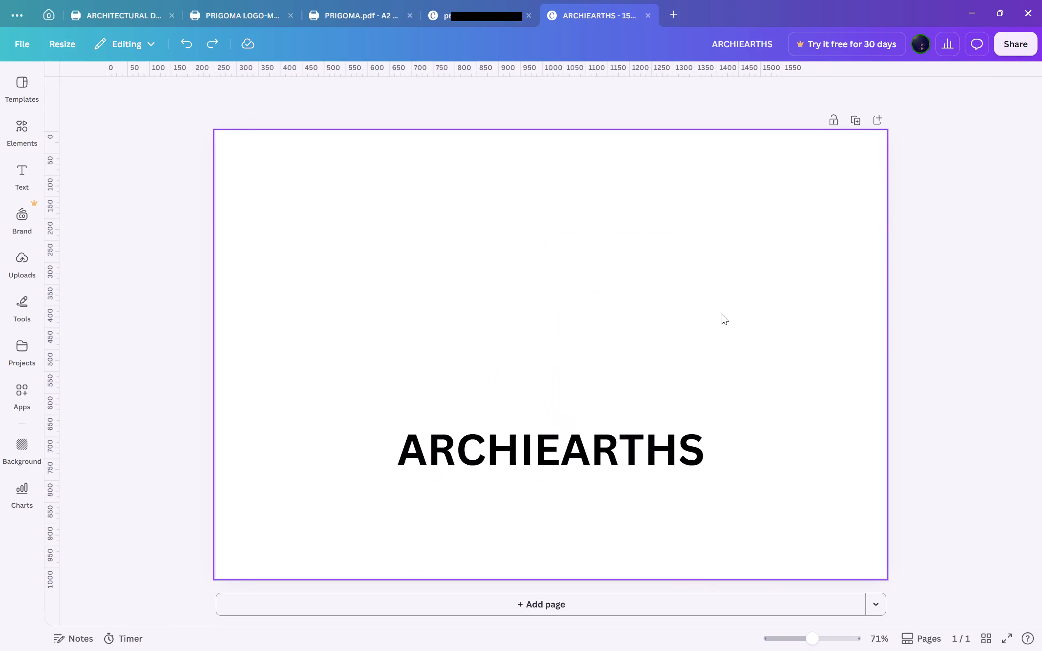
pyautogui.hotkey('ctrl', 'v')
pyautogui.moveTo(560, 348); pyautogui.dragTo(607, 275)
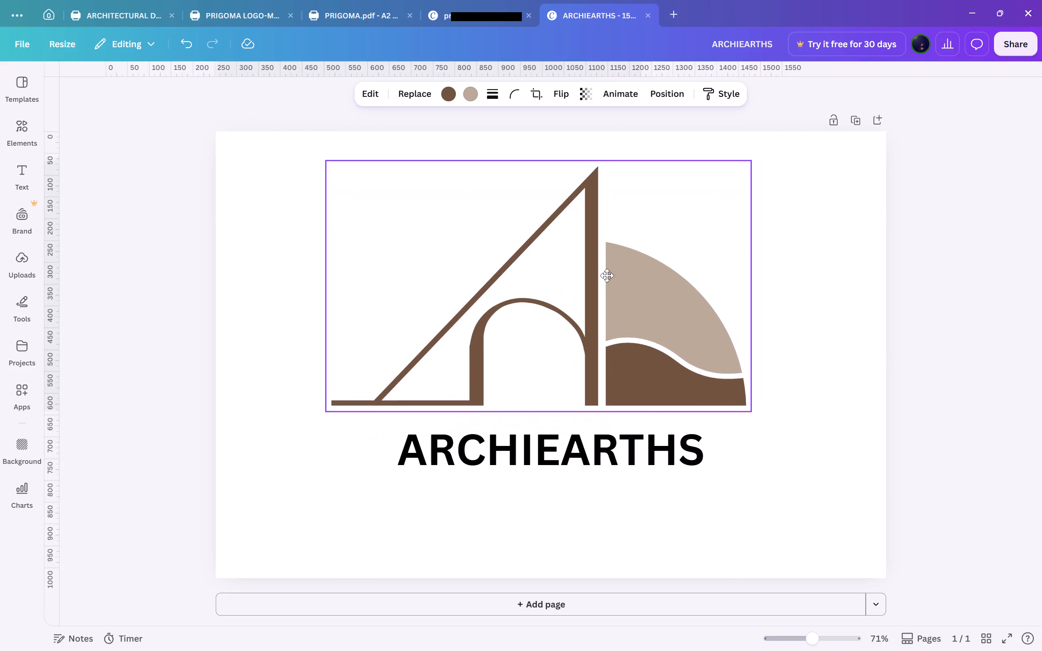
pyautogui.moveTo(607, 275); pyautogui.dragTo(606, 273)
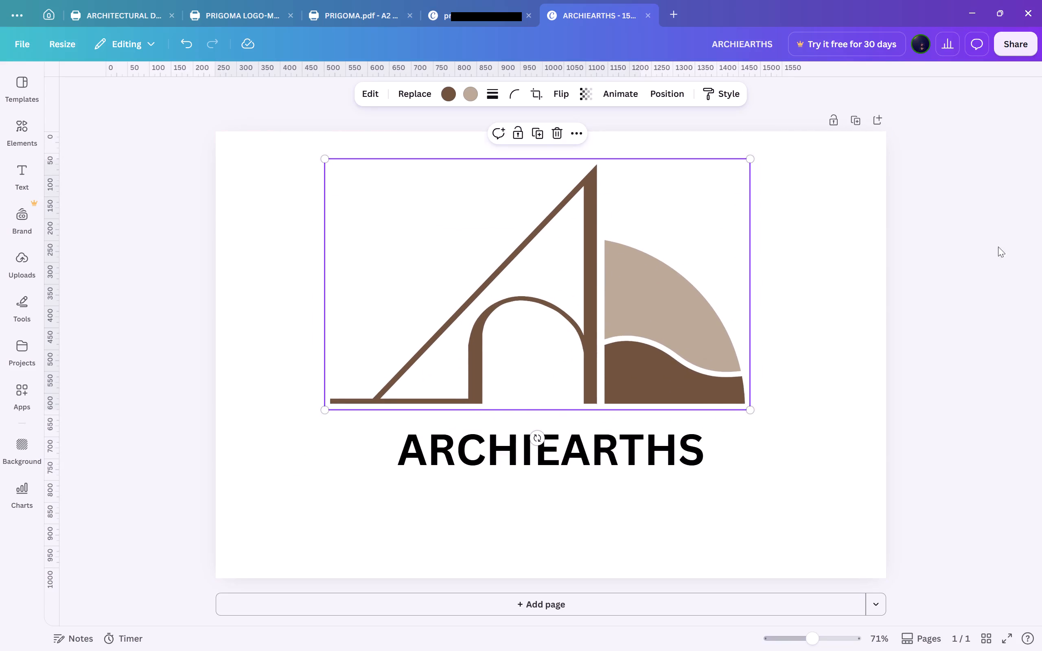
# Scale the symbol down to nearly the heading's width and centre it just above the ARCHIEARTHS text.
pyautogui.click(976, 258)
pyautogui.click(553, 462)
pyautogui.click(568, 362)
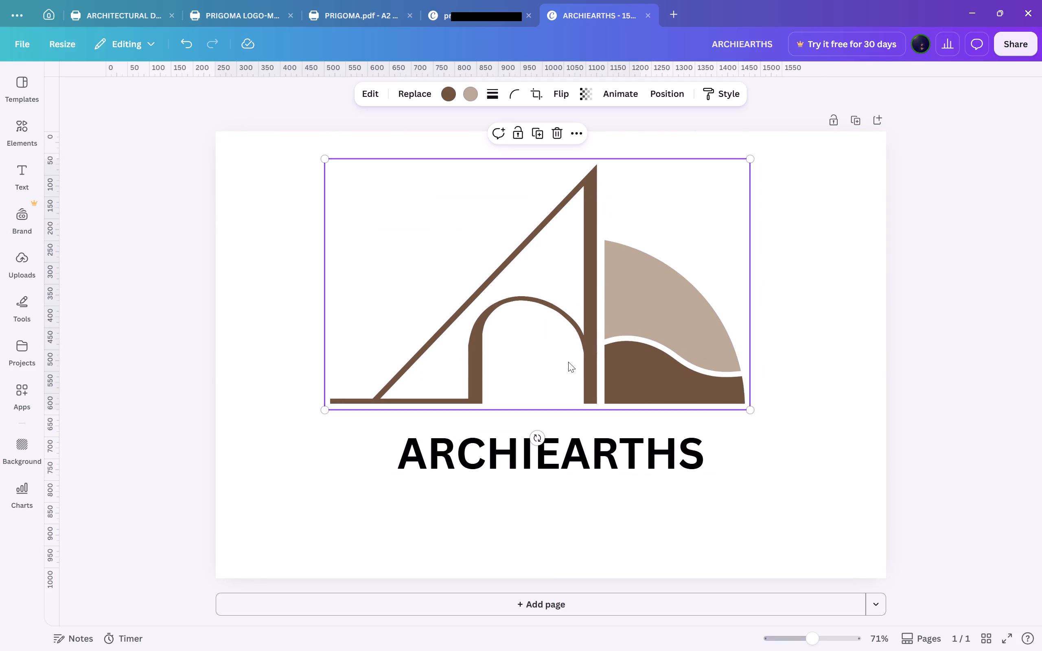
pyautogui.moveTo(750, 412); pyautogui.dragTo(645, 375)
pyautogui.moveTo(500, 325); pyautogui.dragTo(532, 339)
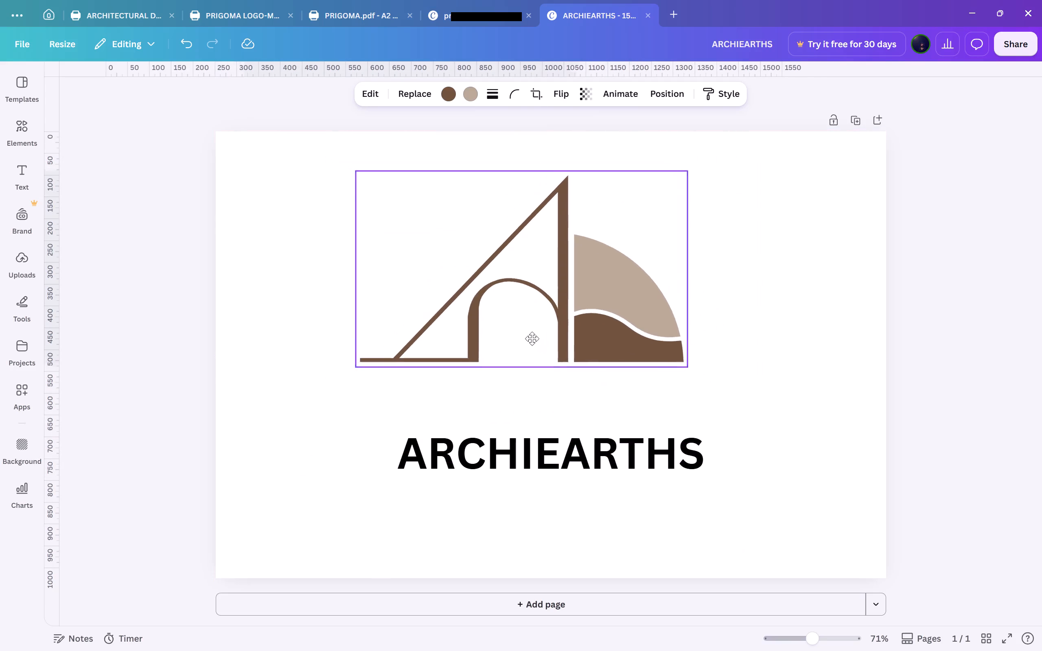
pyautogui.moveTo(532, 339); pyautogui.dragTo(558, 390)
pyautogui.click(788, 341)
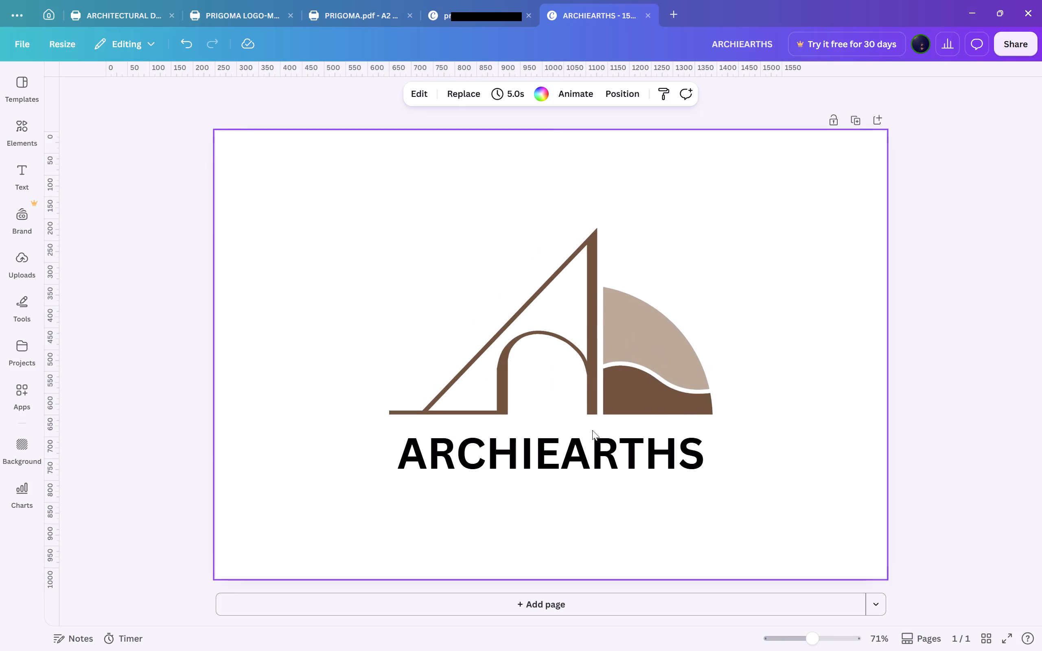
# Widen the ARCHIEARTHS text box beyond the symbol's width and reposition it roughly centred just beneath the symbol.
pyautogui.click(570, 455)
pyautogui.moveTo(725, 451); pyautogui.dragTo(725, 452)
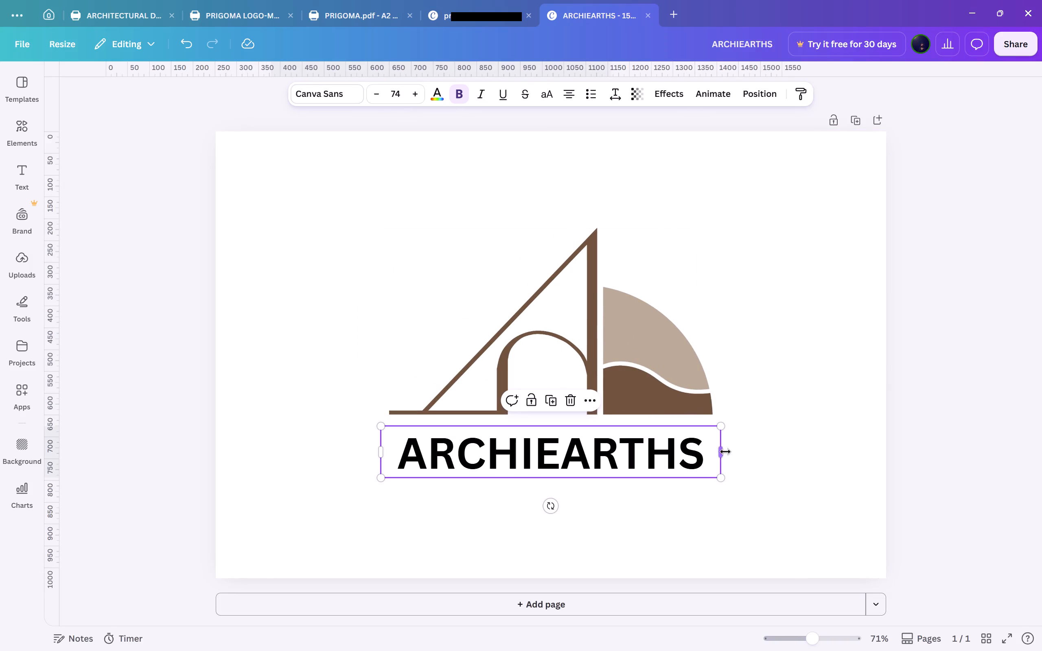
pyautogui.moveTo(725, 452); pyautogui.dragTo(863, 440)
pyautogui.moveTo(793, 451); pyautogui.dragTo(756, 454)
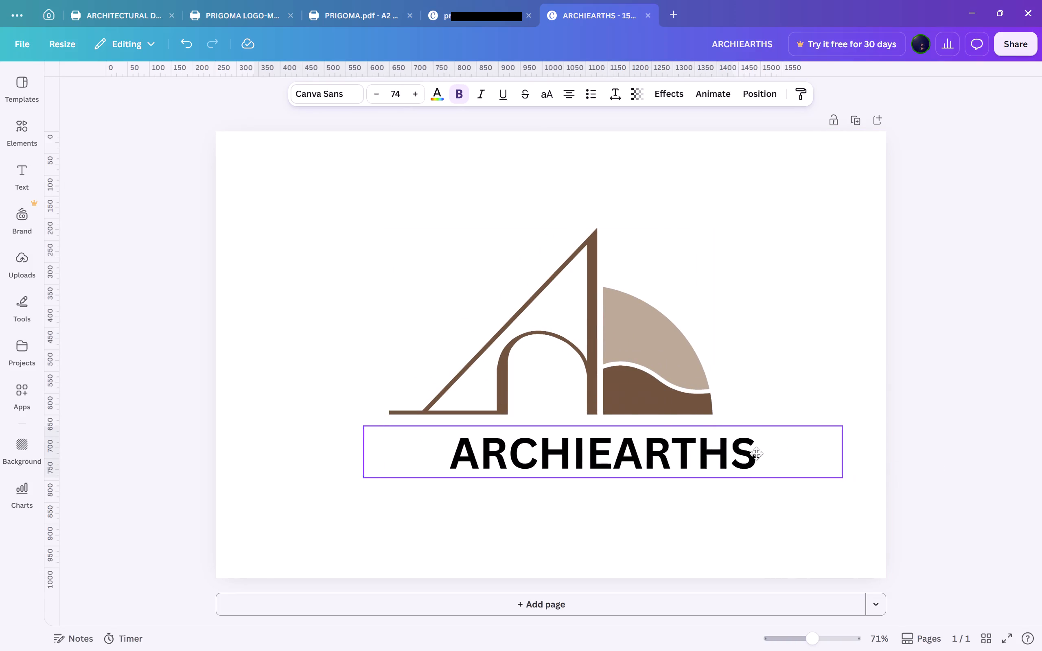
pyautogui.moveTo(756, 454); pyautogui.dragTo(730, 462)
# Set the ARCHIEARTHS heading's font size to 92.
pyautogui.tripleClick(413, 95)
pyautogui.doubleClick(413, 94)
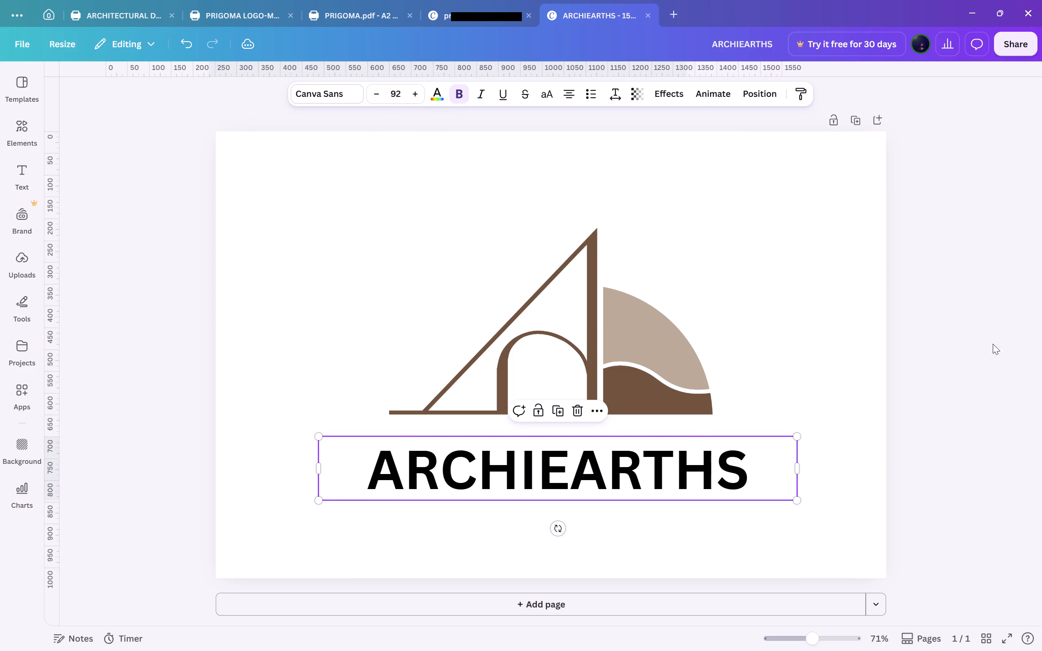
pyautogui.click(1034, 367)
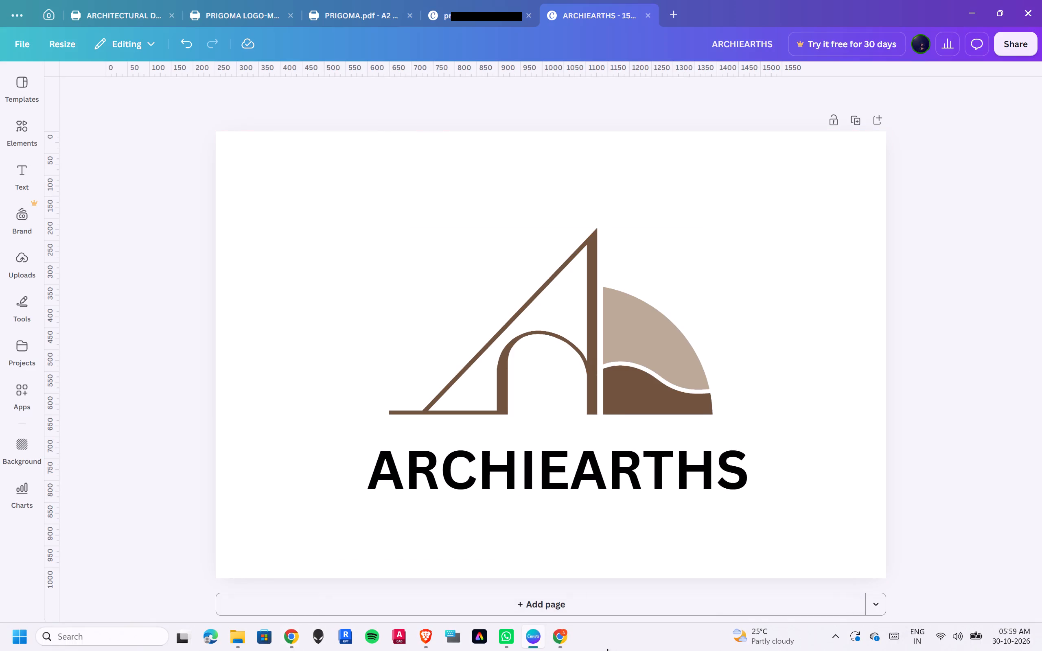
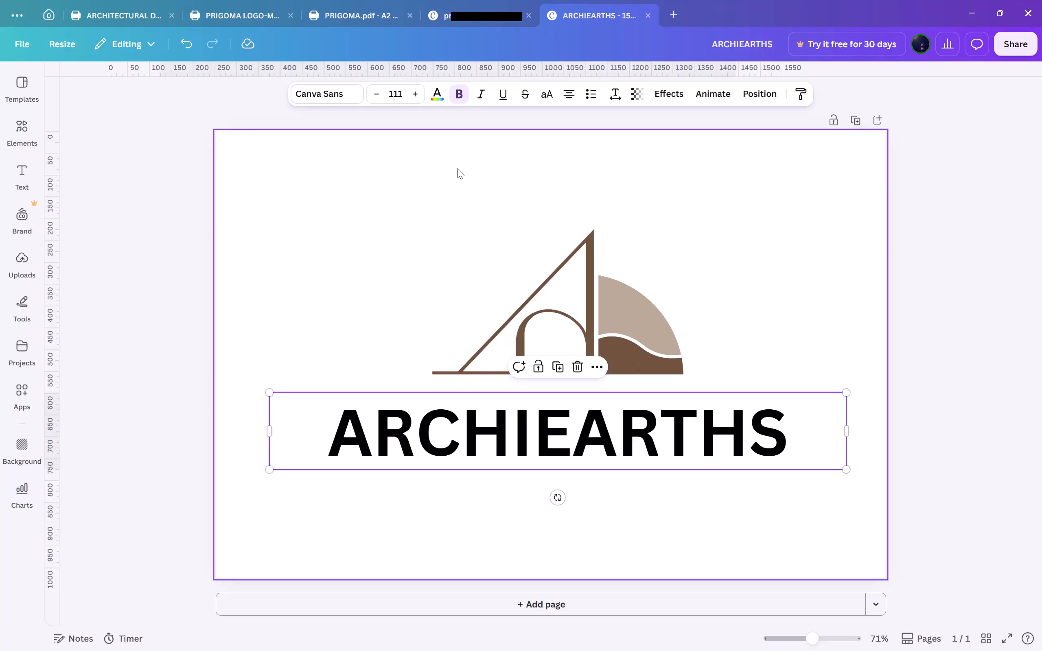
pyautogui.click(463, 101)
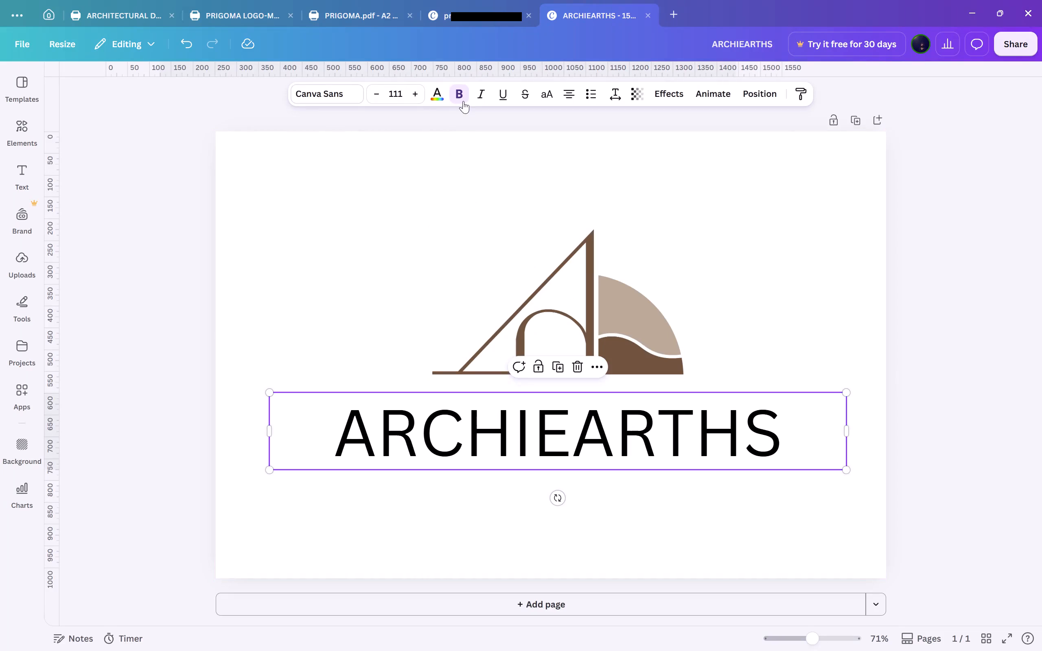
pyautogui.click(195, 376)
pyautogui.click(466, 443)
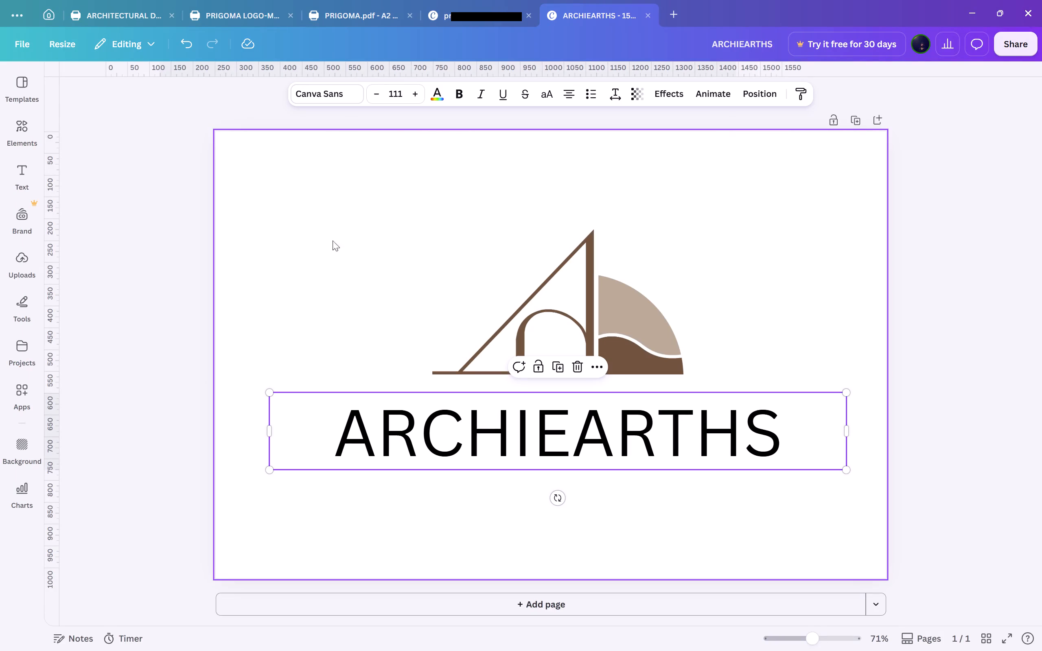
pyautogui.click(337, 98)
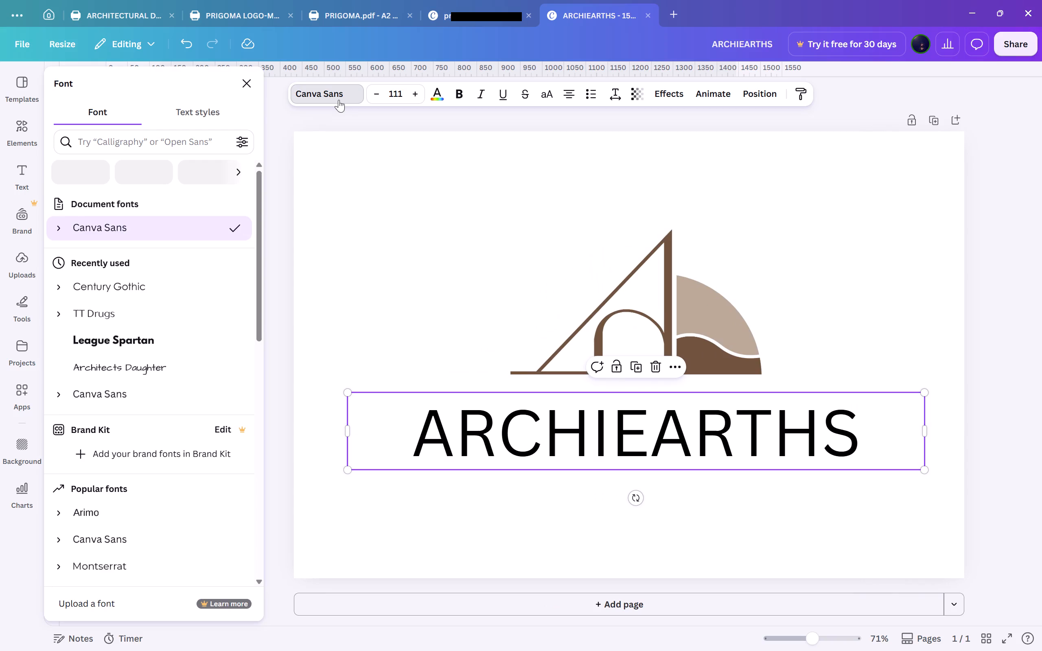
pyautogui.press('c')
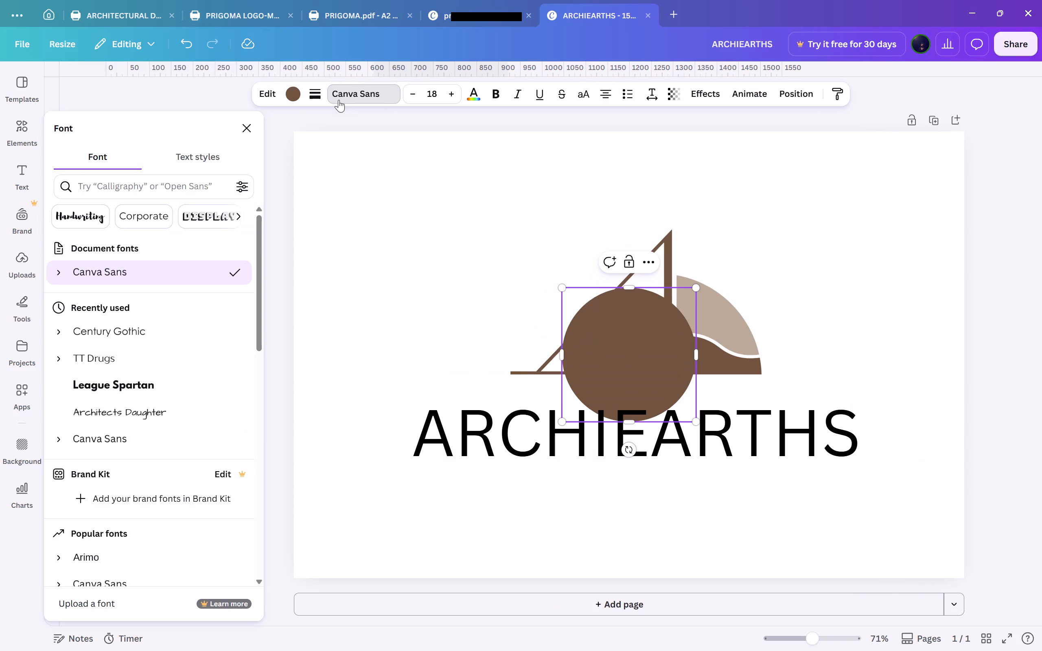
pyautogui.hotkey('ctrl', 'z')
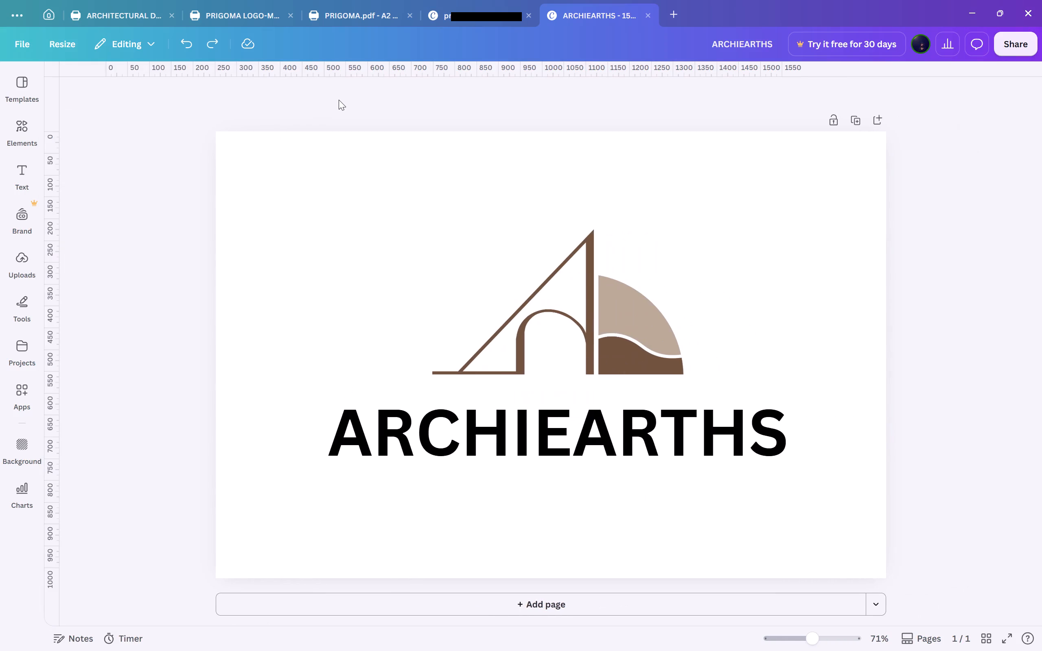
# Remove the bold formatting from the ARCHIEARTHS heading.
pyautogui.click(367, 416)
pyautogui.click(464, 94)
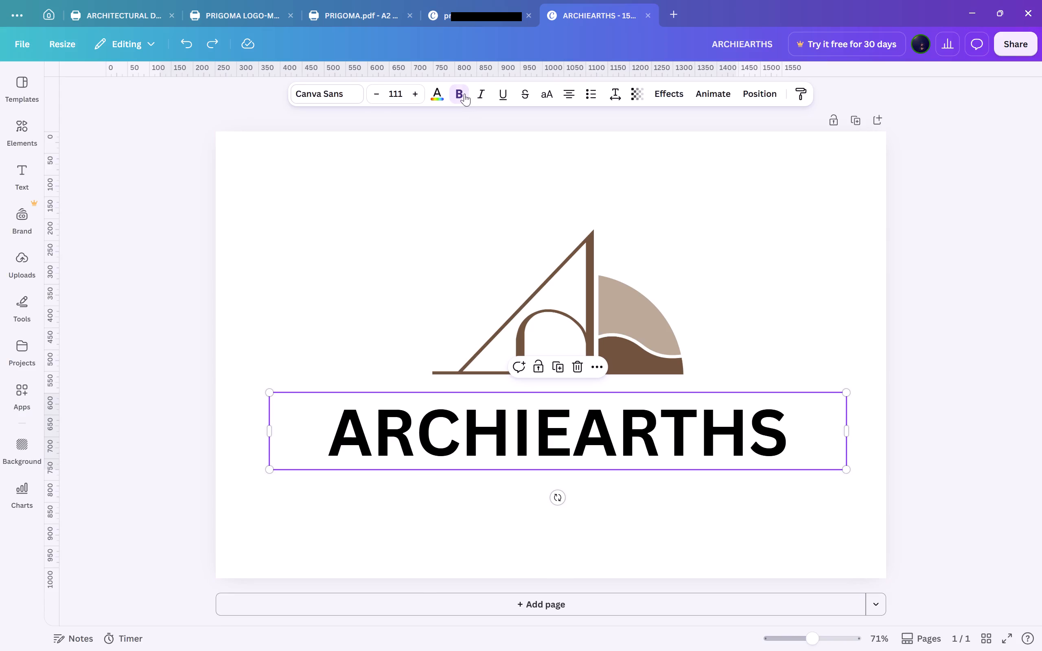
# Set the ARCHIEARTHS heading's font size to 100.
pyautogui.click(339, 89)
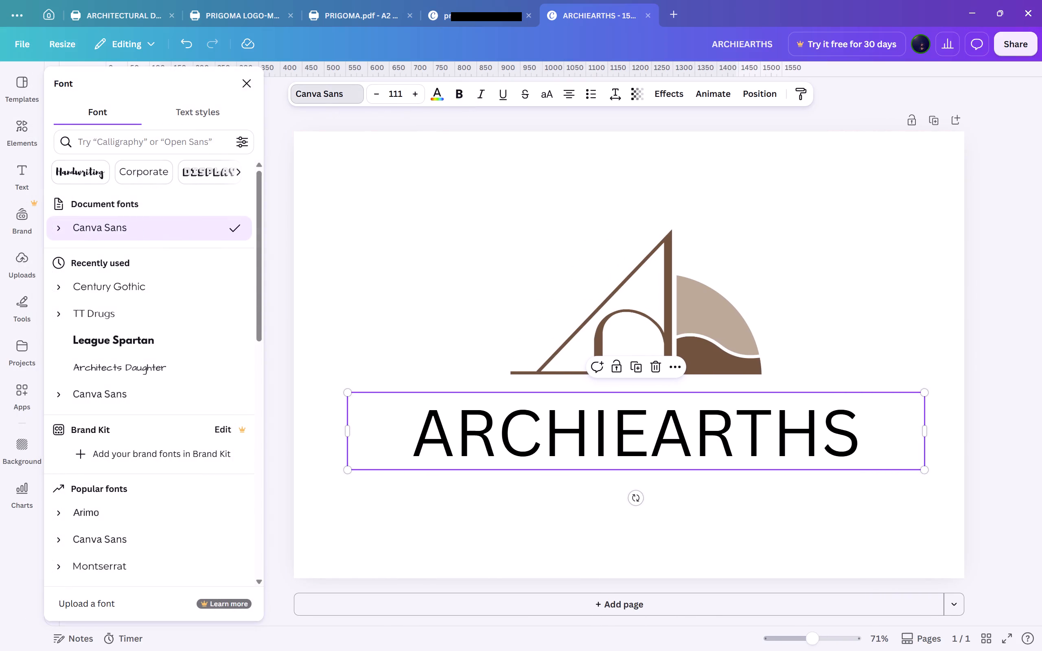
pyautogui.click(402, 96)
pyautogui.press('BackSpace')
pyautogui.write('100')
pyautogui.click(441, 157)
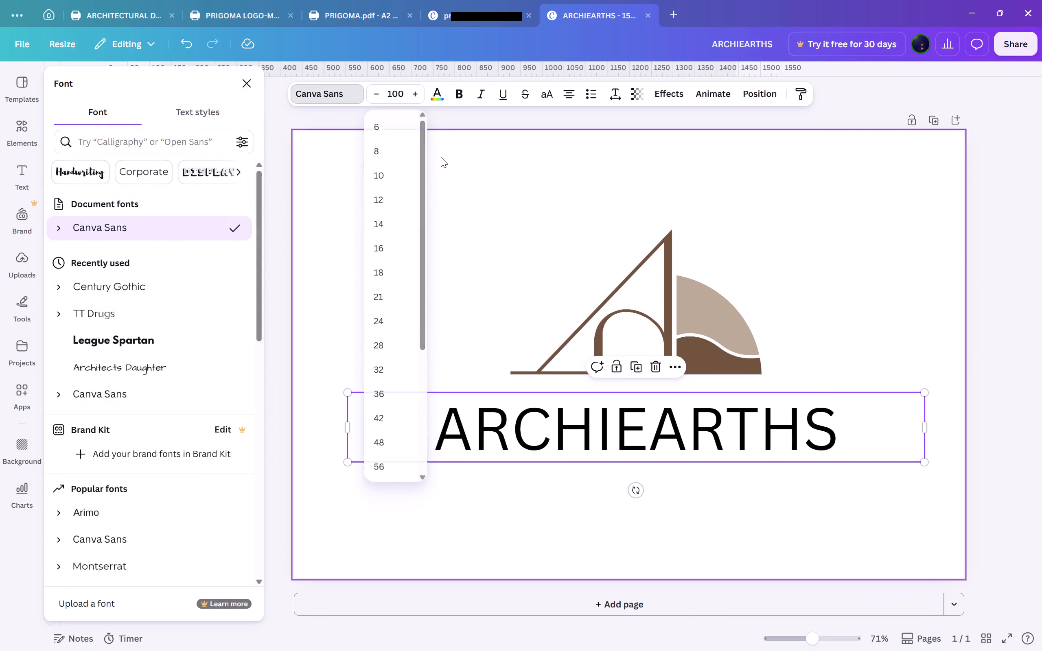
pyautogui.click(462, 419)
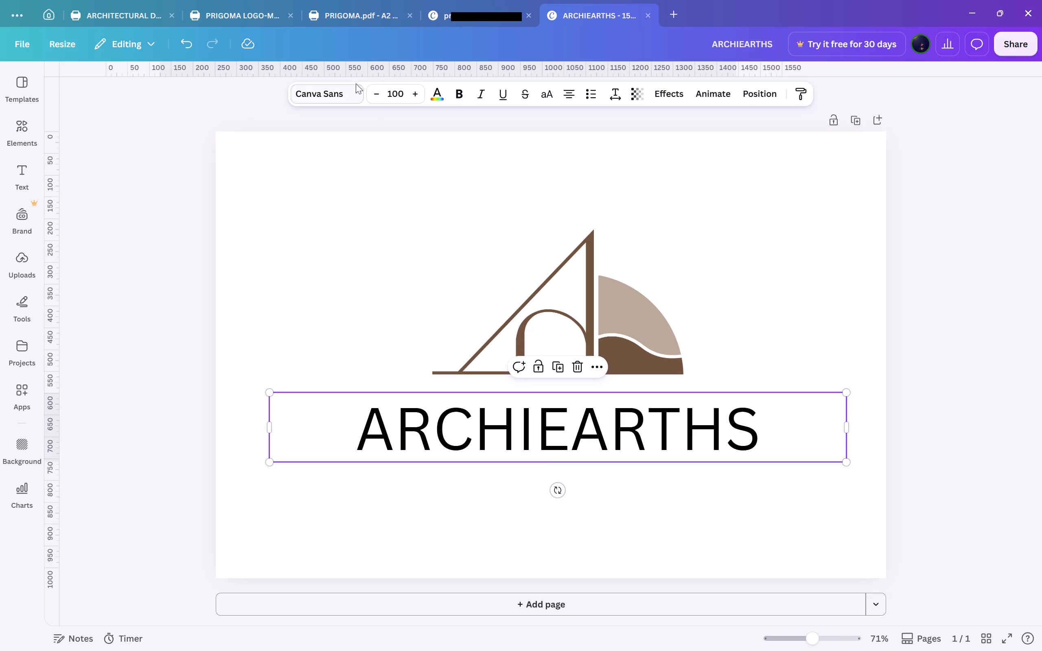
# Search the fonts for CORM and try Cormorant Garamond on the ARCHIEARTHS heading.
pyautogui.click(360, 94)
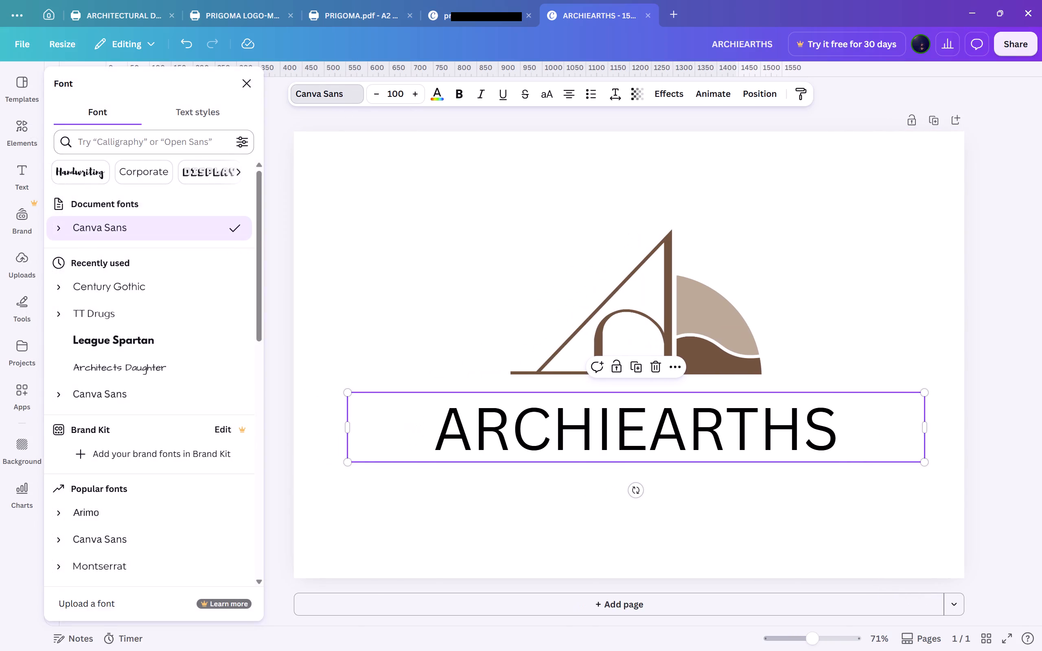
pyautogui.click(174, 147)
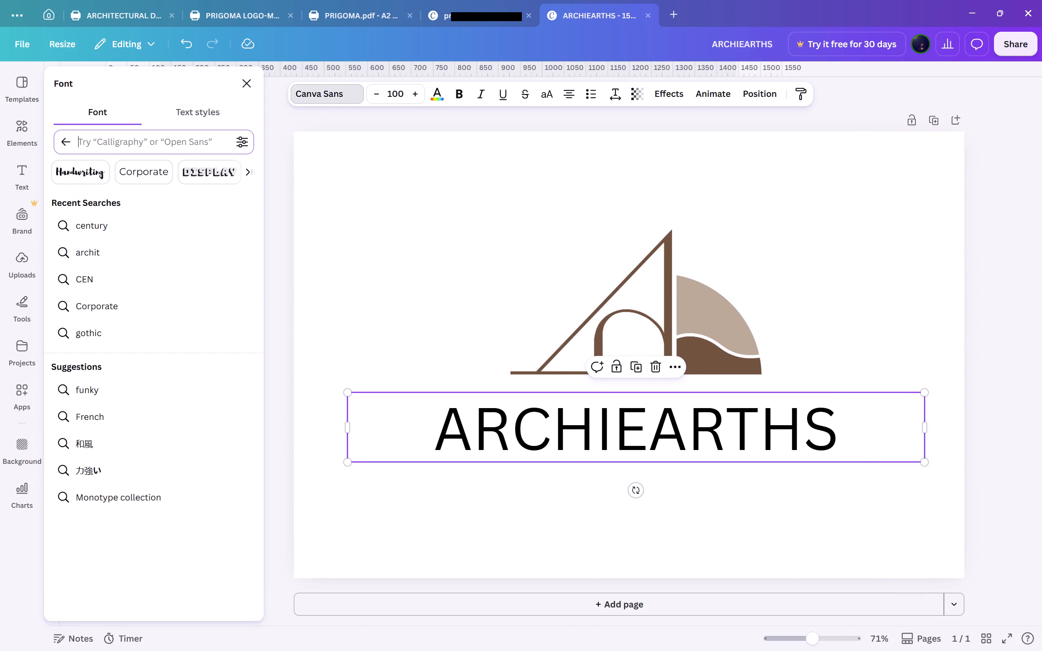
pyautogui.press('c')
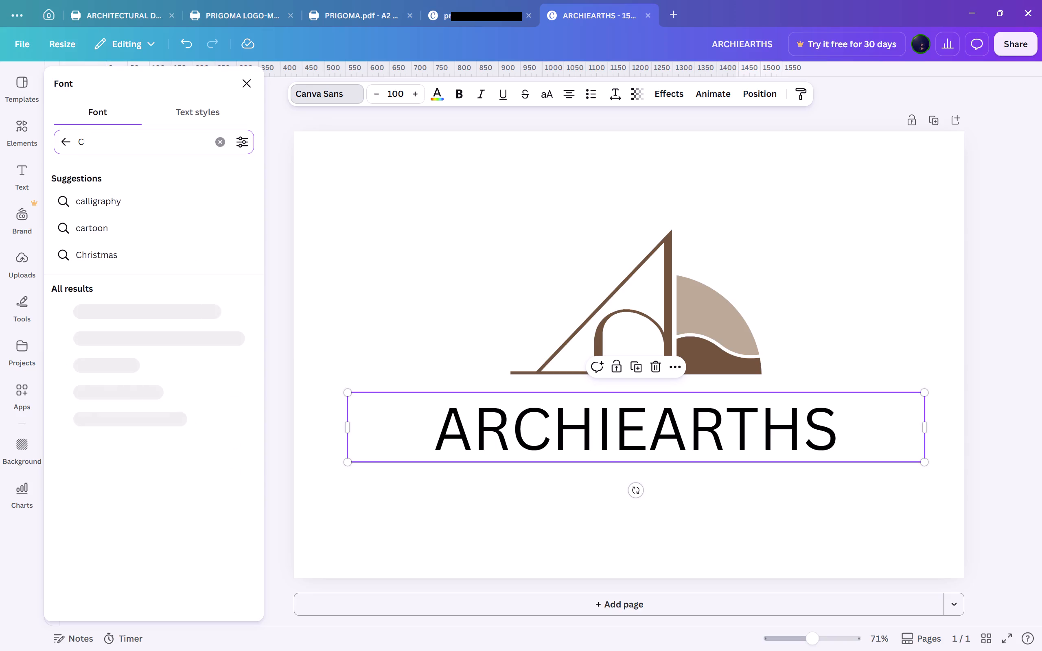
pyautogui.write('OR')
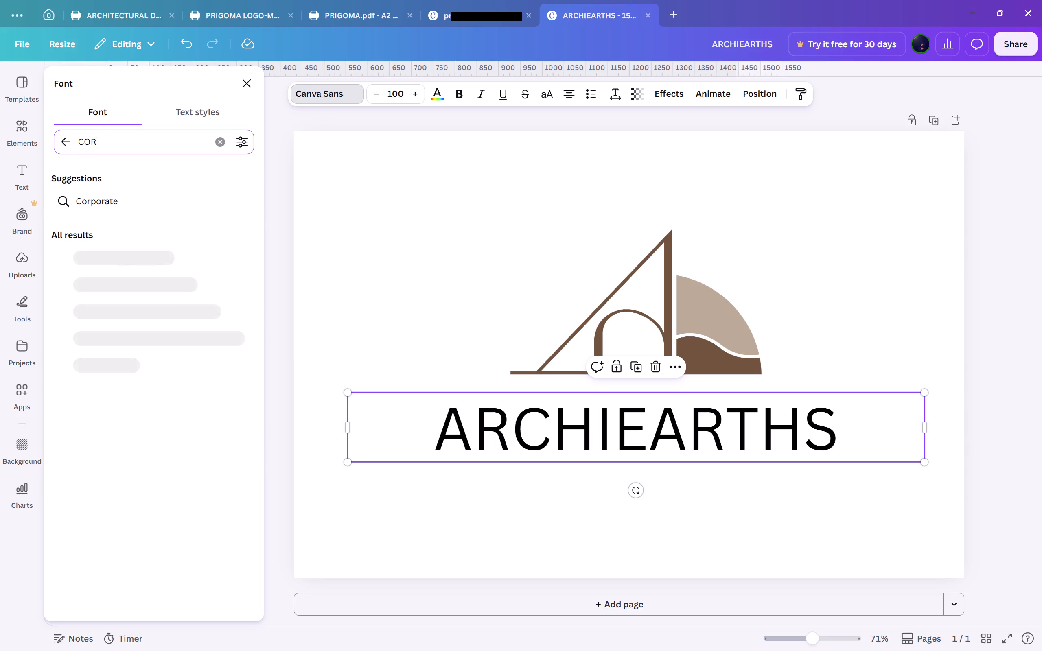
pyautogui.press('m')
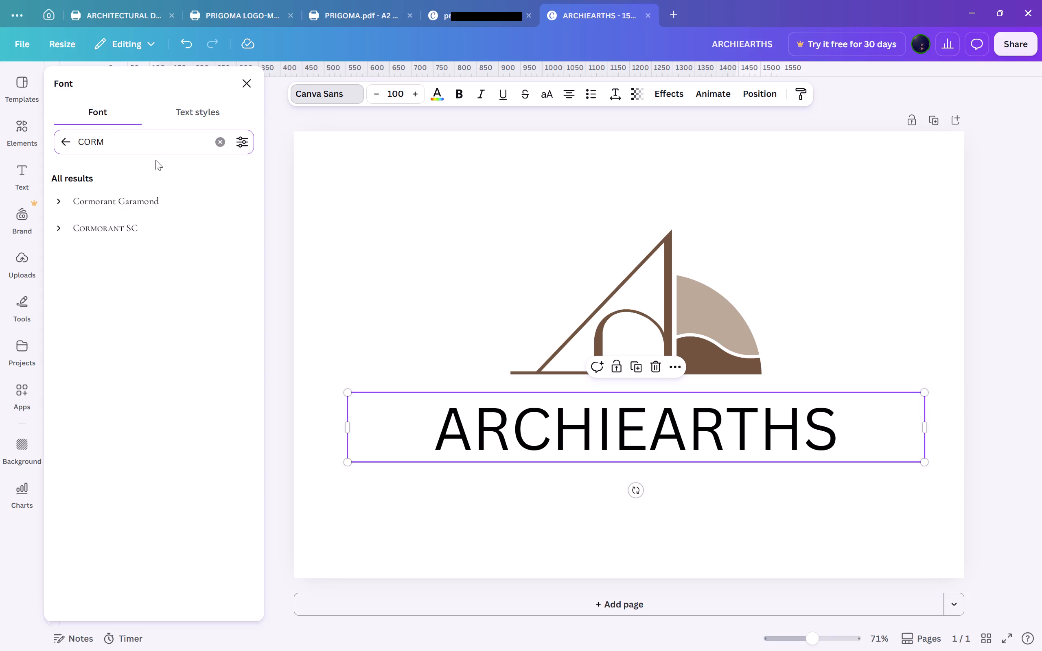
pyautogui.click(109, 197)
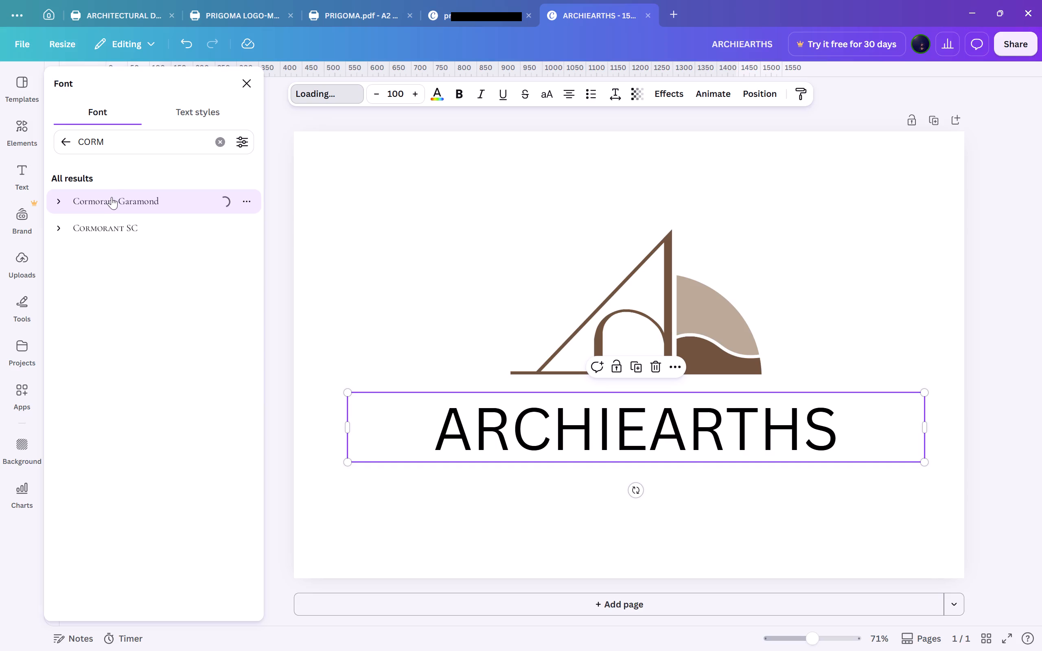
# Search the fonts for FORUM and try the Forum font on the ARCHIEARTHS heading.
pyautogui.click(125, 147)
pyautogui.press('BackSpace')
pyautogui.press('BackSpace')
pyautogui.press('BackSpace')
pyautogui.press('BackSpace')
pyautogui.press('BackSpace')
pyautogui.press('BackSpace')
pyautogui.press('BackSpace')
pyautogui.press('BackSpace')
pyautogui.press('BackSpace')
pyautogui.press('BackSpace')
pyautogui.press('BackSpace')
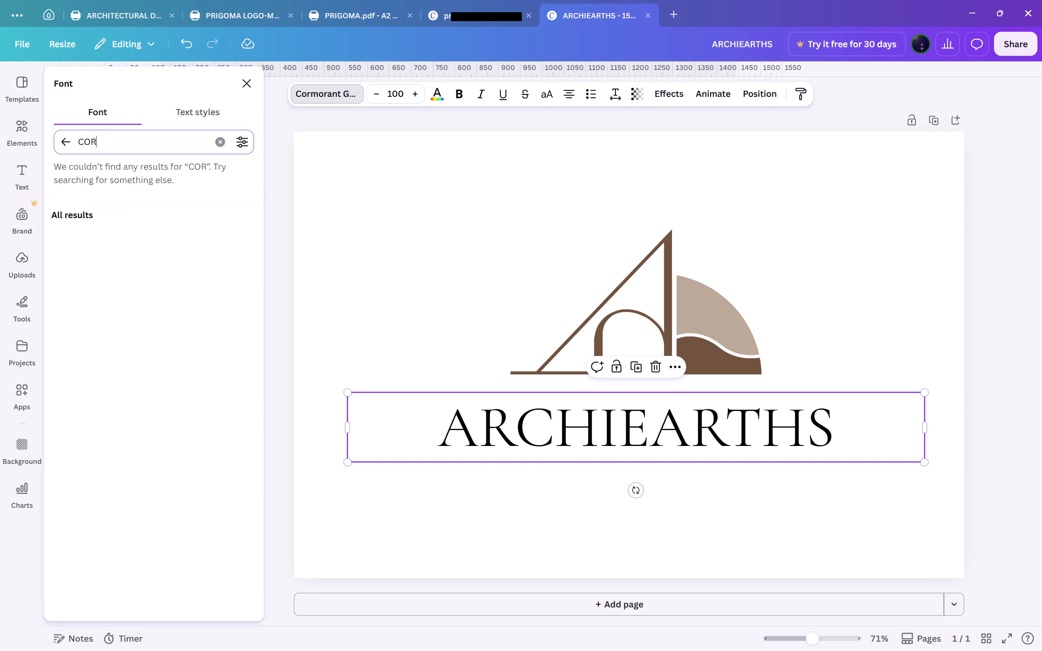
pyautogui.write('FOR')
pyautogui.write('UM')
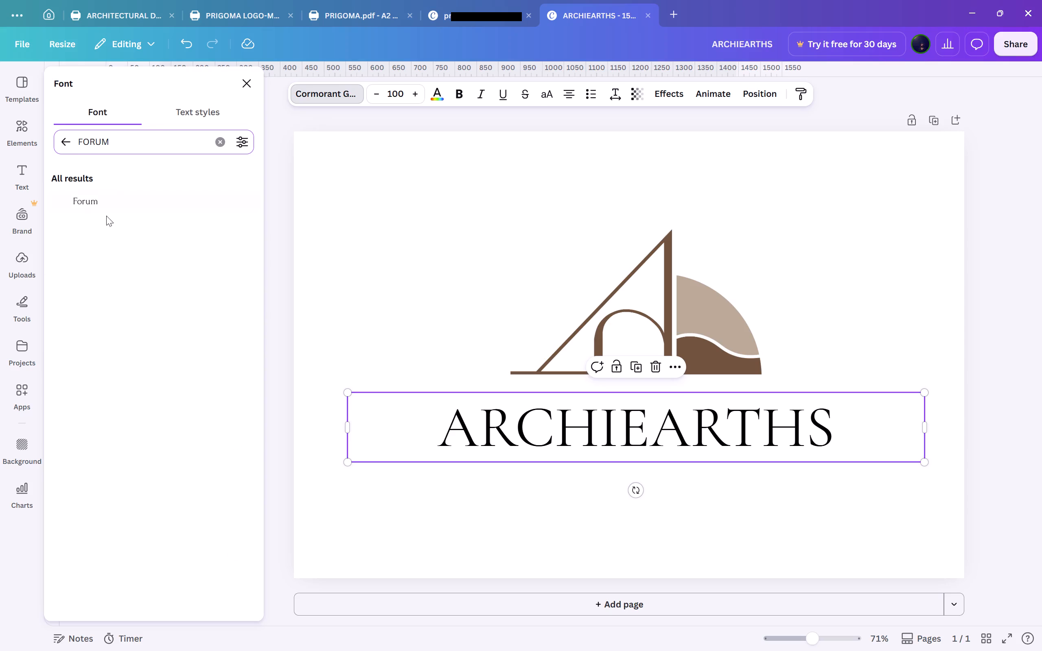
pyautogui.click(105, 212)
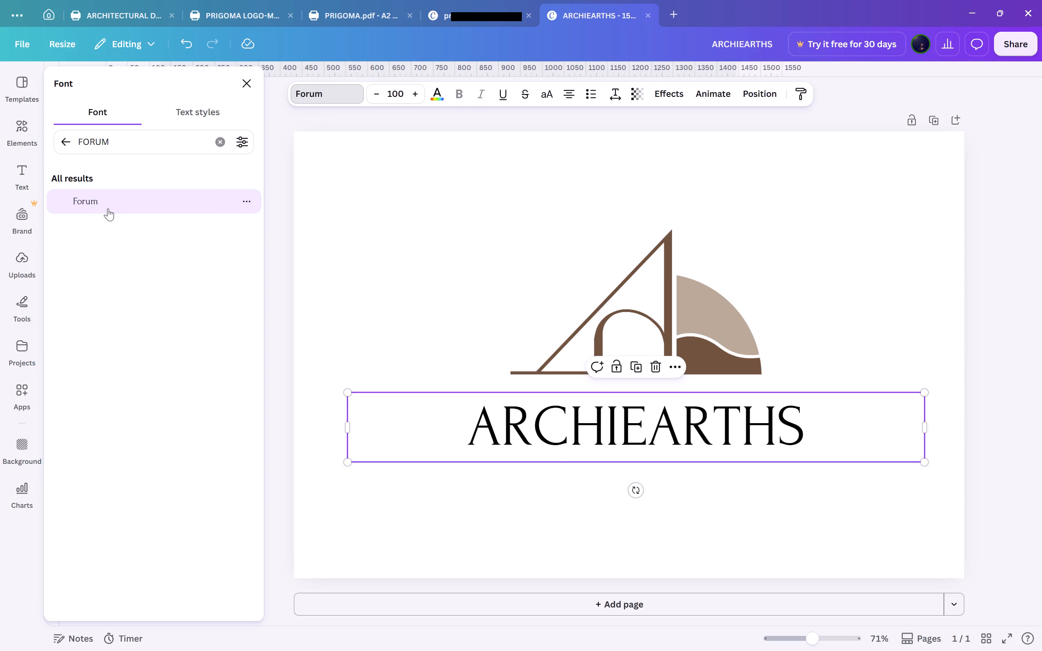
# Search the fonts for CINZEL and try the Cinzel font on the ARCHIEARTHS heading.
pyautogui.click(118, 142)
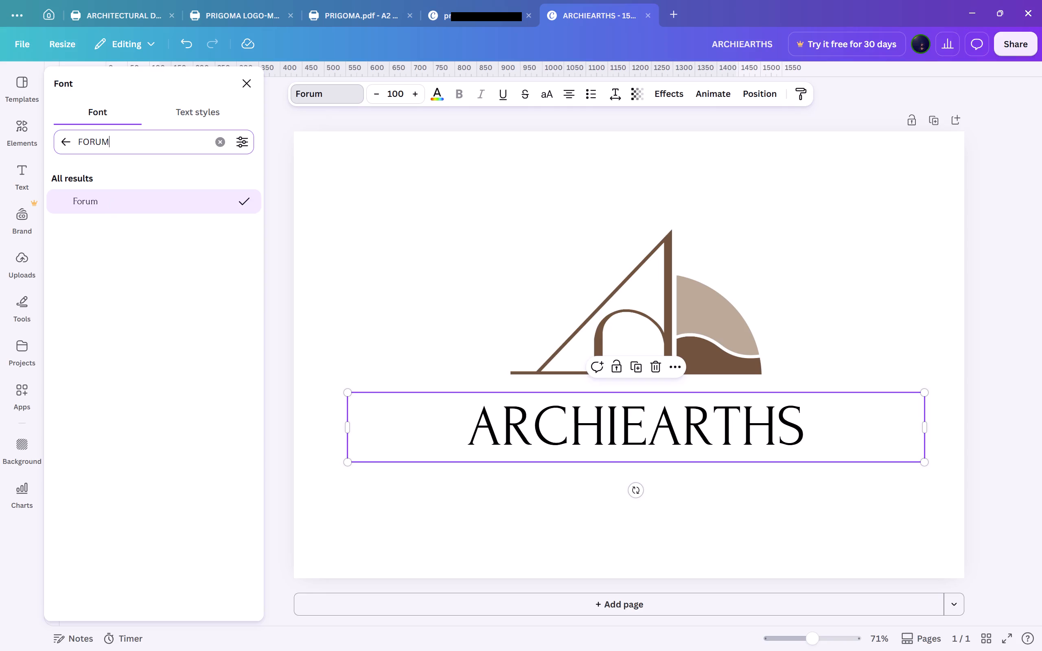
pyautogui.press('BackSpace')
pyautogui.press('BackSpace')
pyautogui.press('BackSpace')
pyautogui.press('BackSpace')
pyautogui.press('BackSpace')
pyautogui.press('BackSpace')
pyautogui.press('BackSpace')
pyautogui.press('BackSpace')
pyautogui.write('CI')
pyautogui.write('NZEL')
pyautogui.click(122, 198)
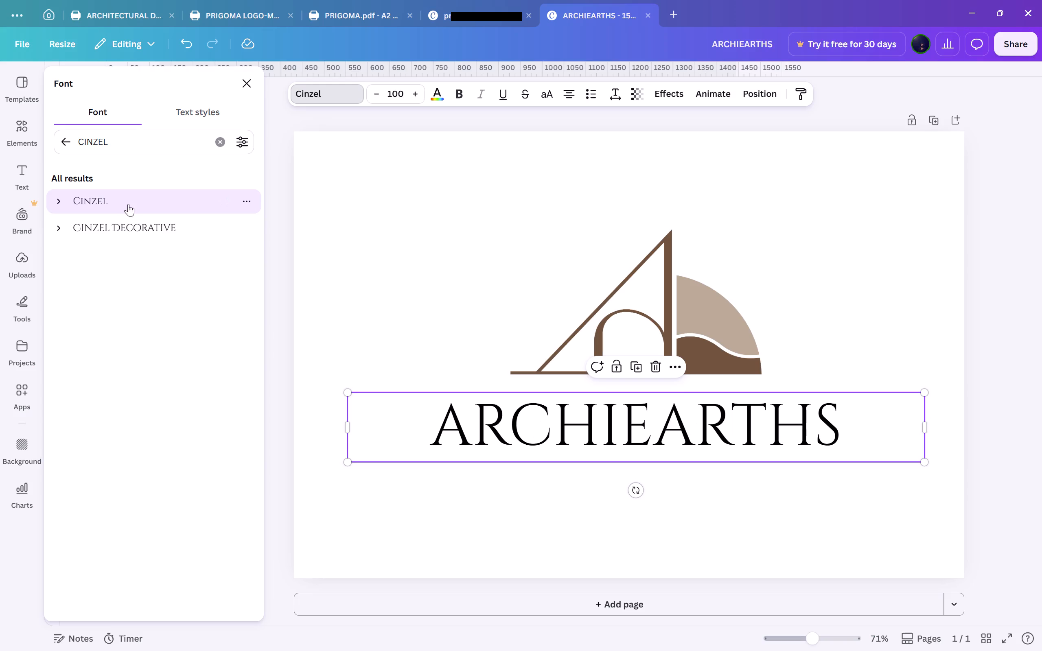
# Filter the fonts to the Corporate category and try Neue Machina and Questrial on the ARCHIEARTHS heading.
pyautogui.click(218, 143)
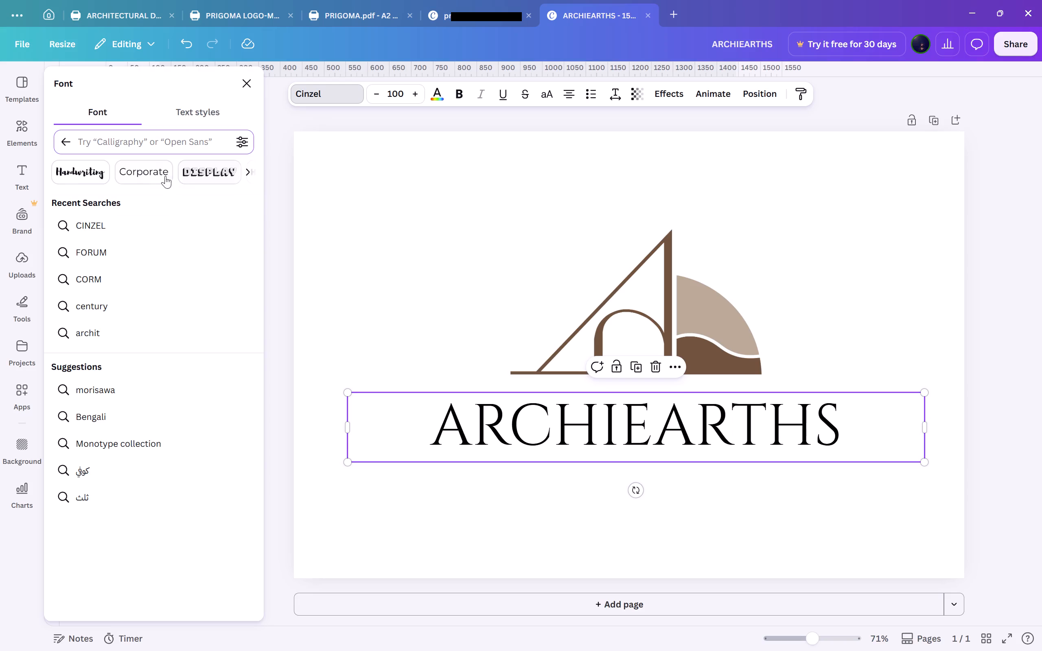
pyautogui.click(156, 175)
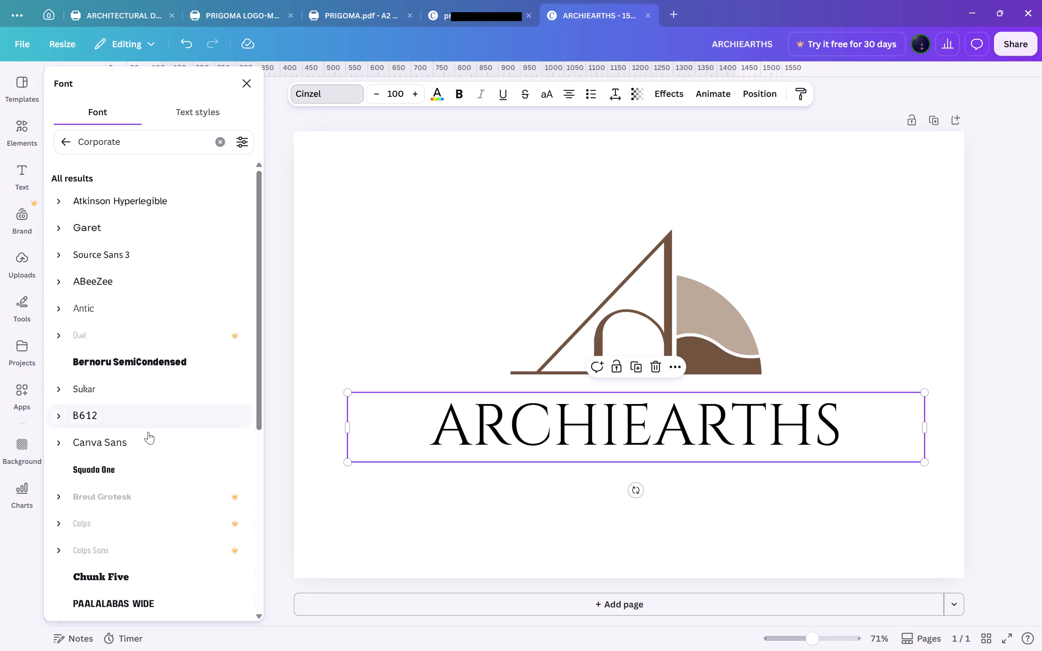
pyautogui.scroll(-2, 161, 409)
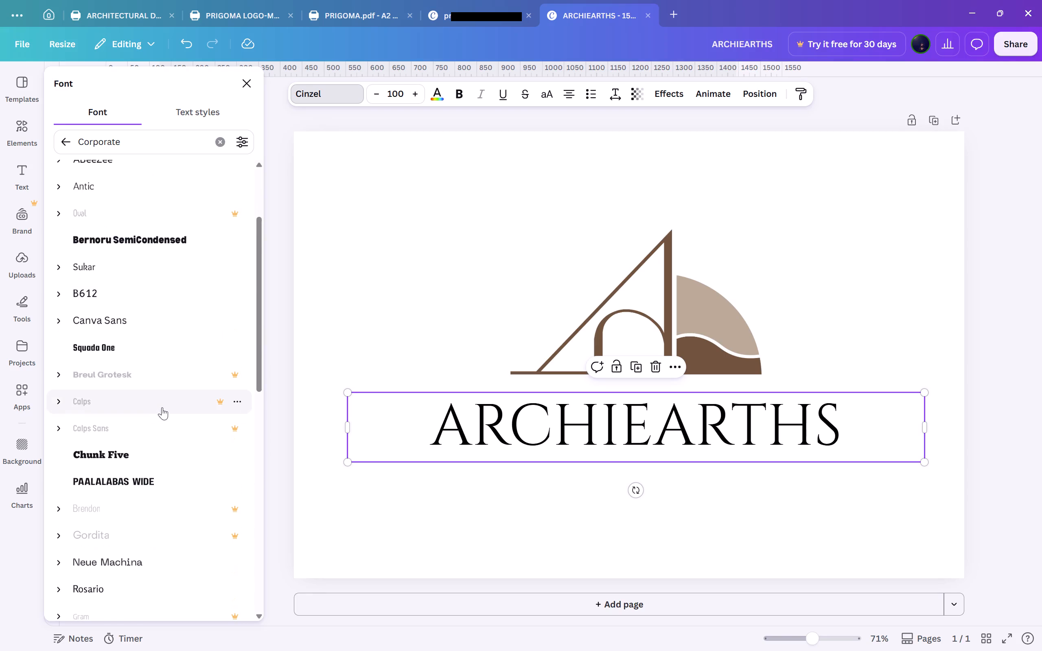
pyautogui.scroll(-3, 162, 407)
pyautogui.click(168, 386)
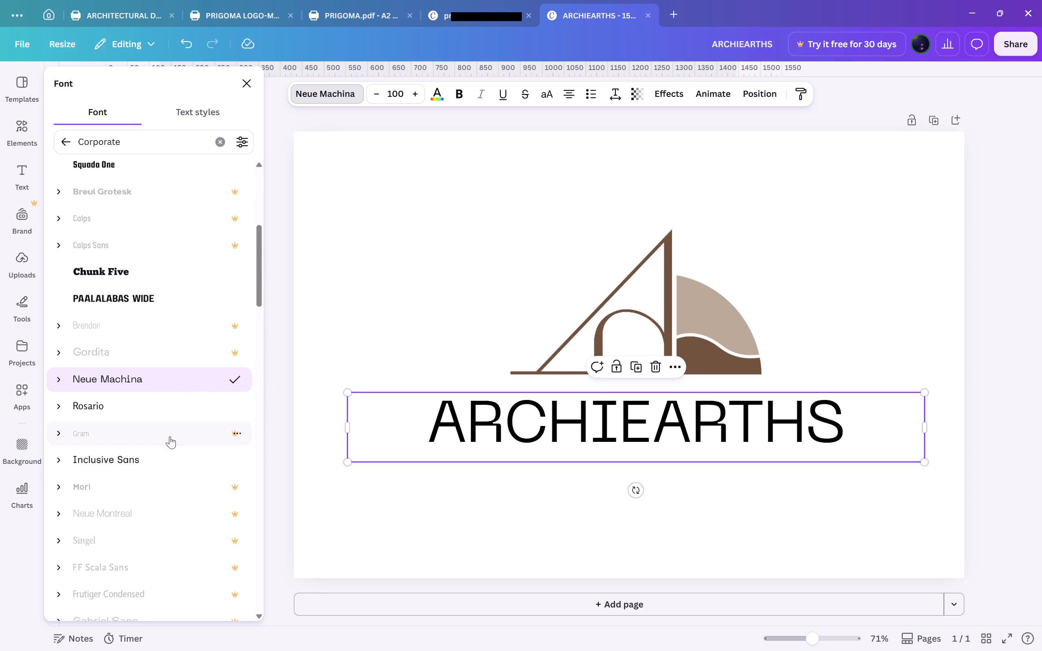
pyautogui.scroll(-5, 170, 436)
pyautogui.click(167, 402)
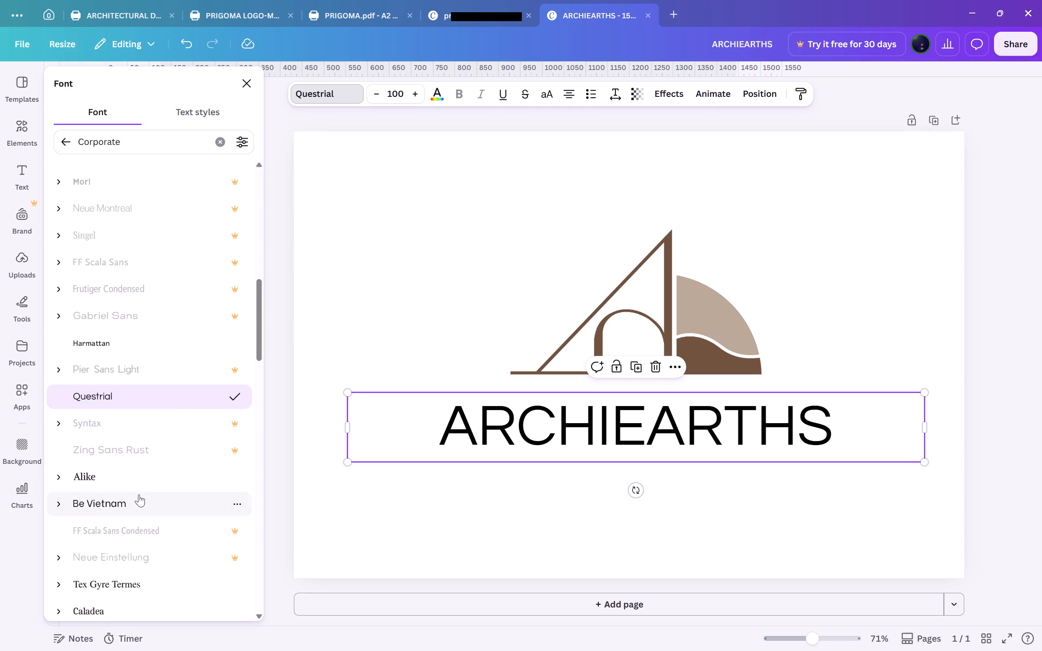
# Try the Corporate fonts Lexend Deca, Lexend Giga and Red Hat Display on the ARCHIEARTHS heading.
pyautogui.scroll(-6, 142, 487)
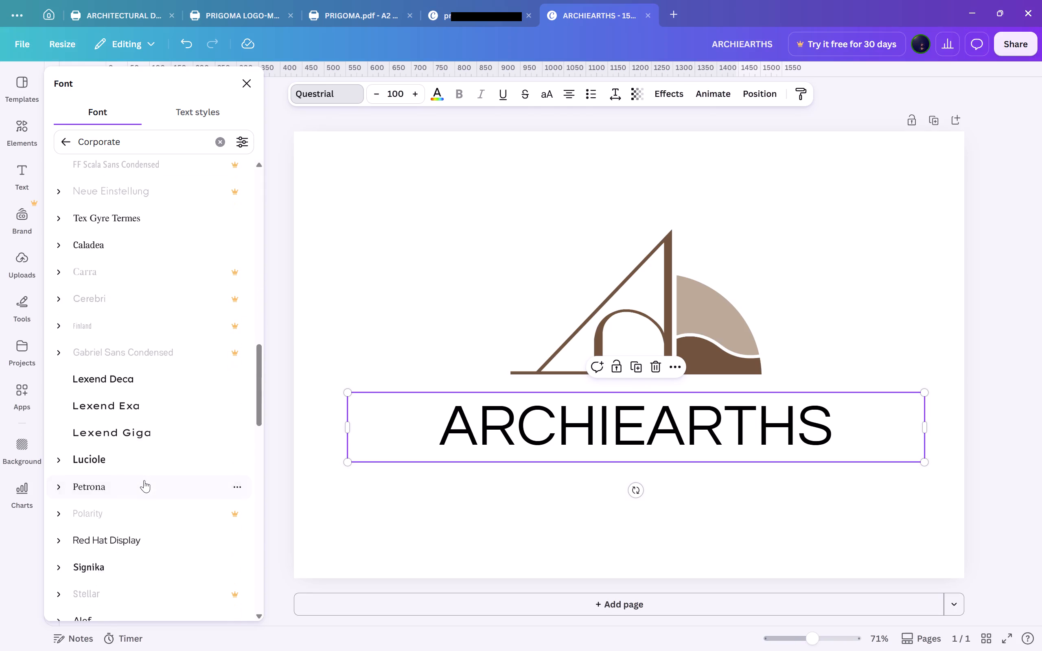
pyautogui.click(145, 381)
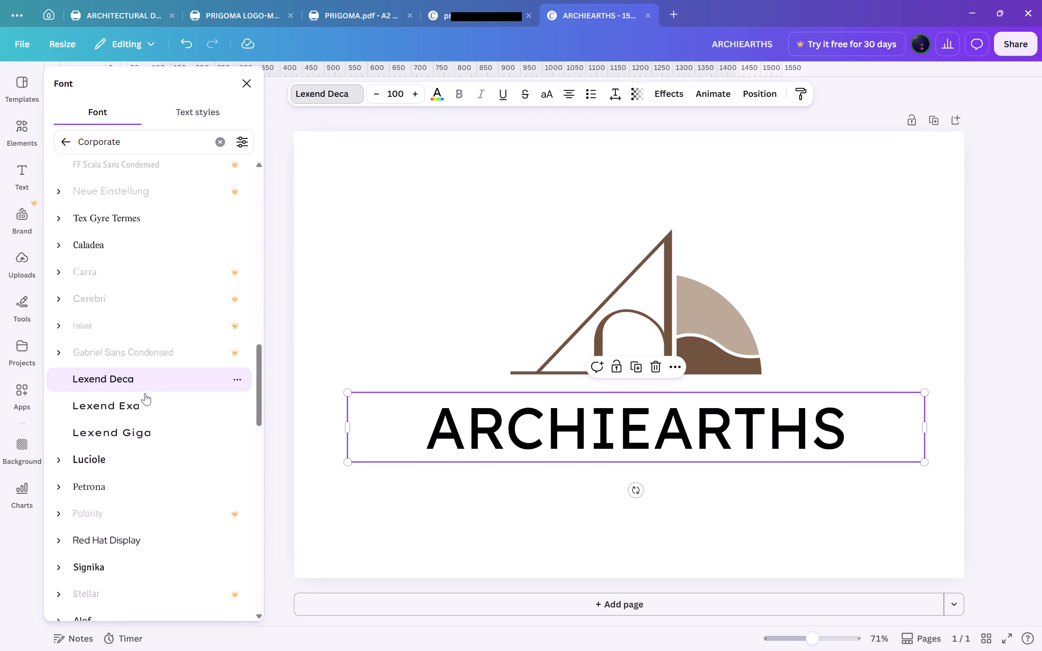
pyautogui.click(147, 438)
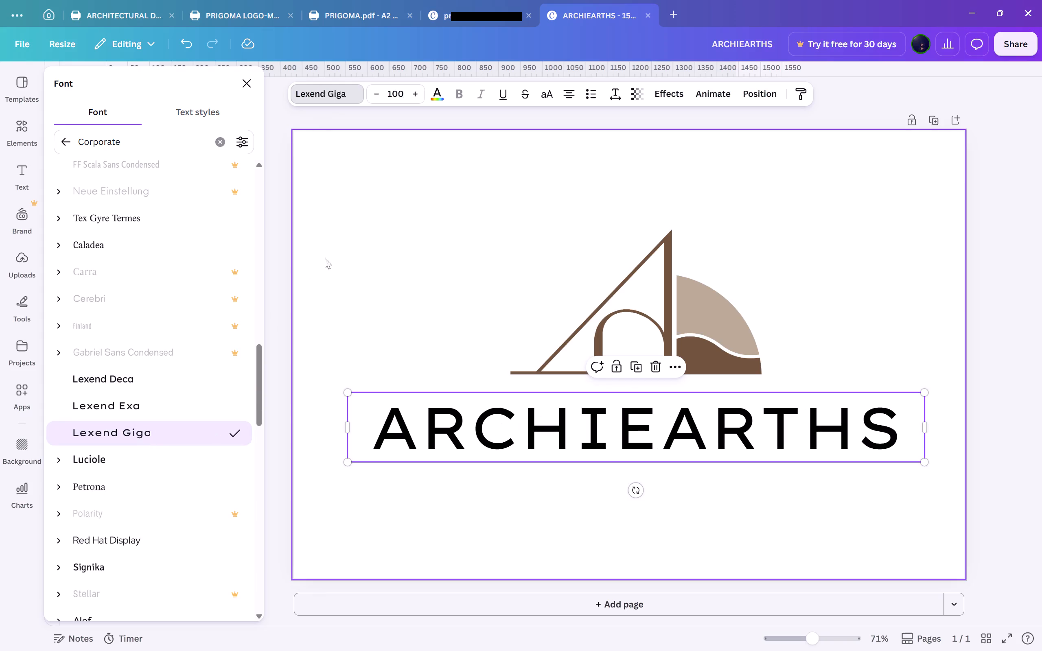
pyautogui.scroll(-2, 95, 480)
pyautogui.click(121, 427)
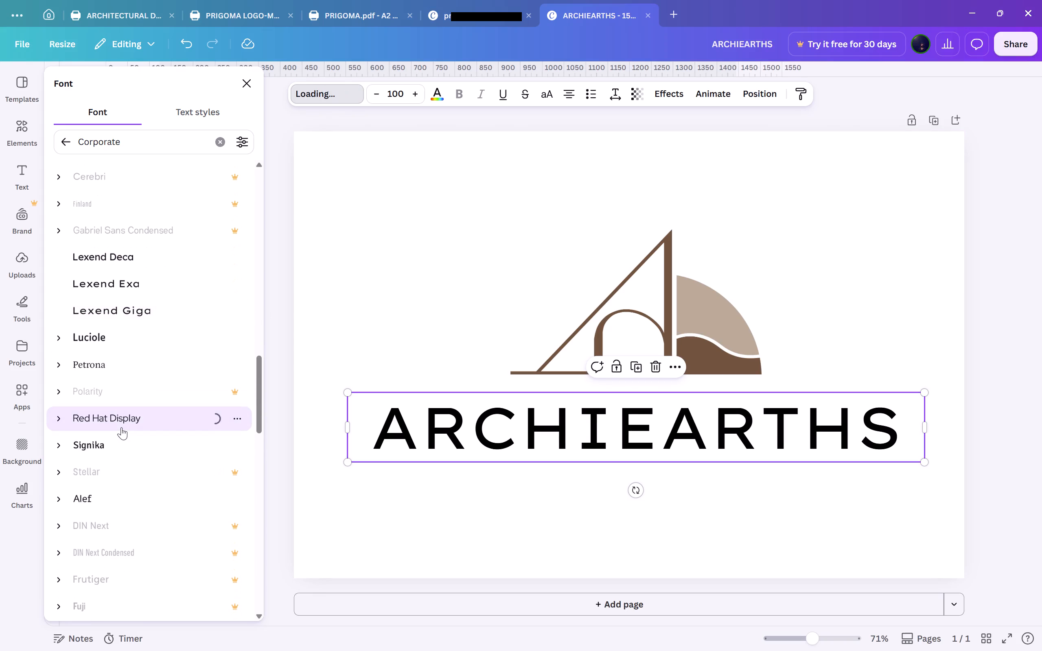
# Change the ARCHIEARTHS heading's font to Aksen from the Corporate category.
pyautogui.scroll(-2, 132, 522)
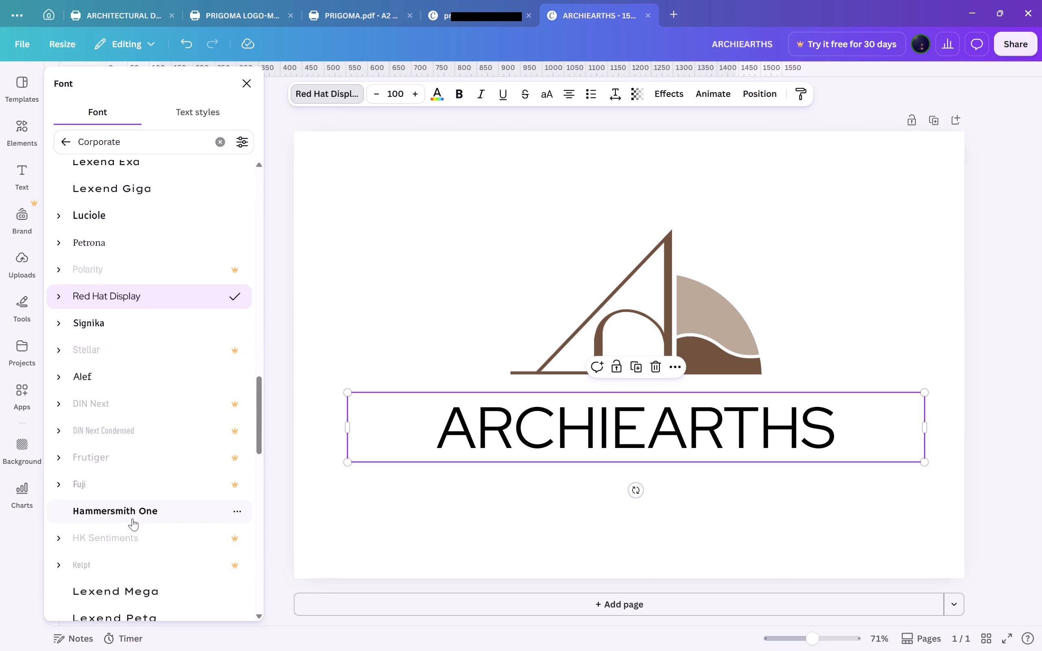
pyautogui.scroll(-3, 132, 518)
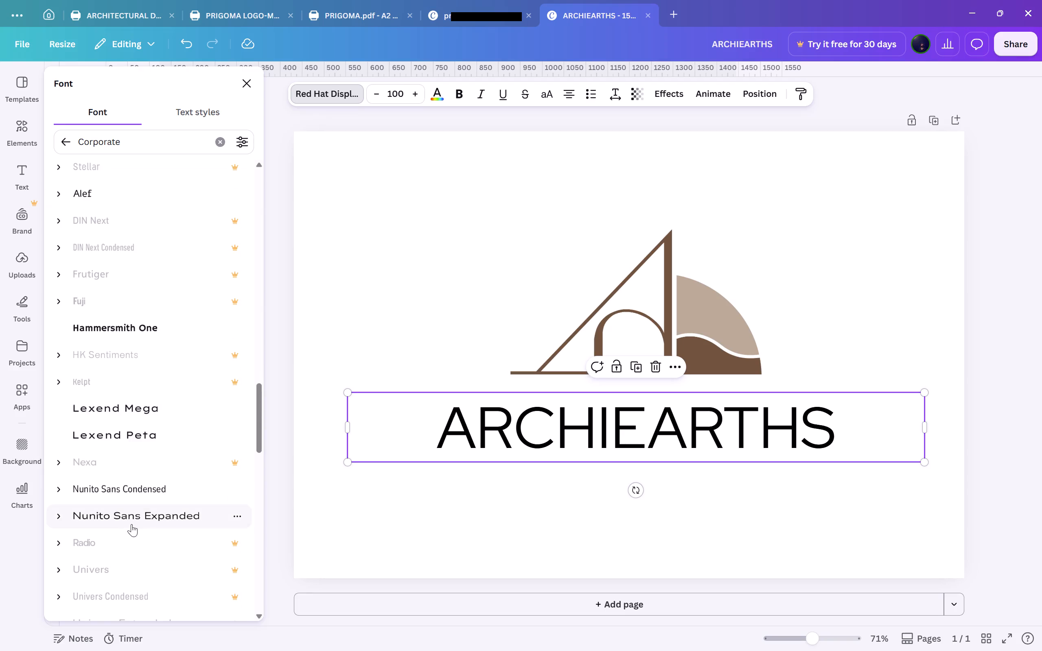
pyautogui.scroll(-11, 131, 524)
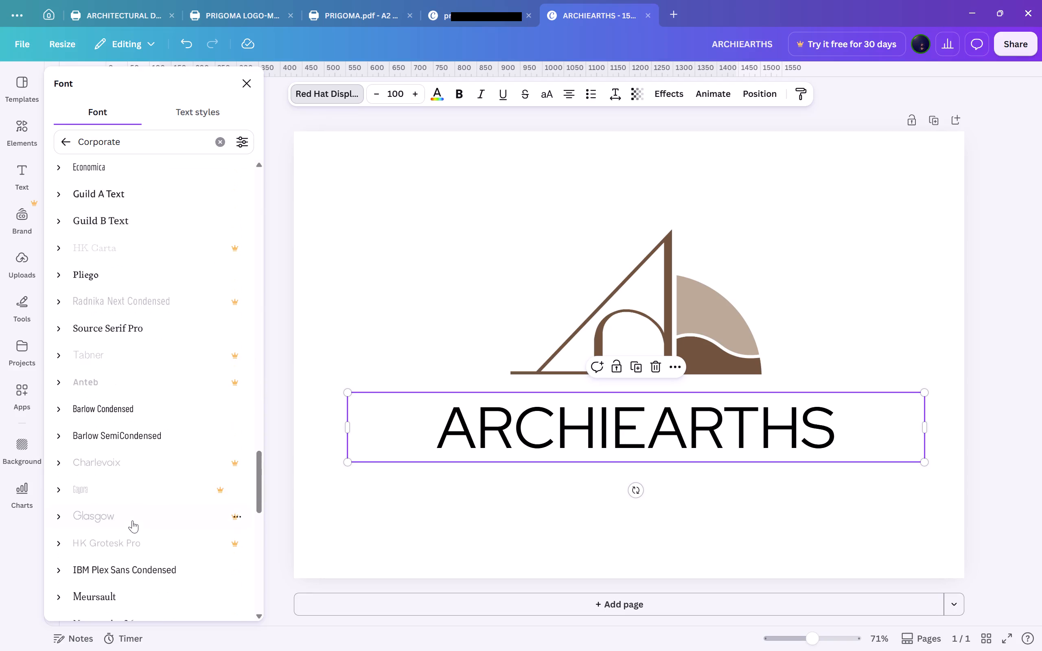
pyautogui.scroll(-5, 132, 520)
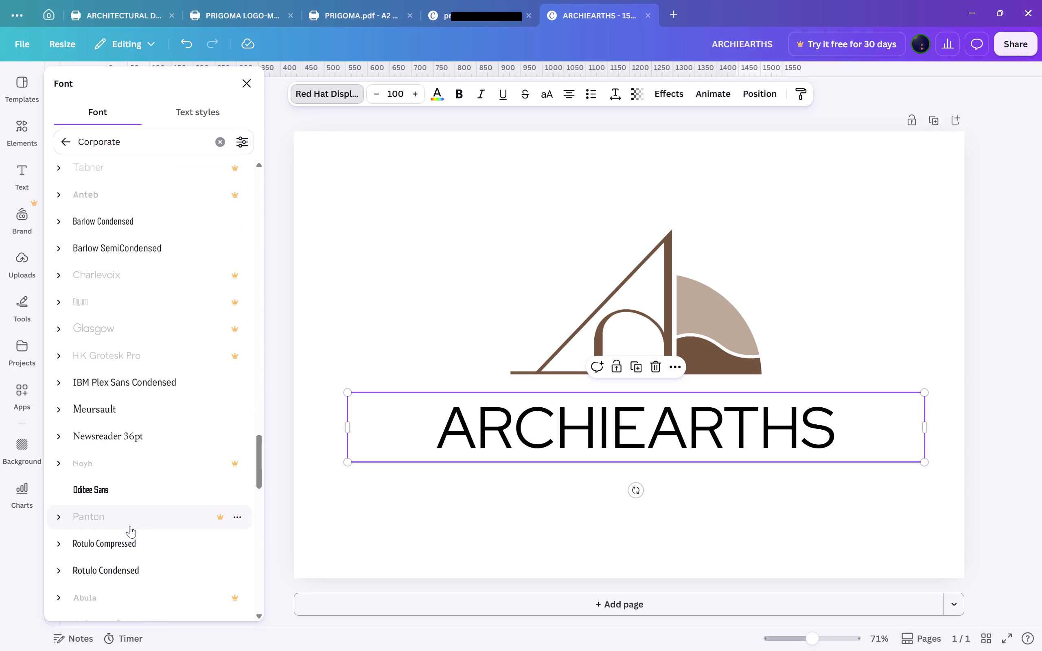
pyautogui.scroll(-1, 130, 524)
pyautogui.click(133, 478)
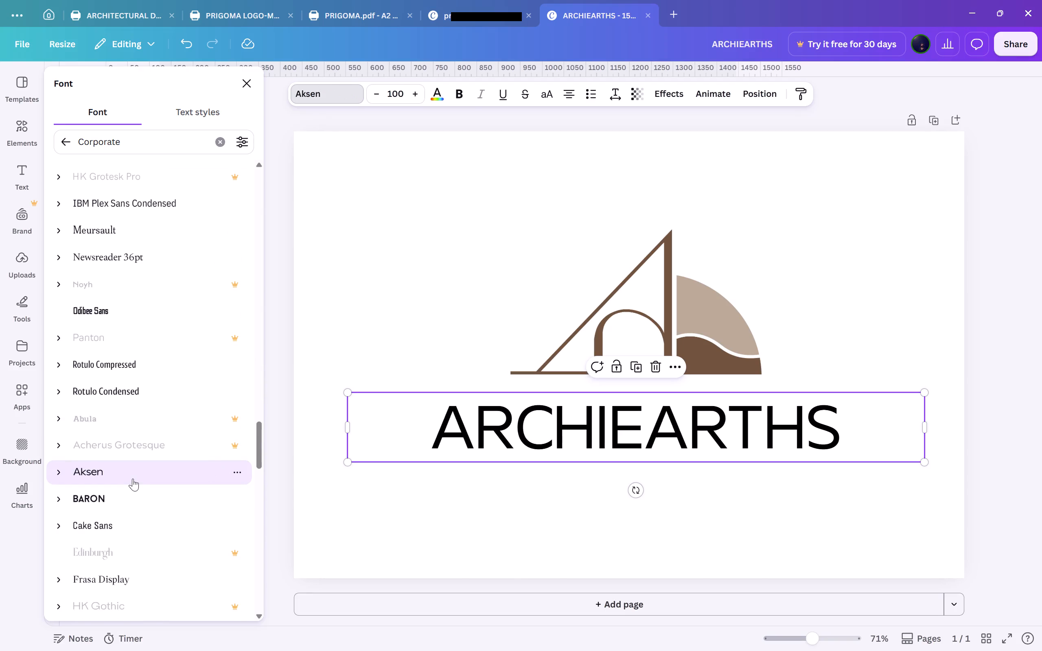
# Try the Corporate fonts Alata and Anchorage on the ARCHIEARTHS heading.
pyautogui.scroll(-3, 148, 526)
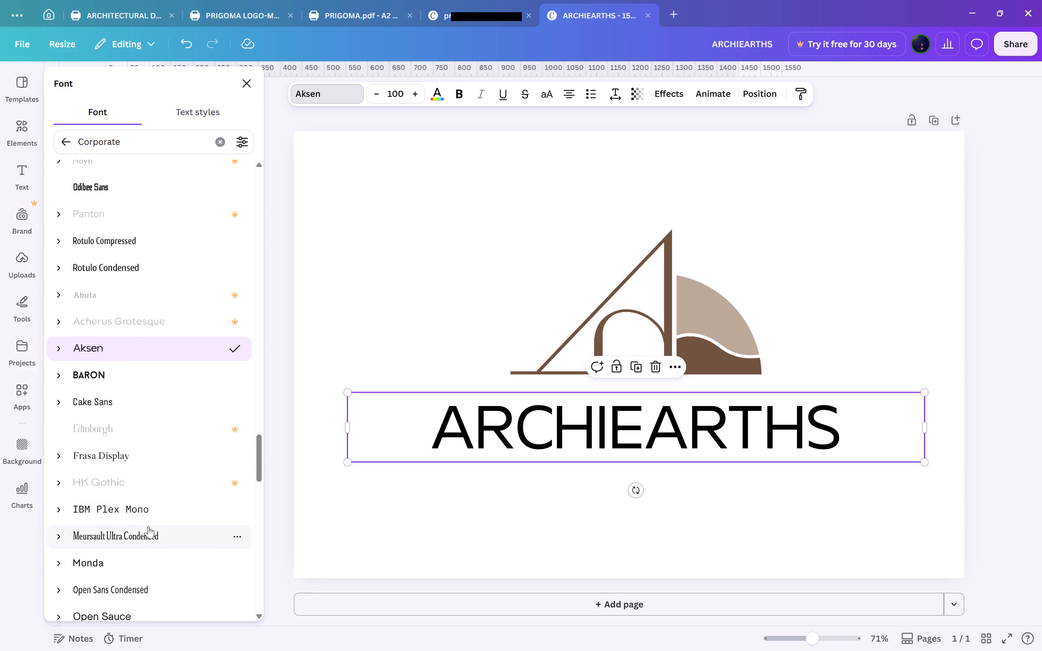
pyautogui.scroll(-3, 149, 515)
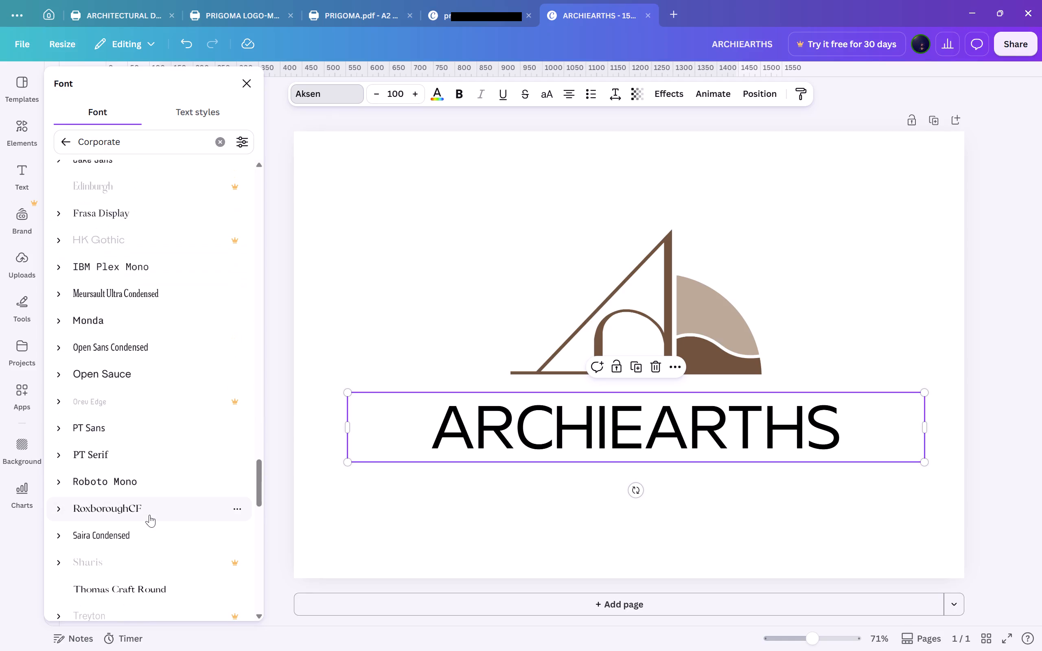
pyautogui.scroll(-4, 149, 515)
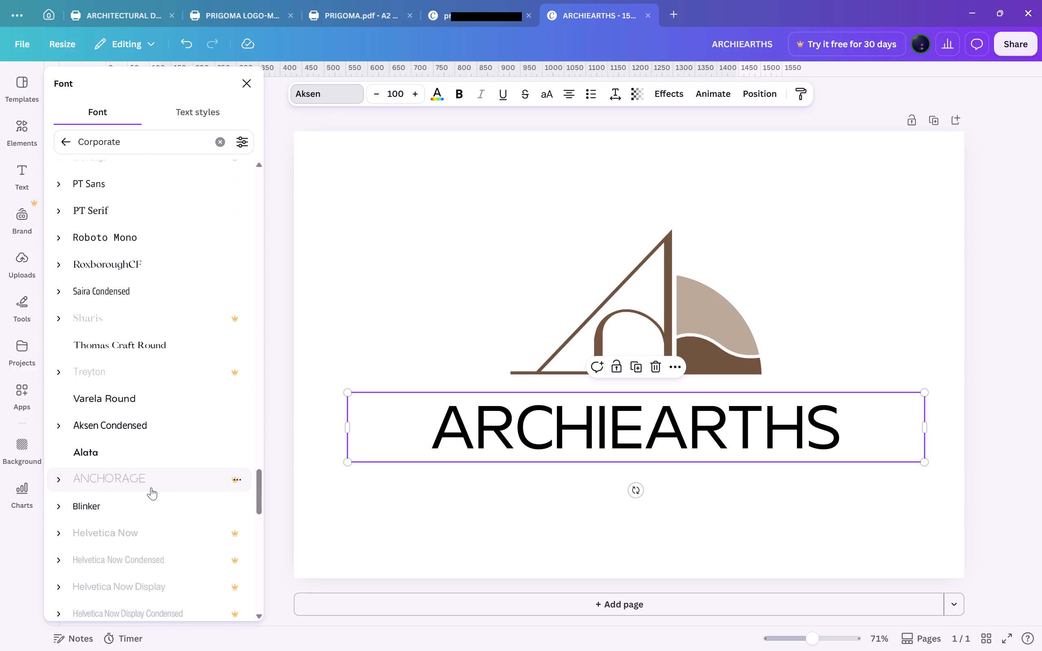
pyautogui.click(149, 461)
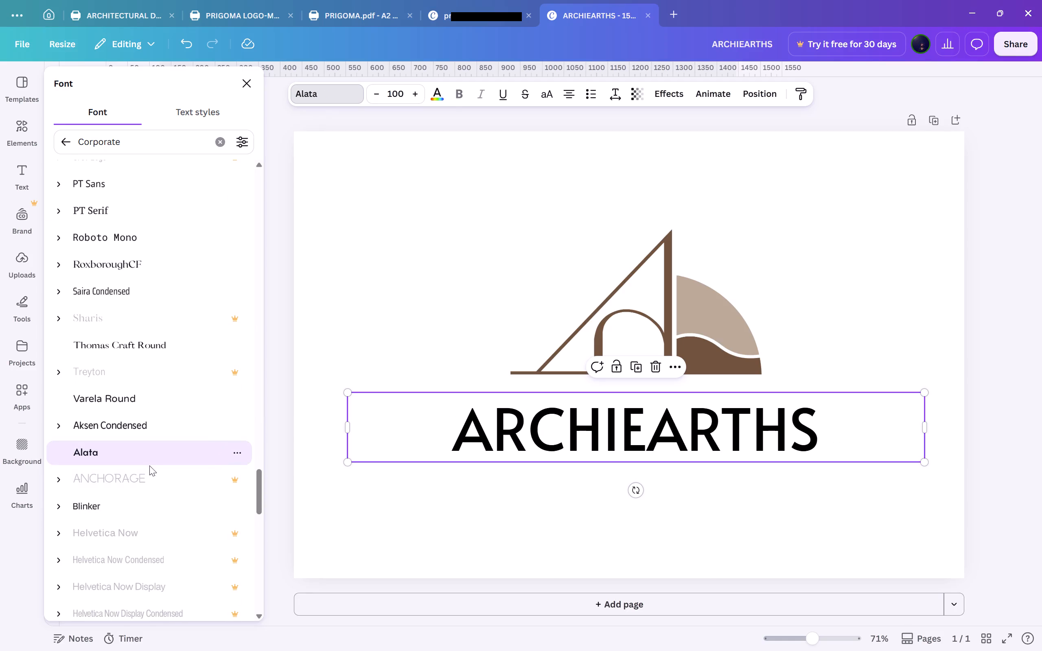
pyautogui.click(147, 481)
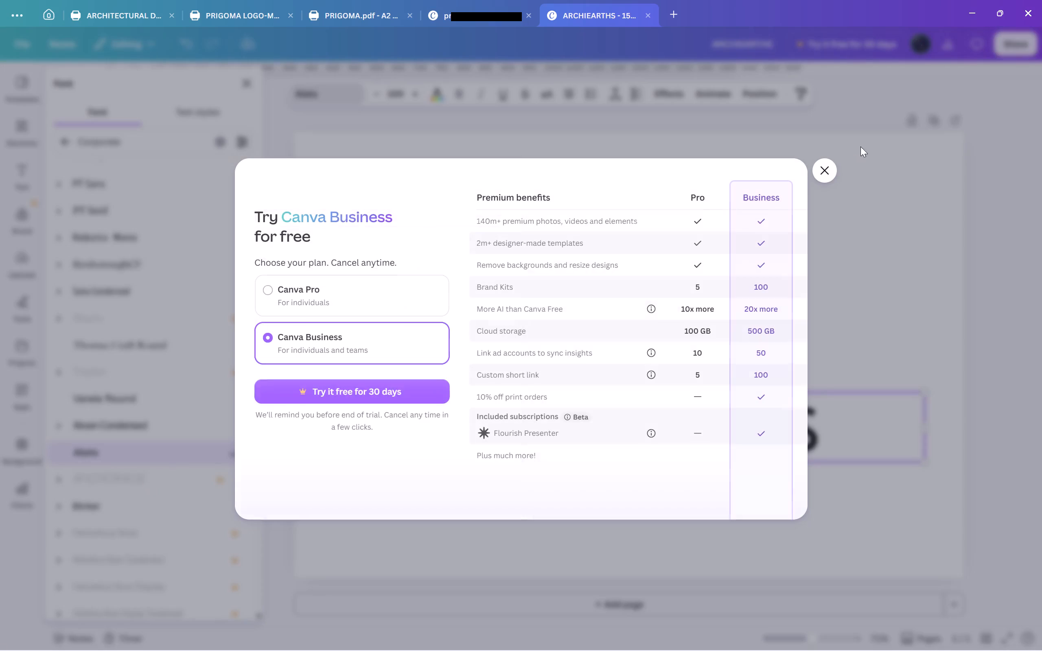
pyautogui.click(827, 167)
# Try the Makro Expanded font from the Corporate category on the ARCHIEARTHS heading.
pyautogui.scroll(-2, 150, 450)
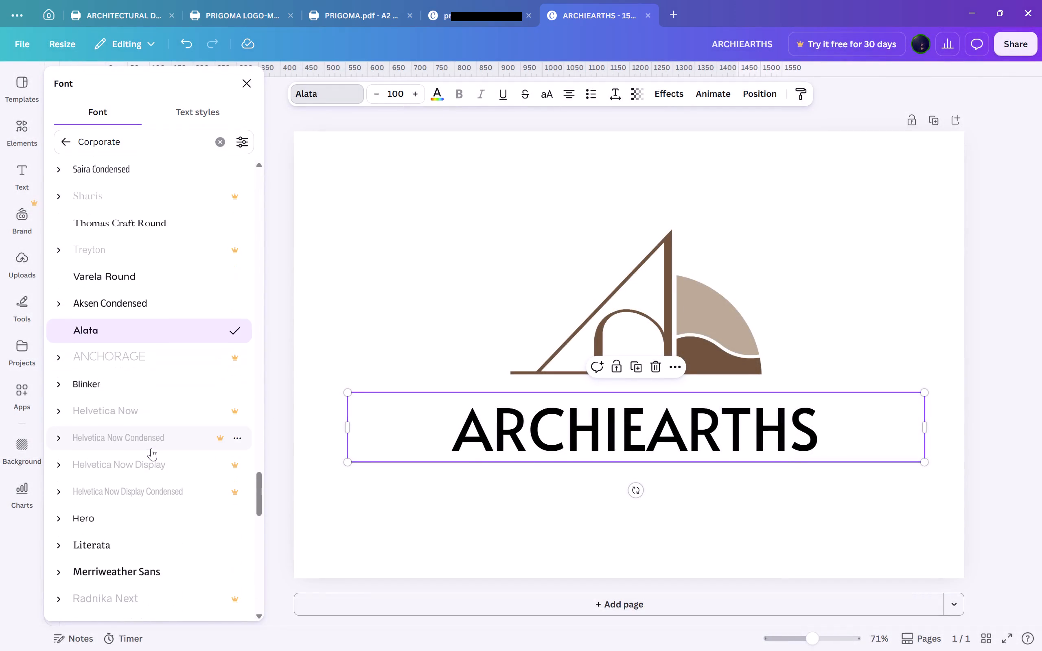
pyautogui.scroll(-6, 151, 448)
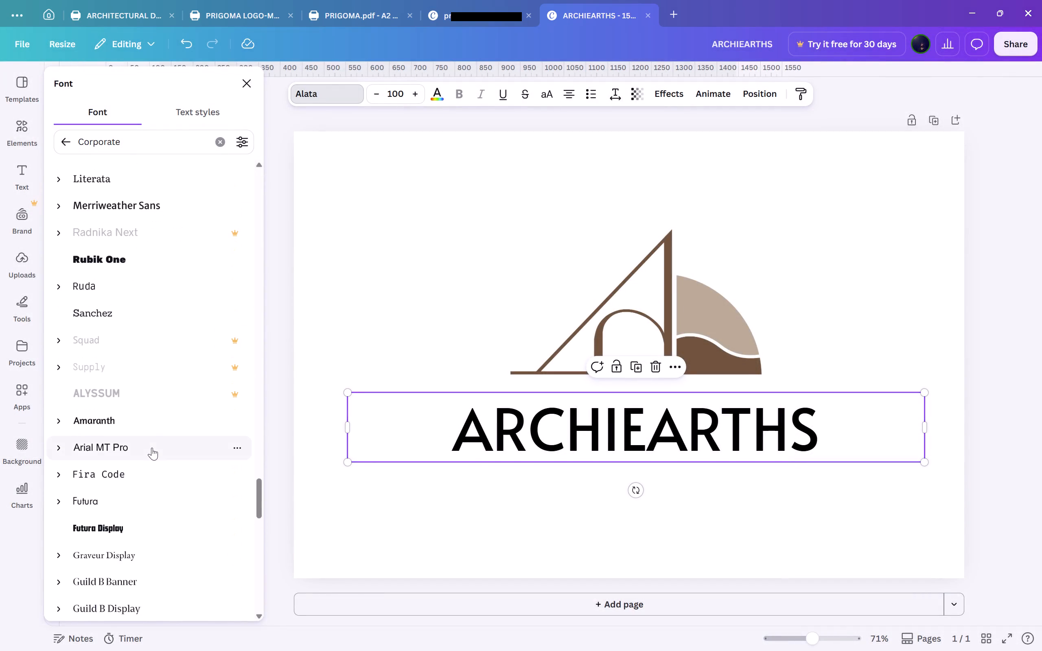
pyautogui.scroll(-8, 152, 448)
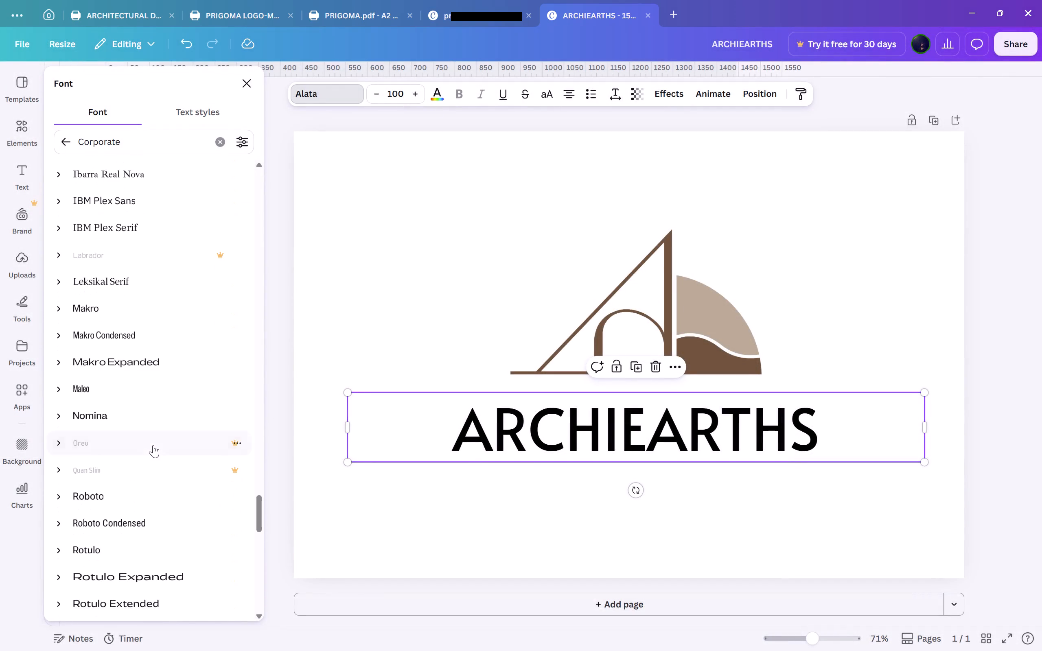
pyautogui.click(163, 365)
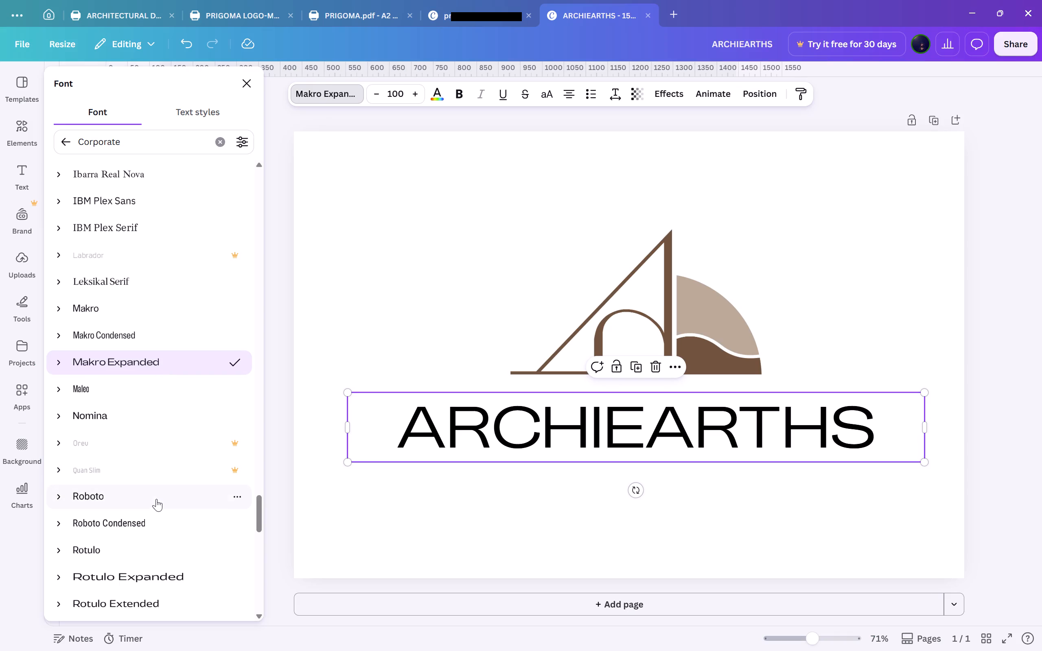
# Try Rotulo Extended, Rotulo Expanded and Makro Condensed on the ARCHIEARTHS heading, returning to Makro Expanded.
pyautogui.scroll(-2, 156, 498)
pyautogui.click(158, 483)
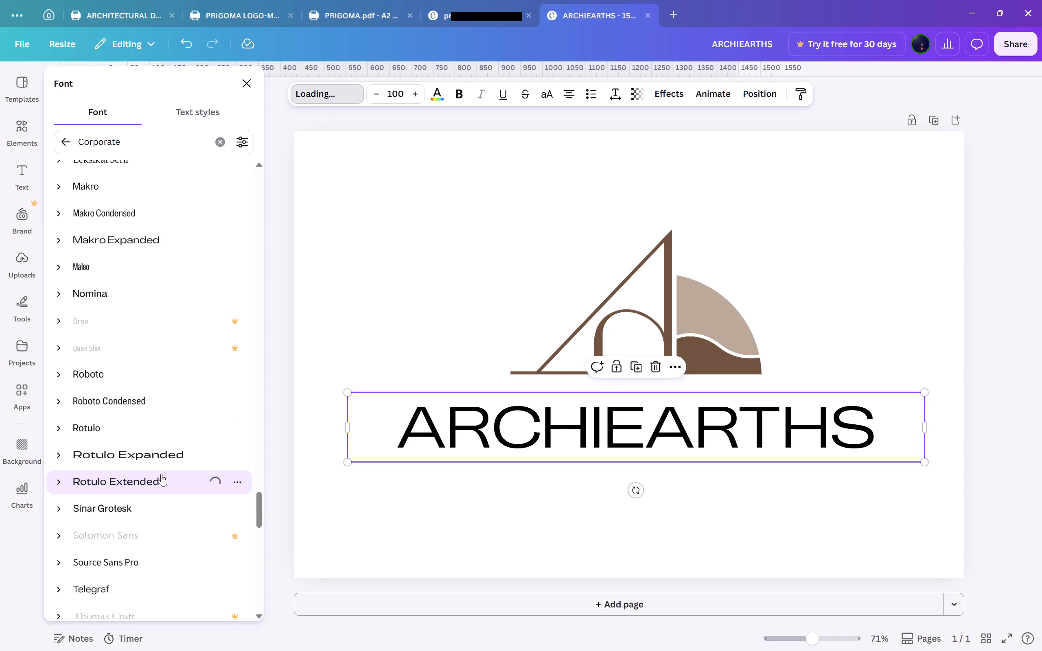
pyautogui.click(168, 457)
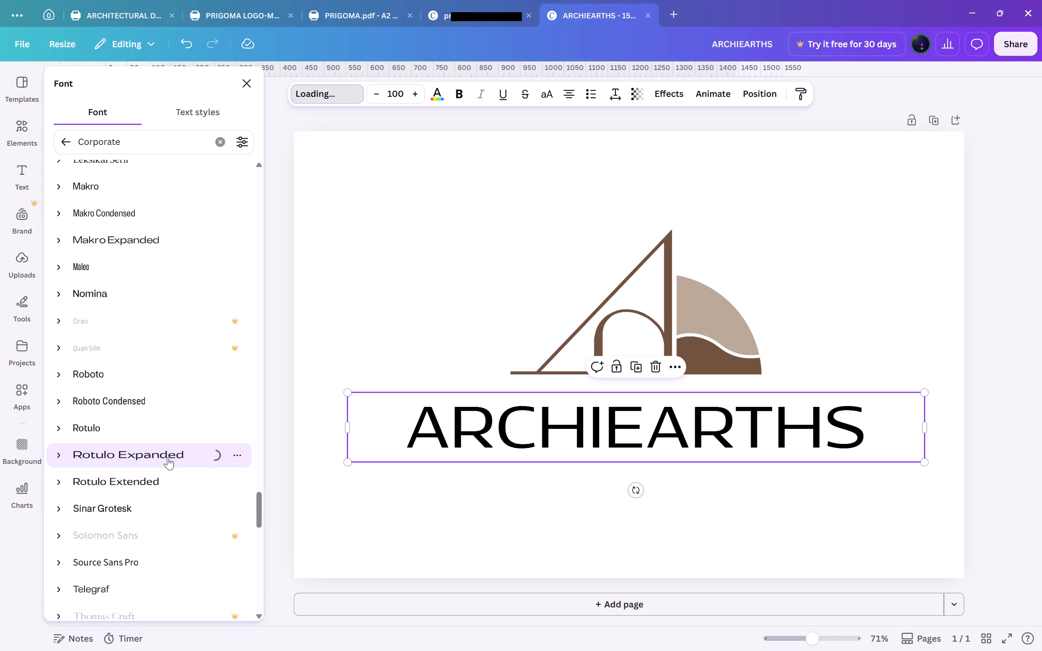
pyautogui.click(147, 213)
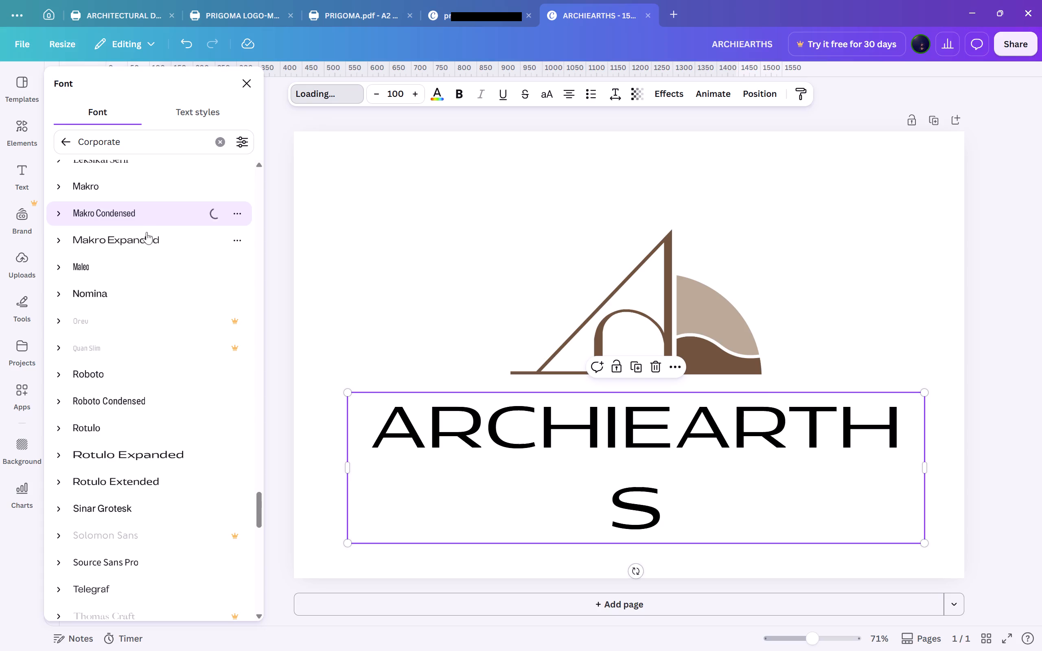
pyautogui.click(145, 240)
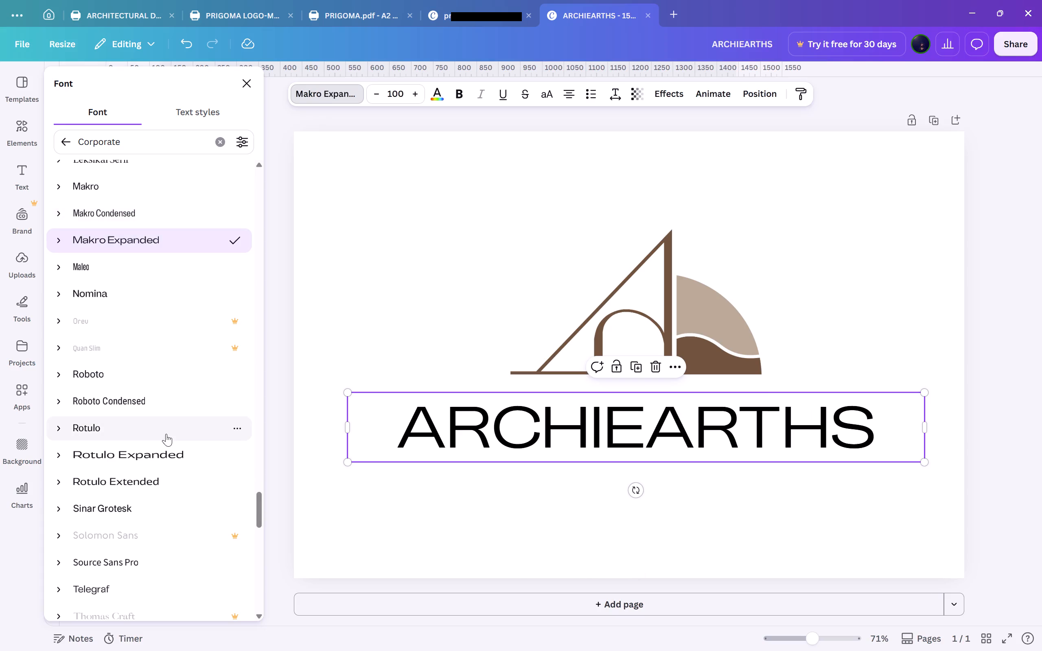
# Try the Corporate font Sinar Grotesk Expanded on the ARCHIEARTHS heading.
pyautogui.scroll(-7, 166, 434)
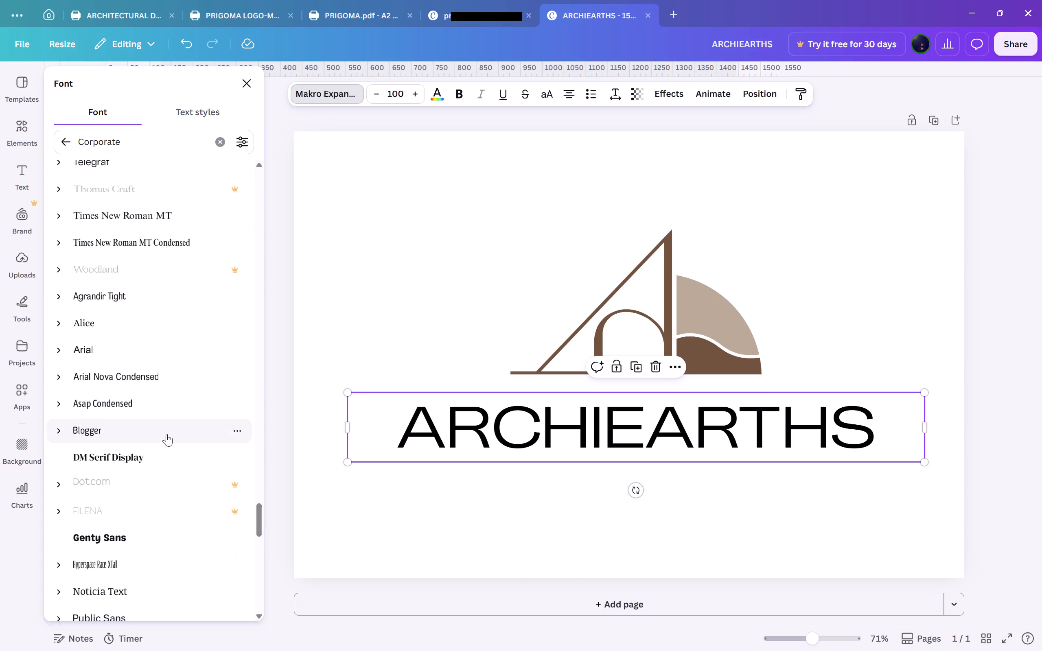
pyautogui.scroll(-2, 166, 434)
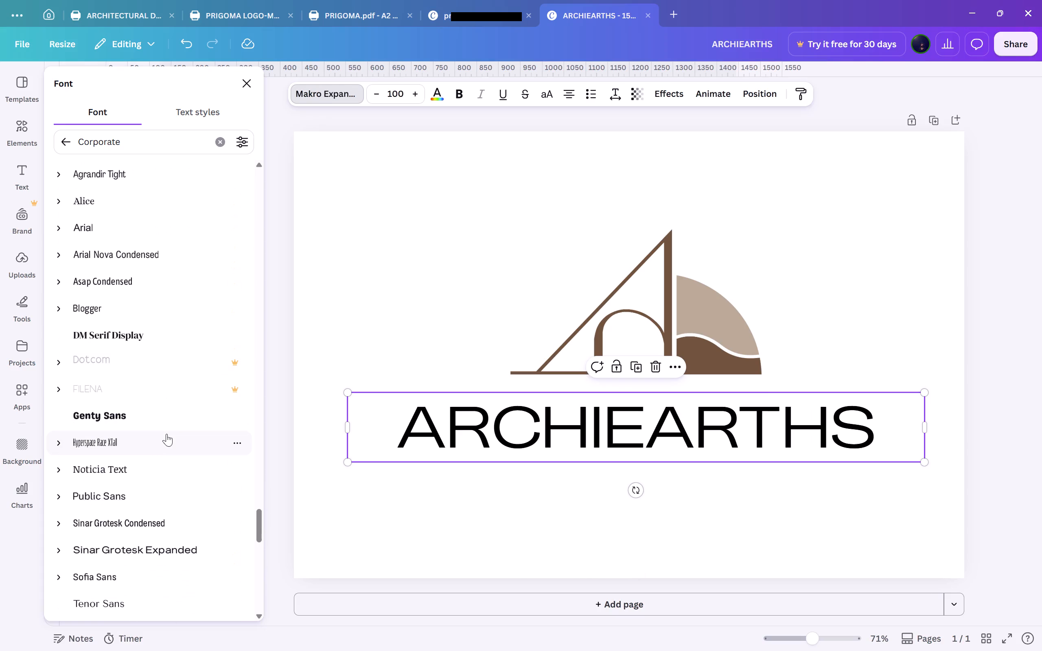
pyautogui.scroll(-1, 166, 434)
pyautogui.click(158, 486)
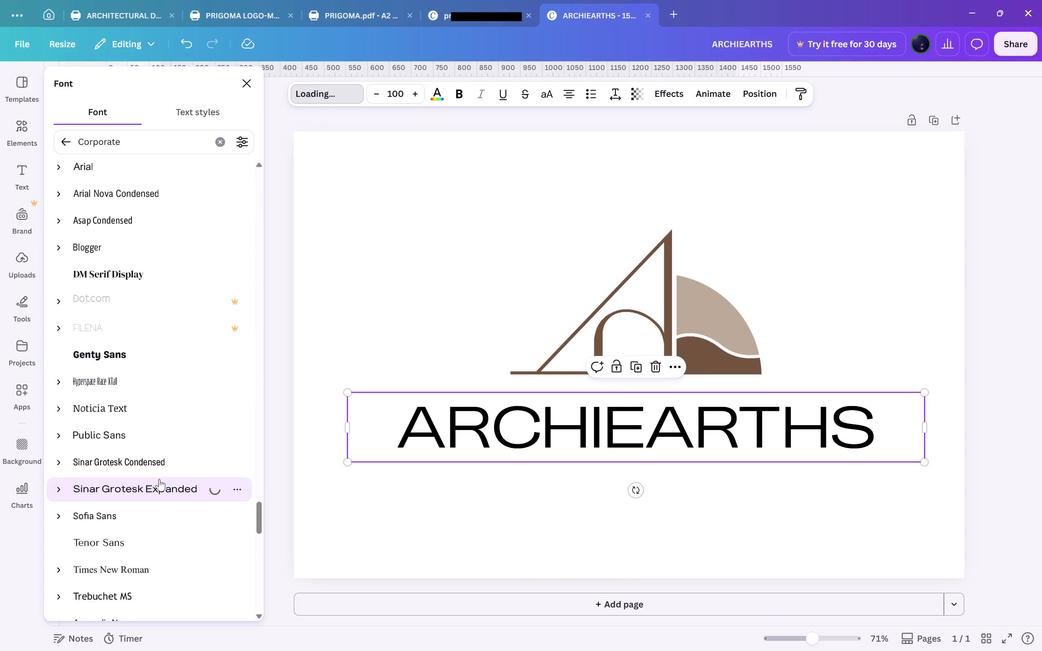
# Change the ARCHIEARTHS heading's font to Aksen Expanded from the Corporate category.
pyautogui.scroll(-2, 159, 479)
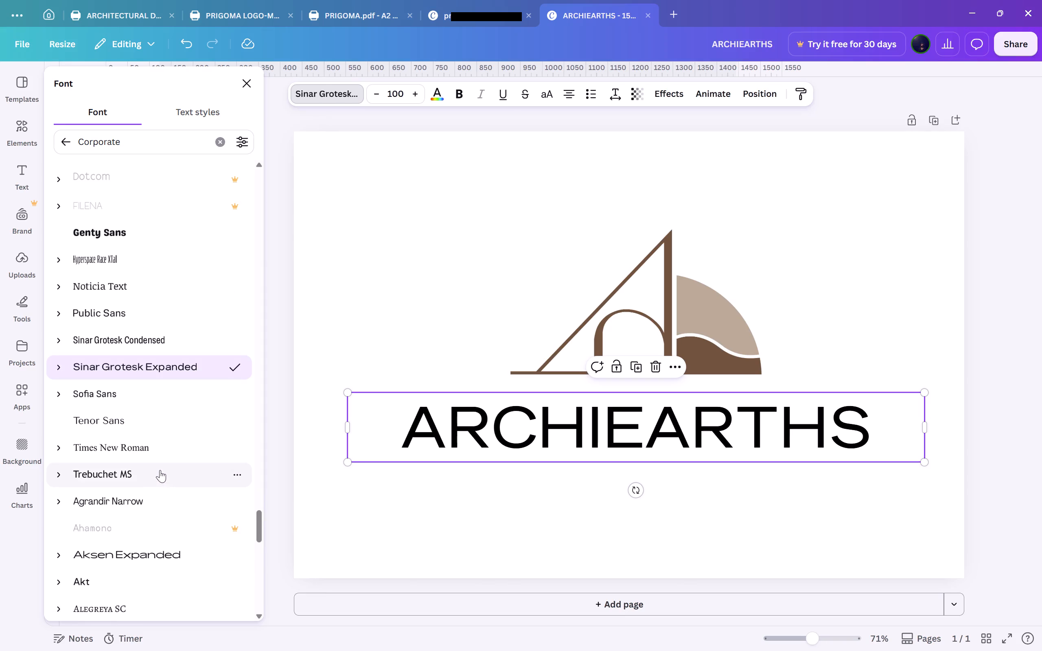
pyautogui.click(153, 560)
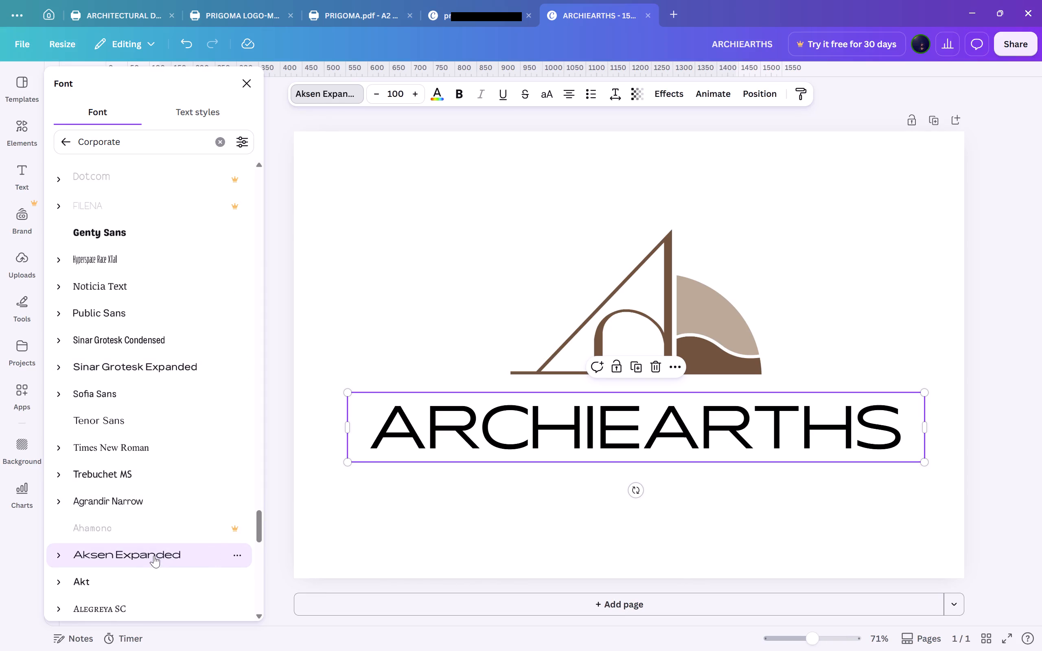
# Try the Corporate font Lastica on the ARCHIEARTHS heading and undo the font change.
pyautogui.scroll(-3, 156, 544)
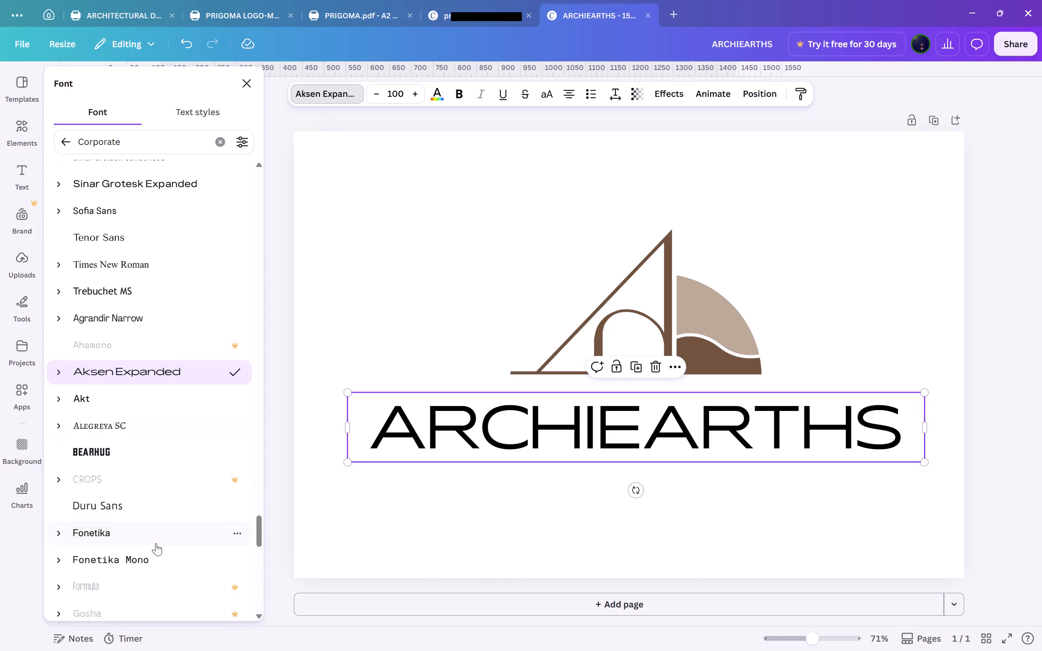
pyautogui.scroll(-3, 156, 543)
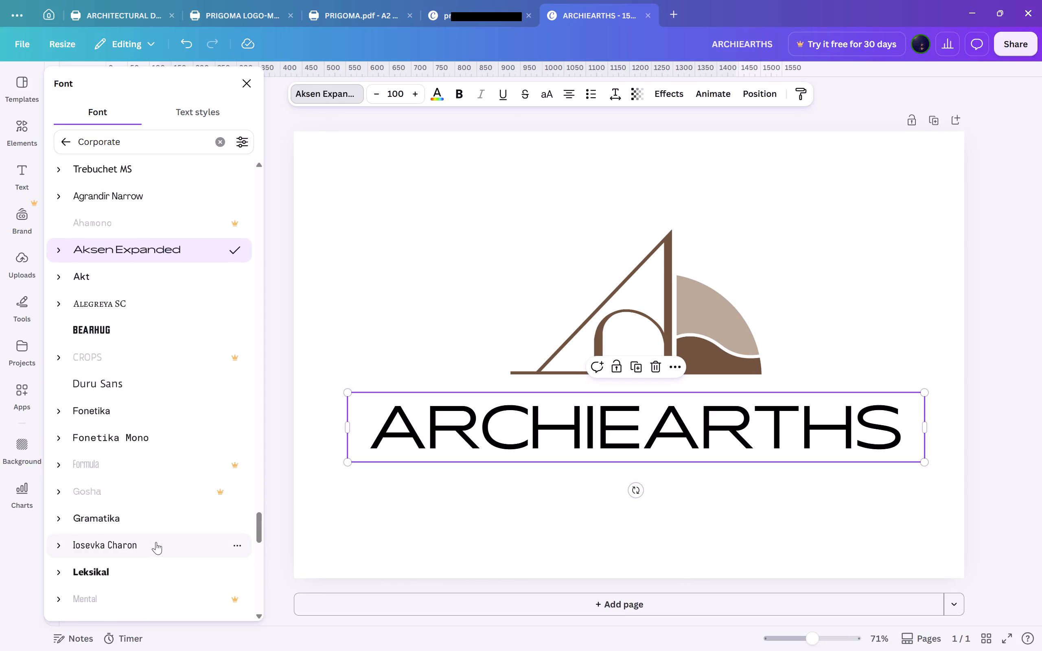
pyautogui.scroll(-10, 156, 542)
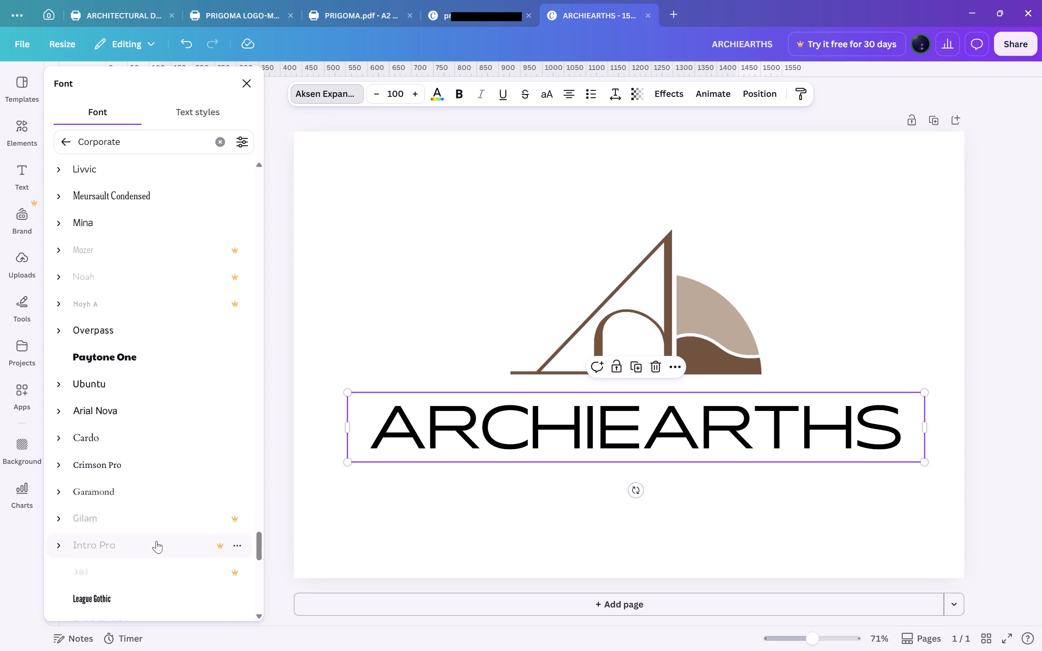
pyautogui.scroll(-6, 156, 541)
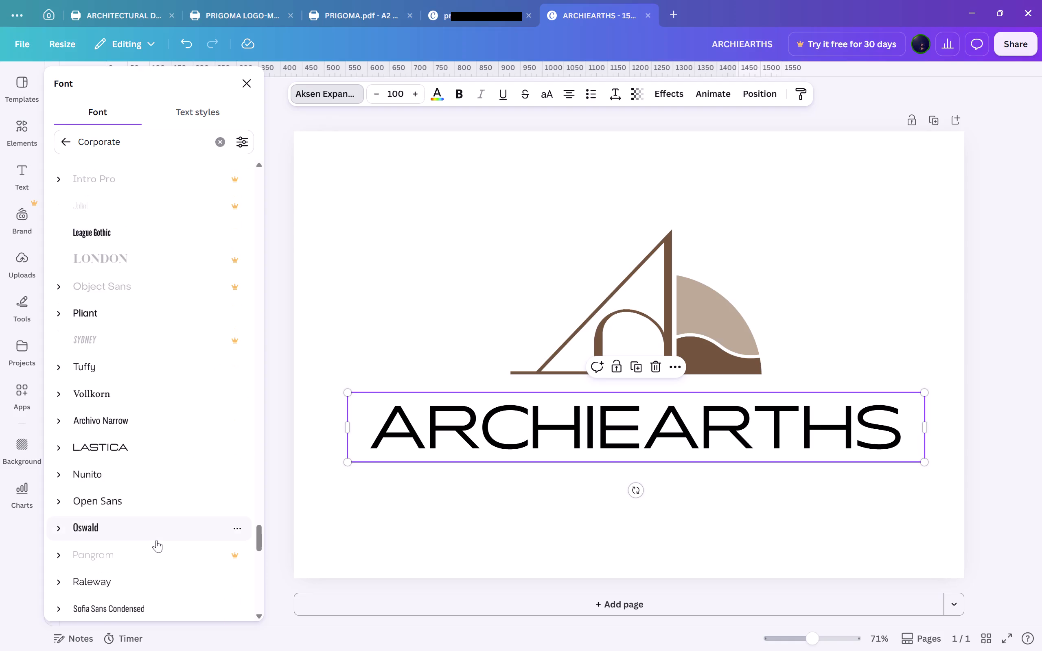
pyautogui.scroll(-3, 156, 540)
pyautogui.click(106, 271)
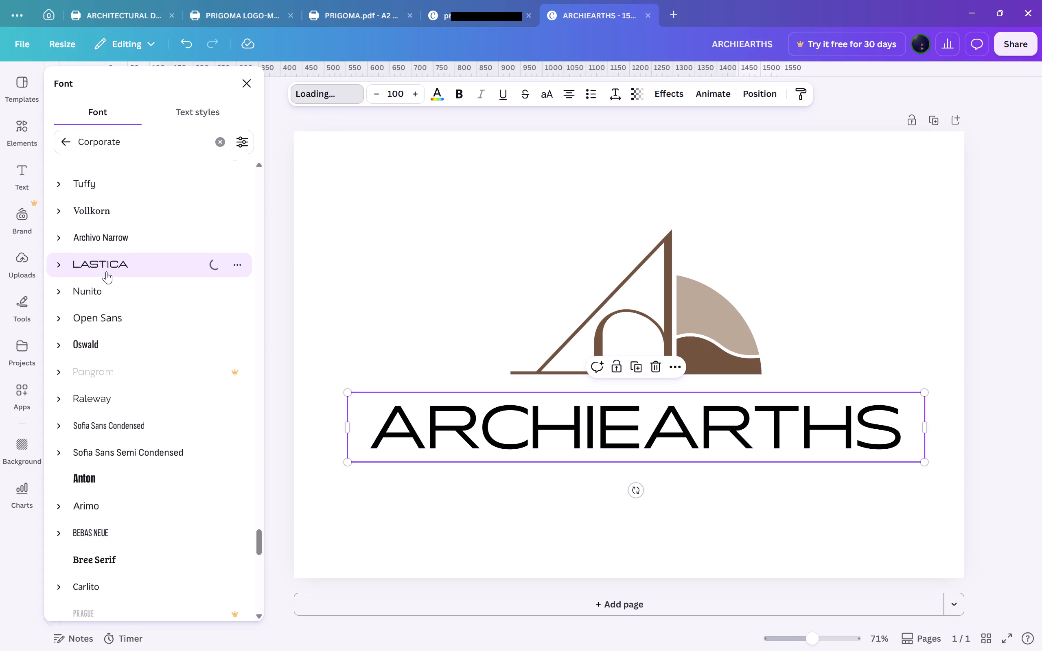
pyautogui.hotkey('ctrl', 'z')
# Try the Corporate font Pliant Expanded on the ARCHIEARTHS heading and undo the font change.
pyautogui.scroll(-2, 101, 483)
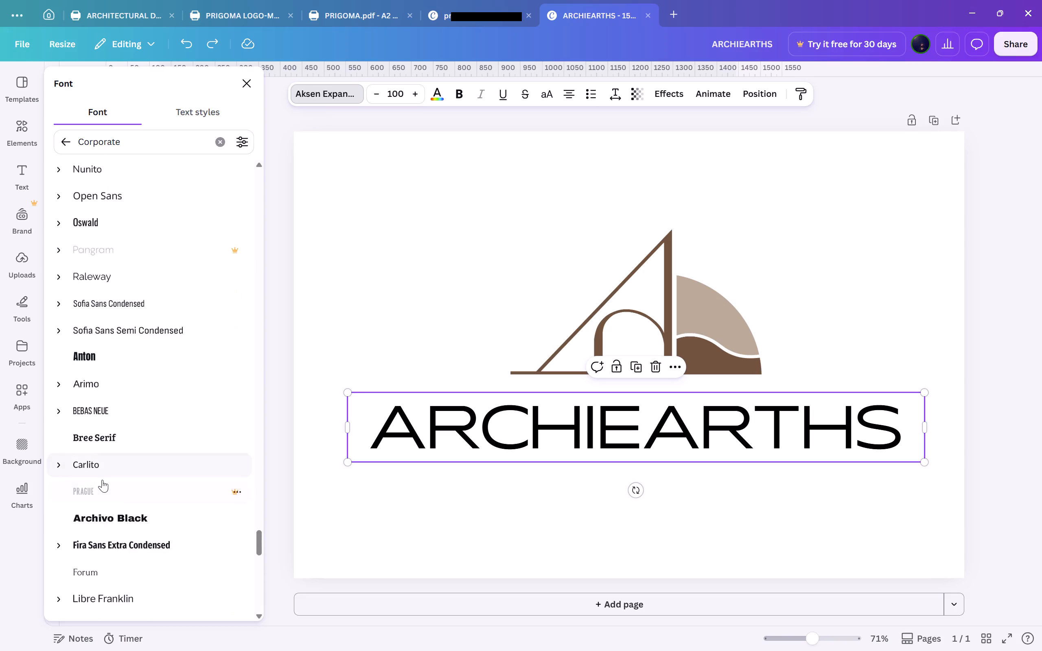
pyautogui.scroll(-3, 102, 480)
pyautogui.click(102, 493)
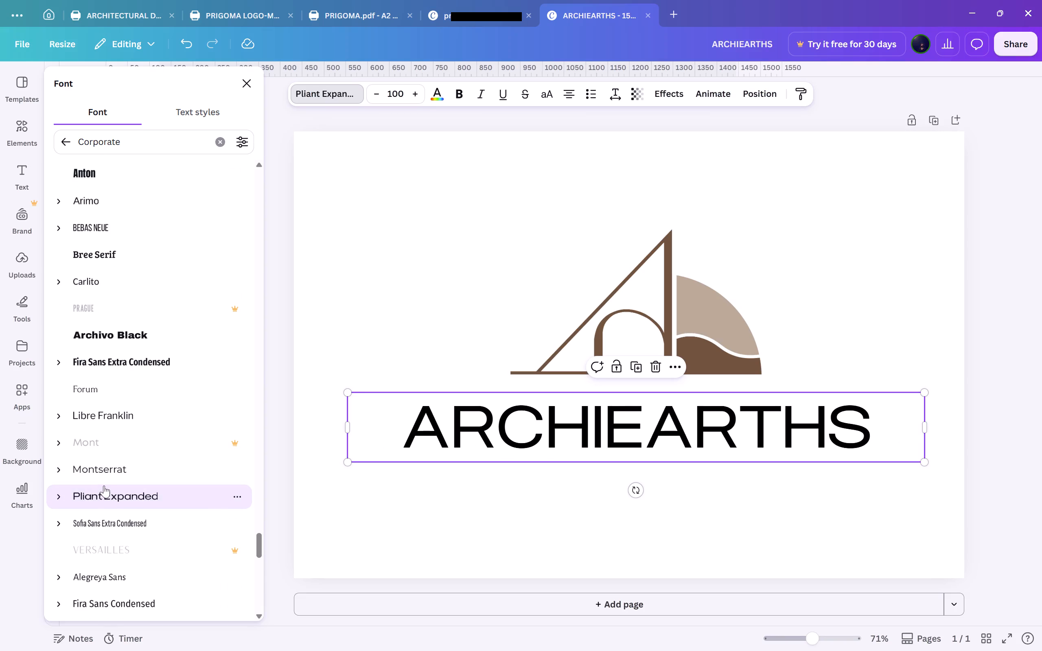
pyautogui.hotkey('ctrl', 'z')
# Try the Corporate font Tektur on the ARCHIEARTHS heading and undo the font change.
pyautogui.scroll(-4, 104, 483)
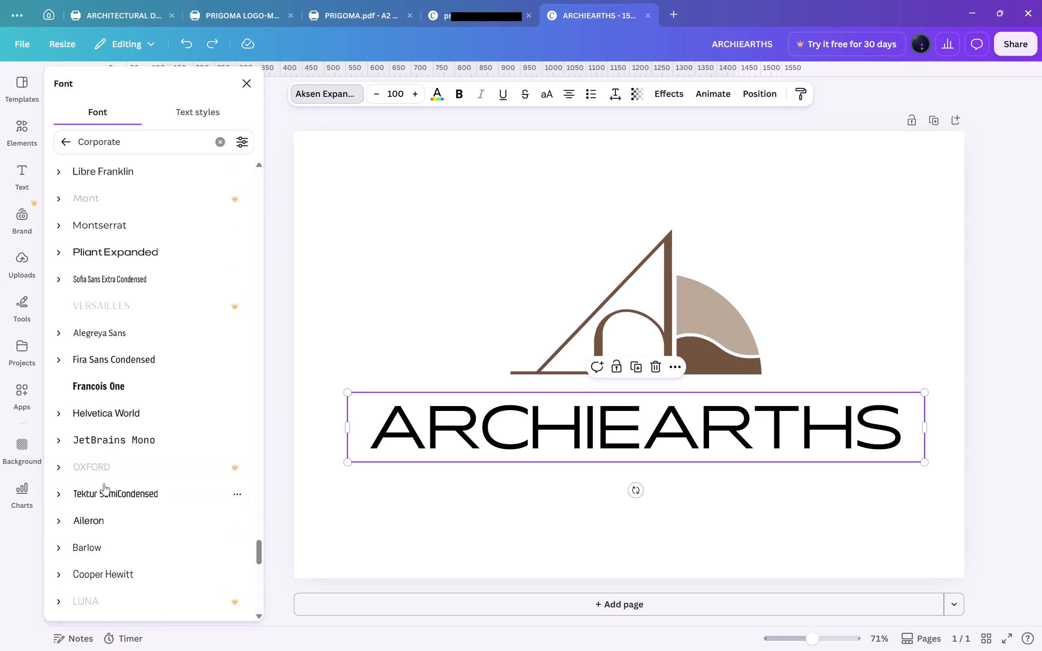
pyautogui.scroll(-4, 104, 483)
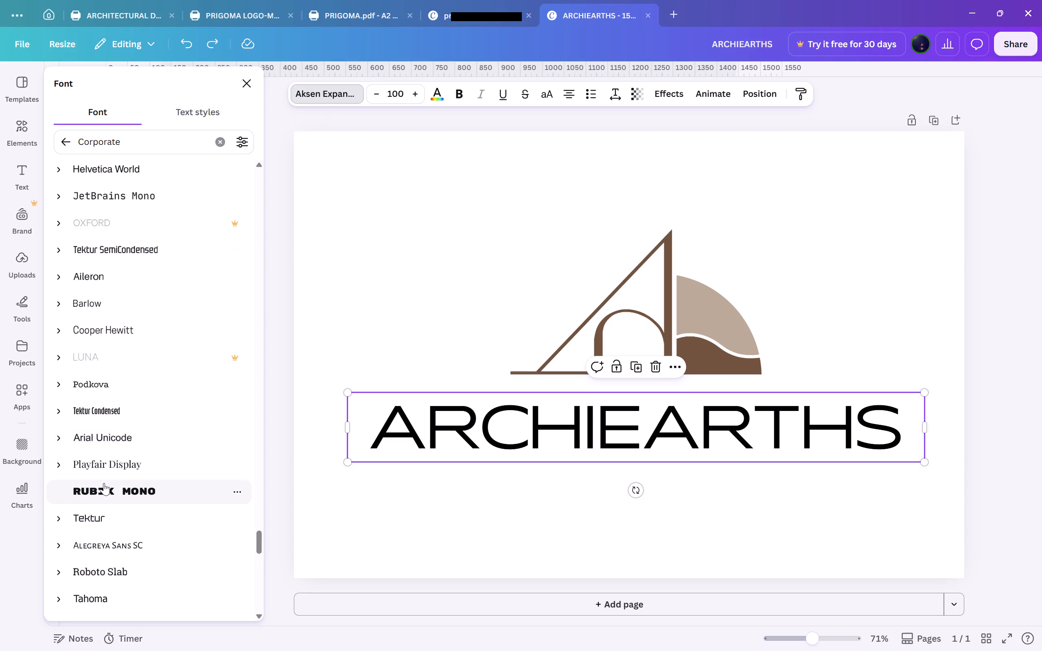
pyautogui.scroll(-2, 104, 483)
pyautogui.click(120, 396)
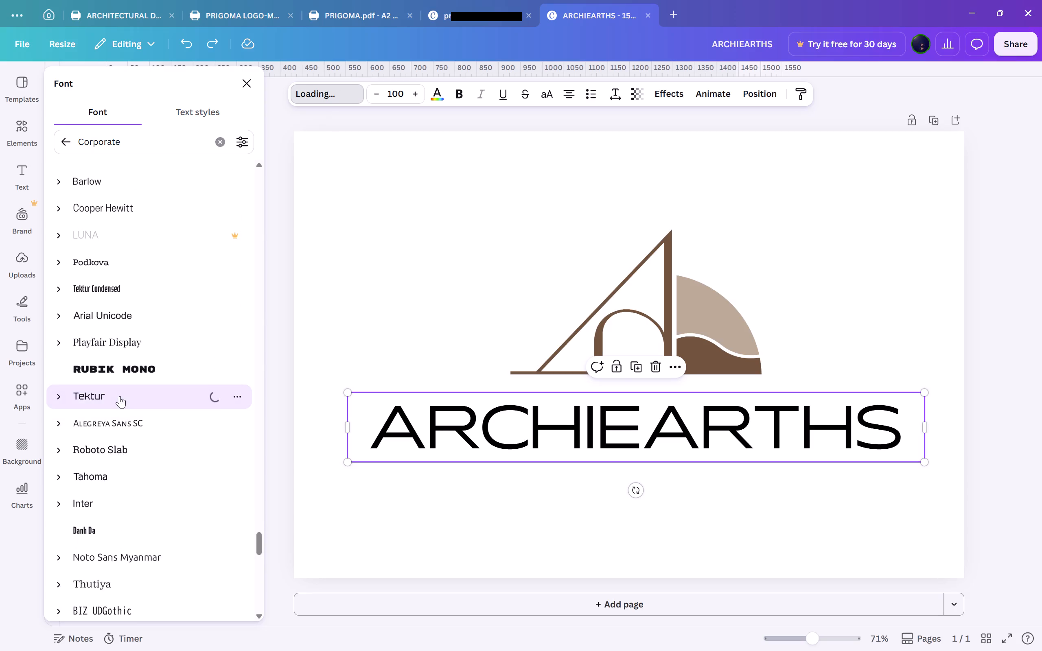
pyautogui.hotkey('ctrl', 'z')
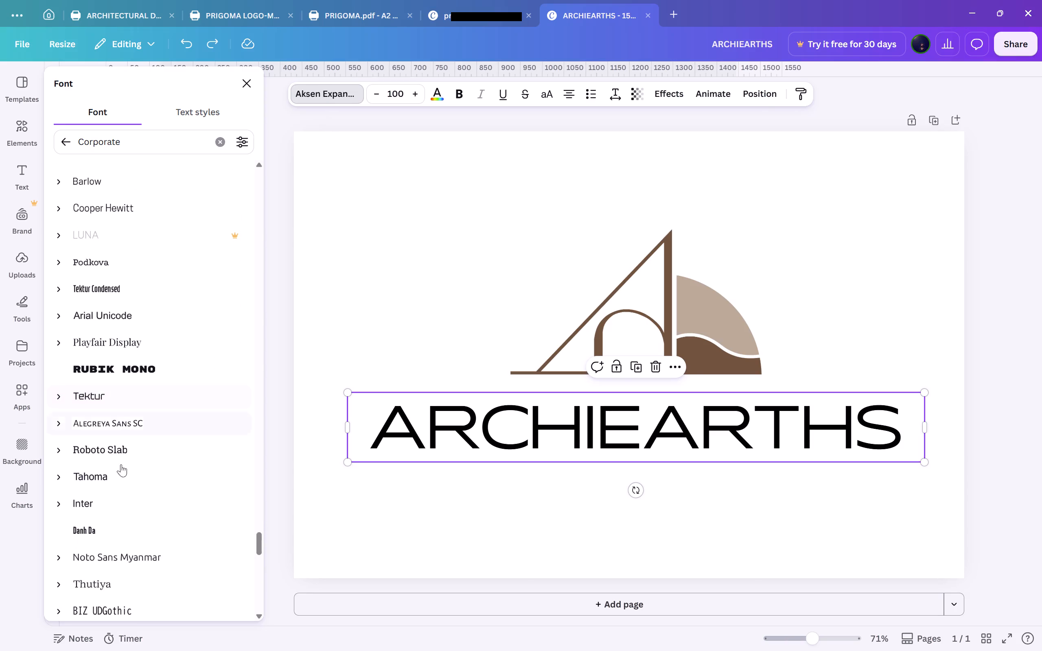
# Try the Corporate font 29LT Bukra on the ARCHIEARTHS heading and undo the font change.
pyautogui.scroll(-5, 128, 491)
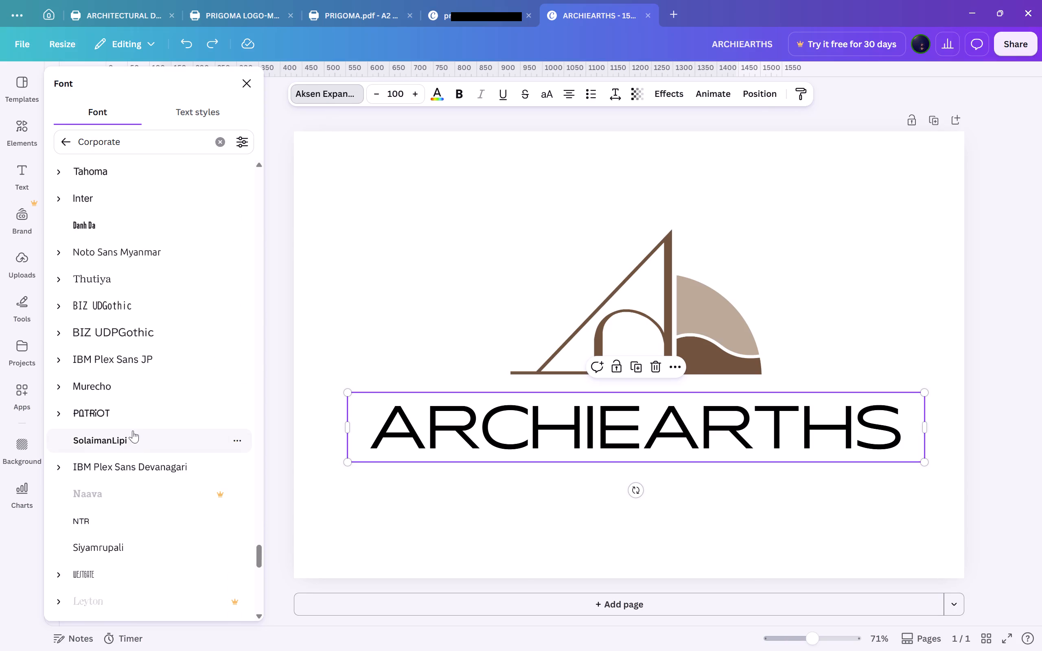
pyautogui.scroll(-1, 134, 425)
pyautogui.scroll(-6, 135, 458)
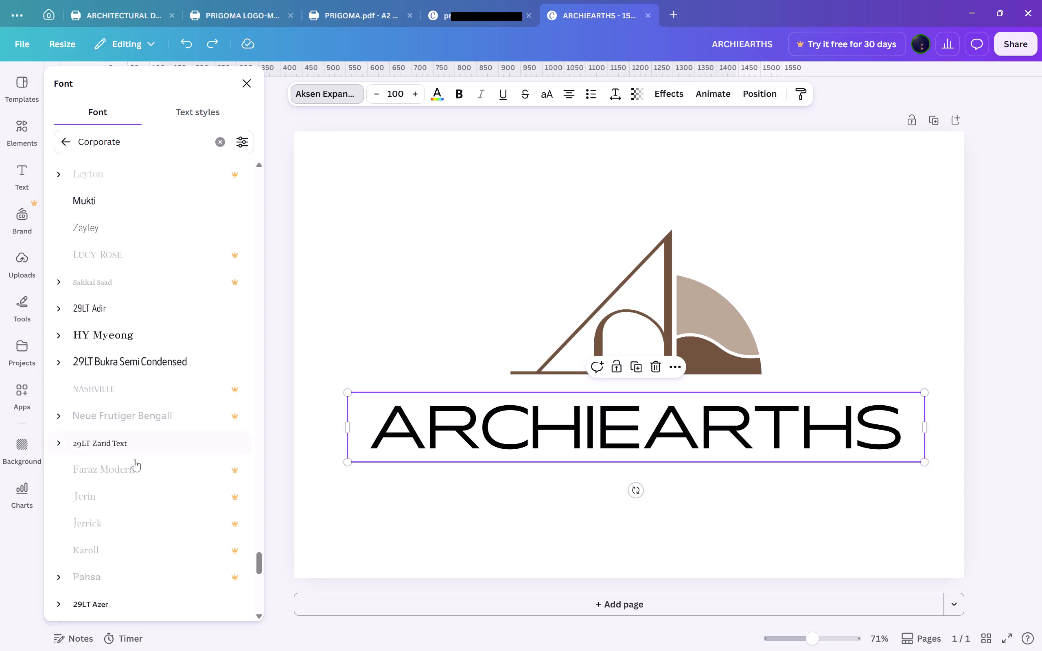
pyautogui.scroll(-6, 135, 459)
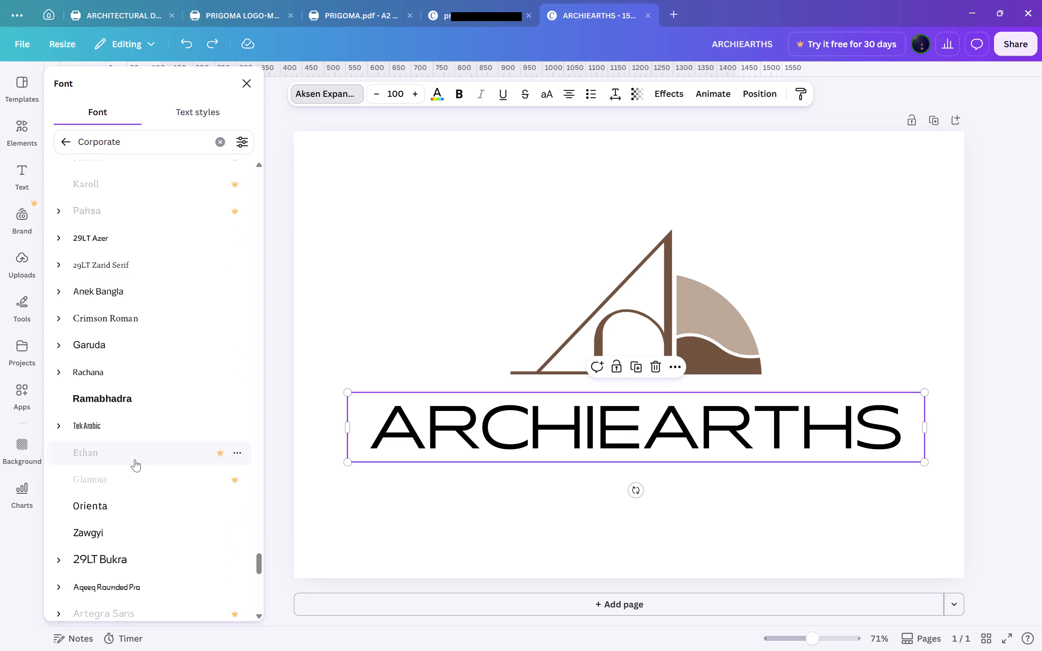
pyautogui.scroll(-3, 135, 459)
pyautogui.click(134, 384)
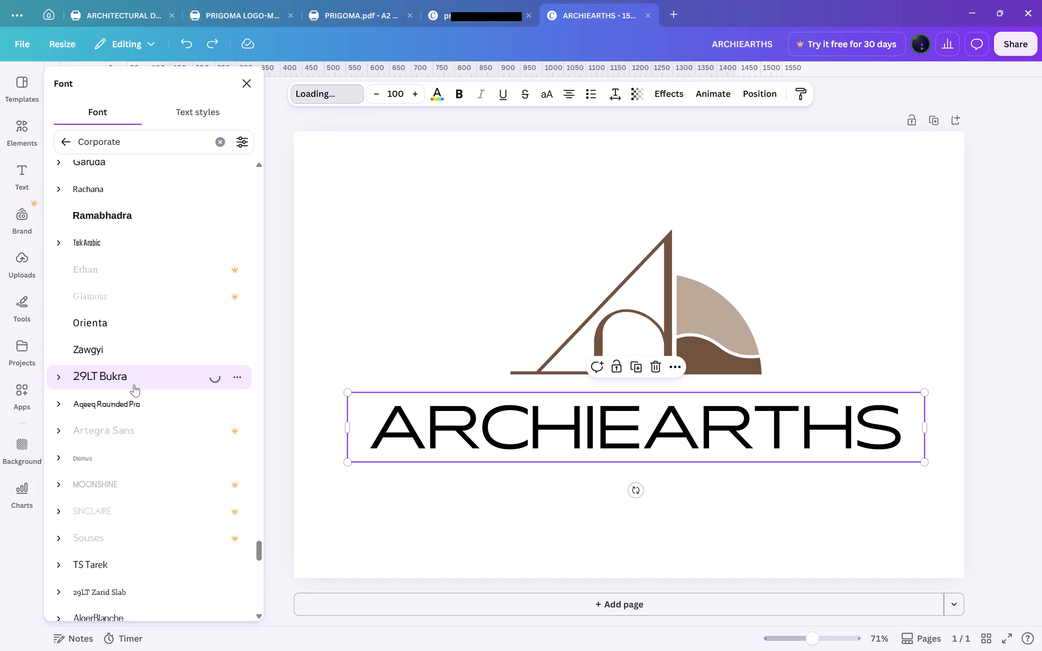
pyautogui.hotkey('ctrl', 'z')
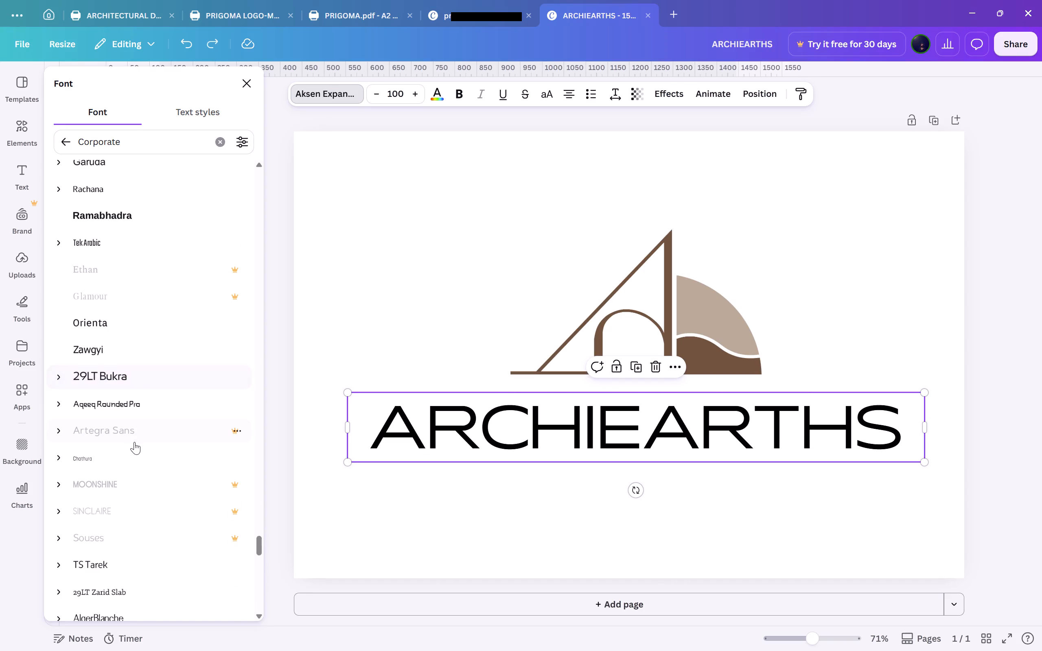
# Finish browsing the Corporate fonts and switch the font search to the Modern category.
pyautogui.scroll(-12, 135, 442)
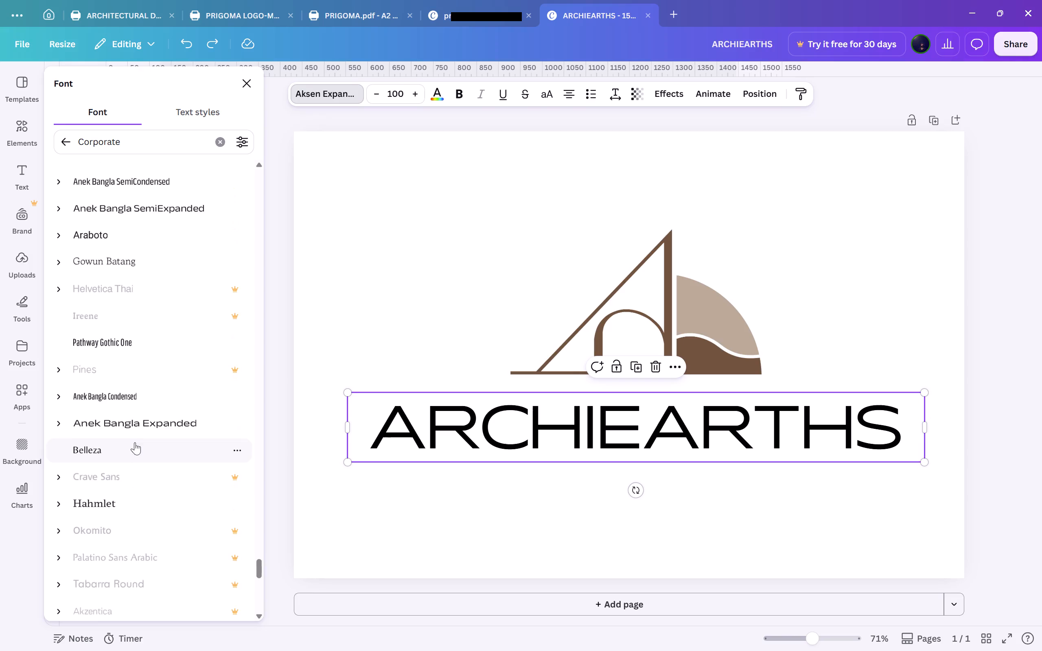
pyautogui.scroll(-3, 135, 442)
pyautogui.click(217, 144)
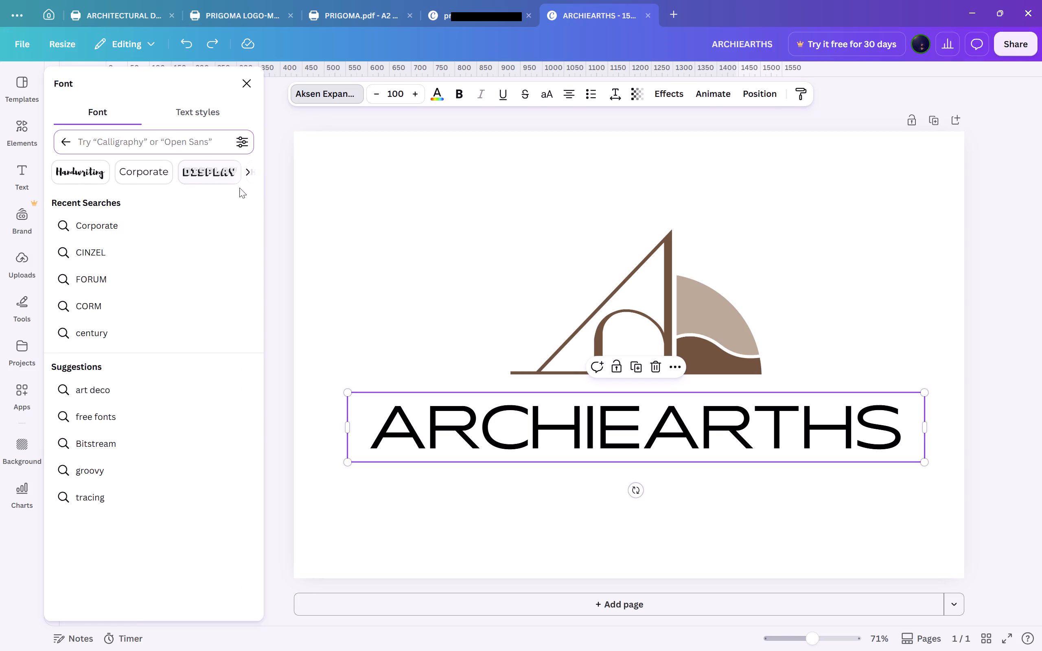
pyautogui.click(252, 174)
pyautogui.click(252, 174)
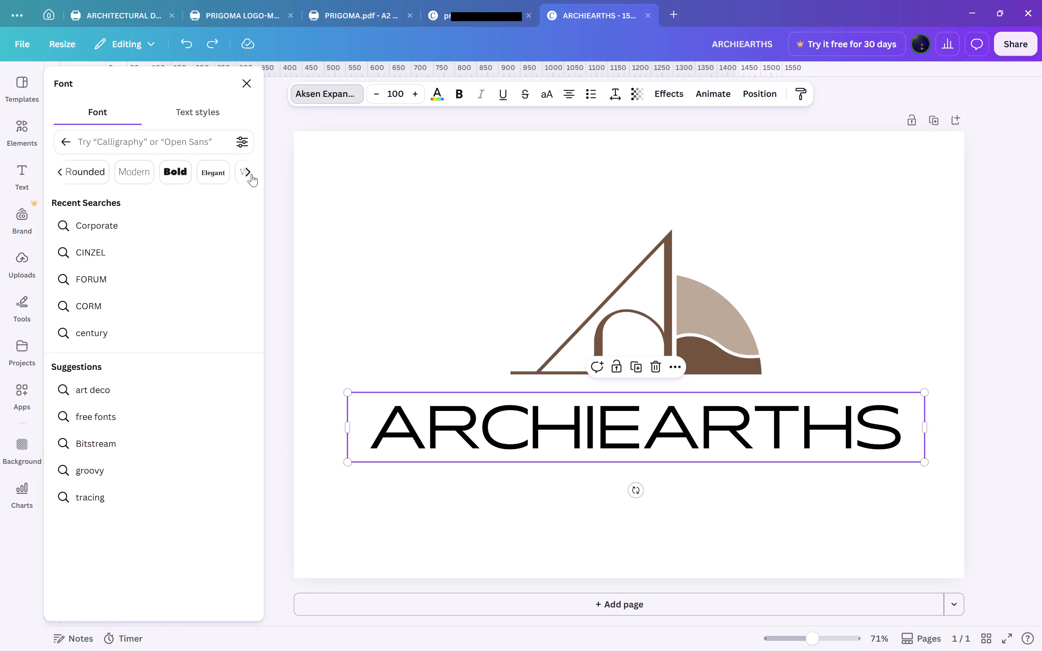
pyautogui.click(129, 177)
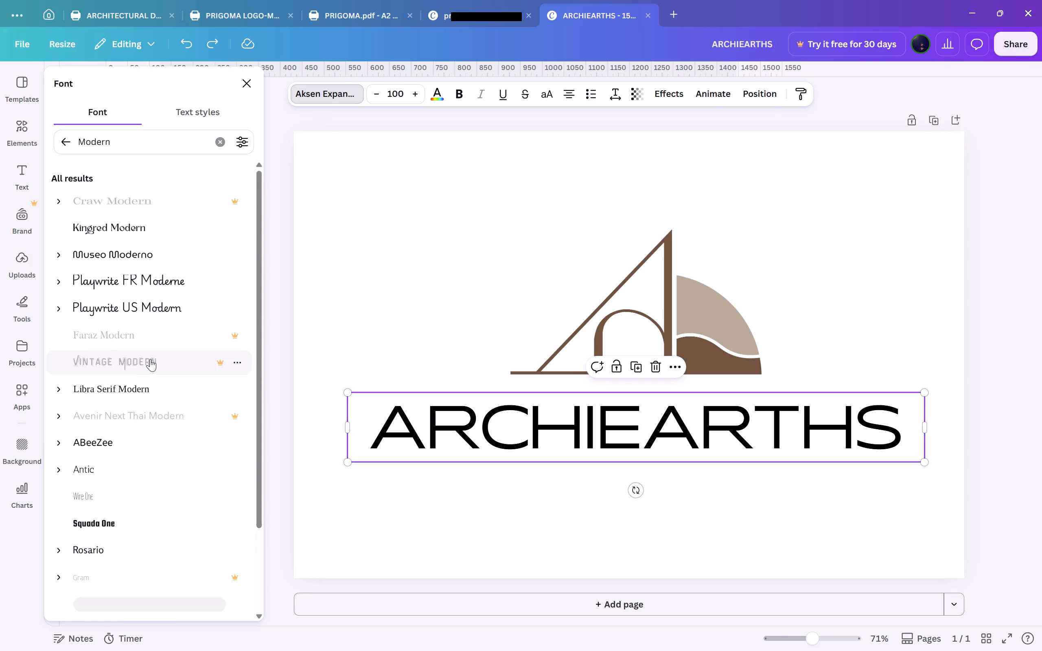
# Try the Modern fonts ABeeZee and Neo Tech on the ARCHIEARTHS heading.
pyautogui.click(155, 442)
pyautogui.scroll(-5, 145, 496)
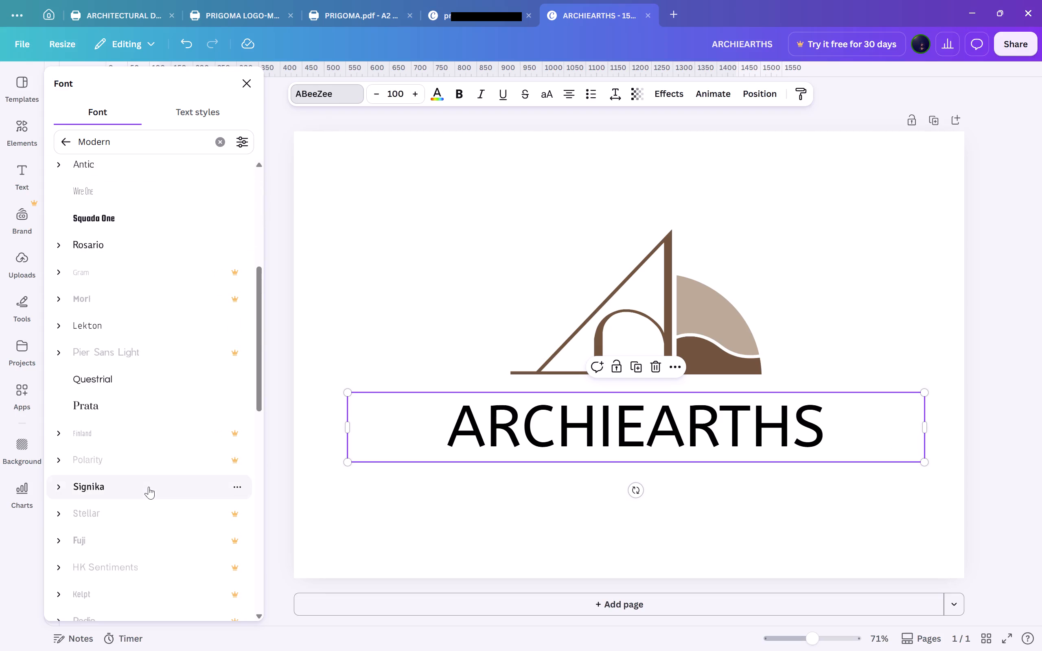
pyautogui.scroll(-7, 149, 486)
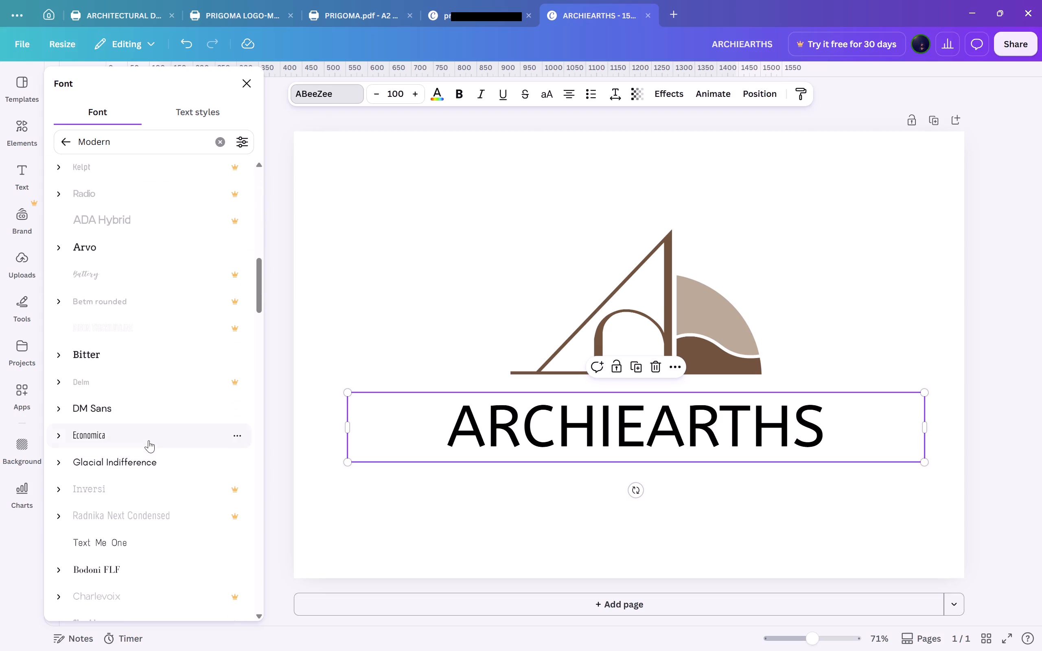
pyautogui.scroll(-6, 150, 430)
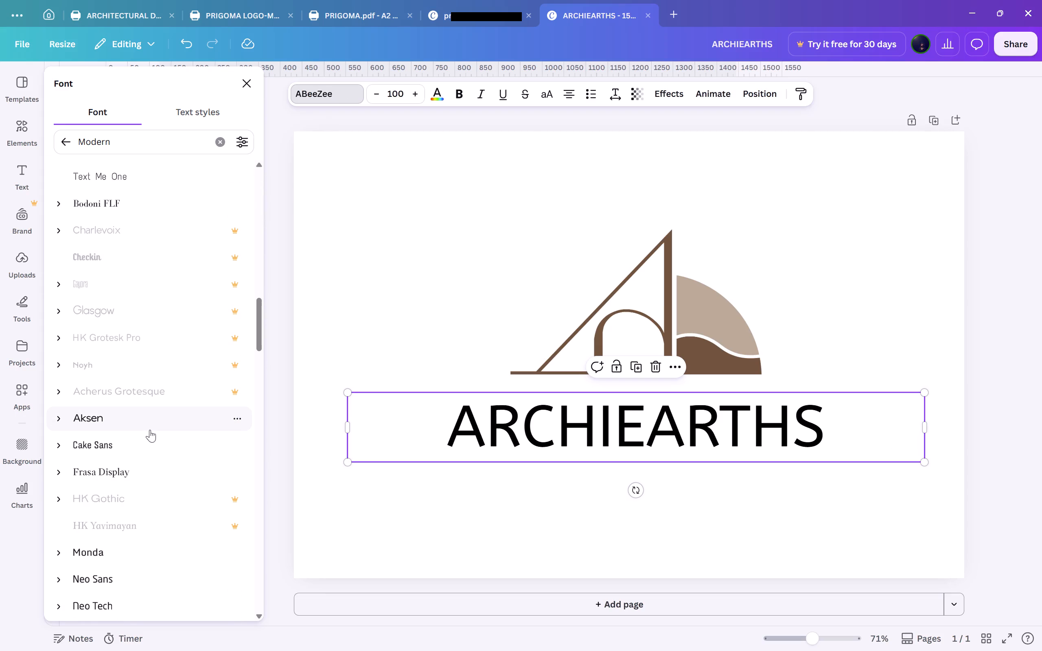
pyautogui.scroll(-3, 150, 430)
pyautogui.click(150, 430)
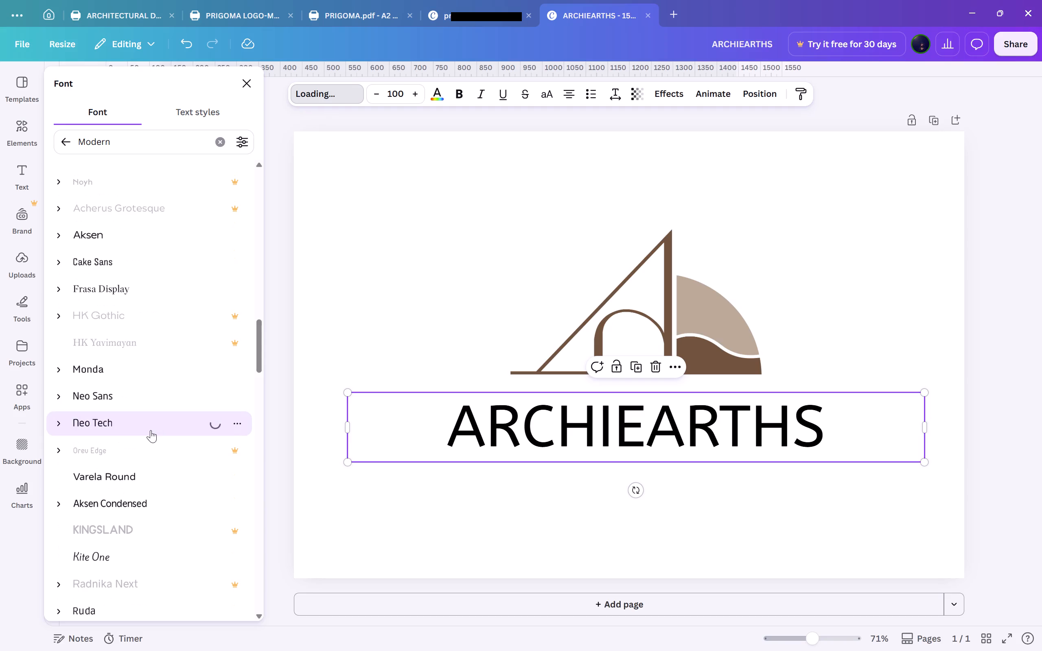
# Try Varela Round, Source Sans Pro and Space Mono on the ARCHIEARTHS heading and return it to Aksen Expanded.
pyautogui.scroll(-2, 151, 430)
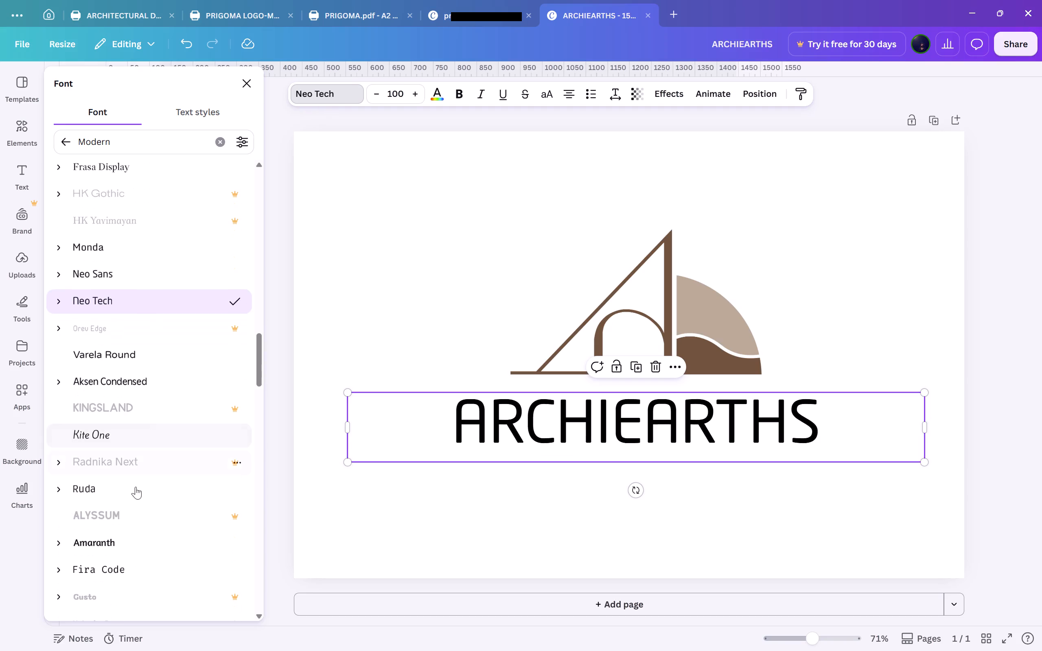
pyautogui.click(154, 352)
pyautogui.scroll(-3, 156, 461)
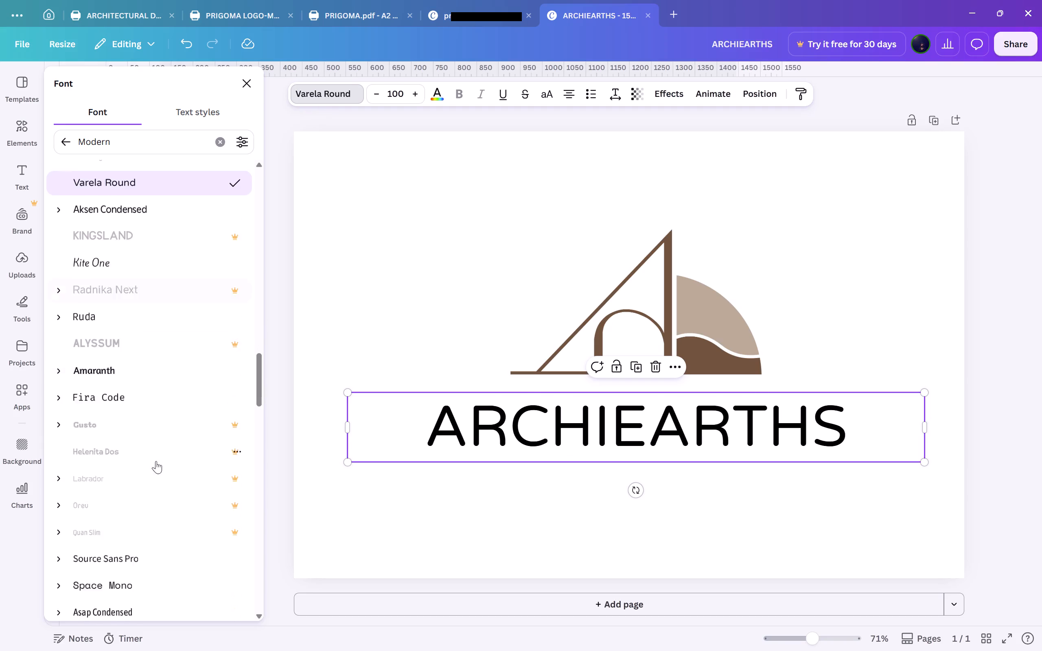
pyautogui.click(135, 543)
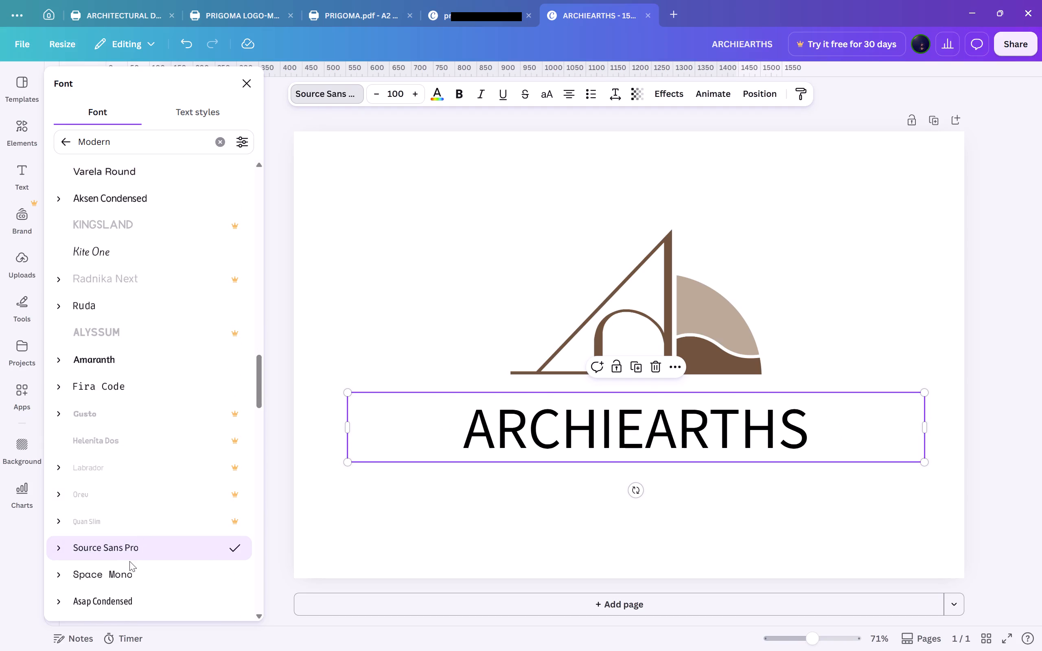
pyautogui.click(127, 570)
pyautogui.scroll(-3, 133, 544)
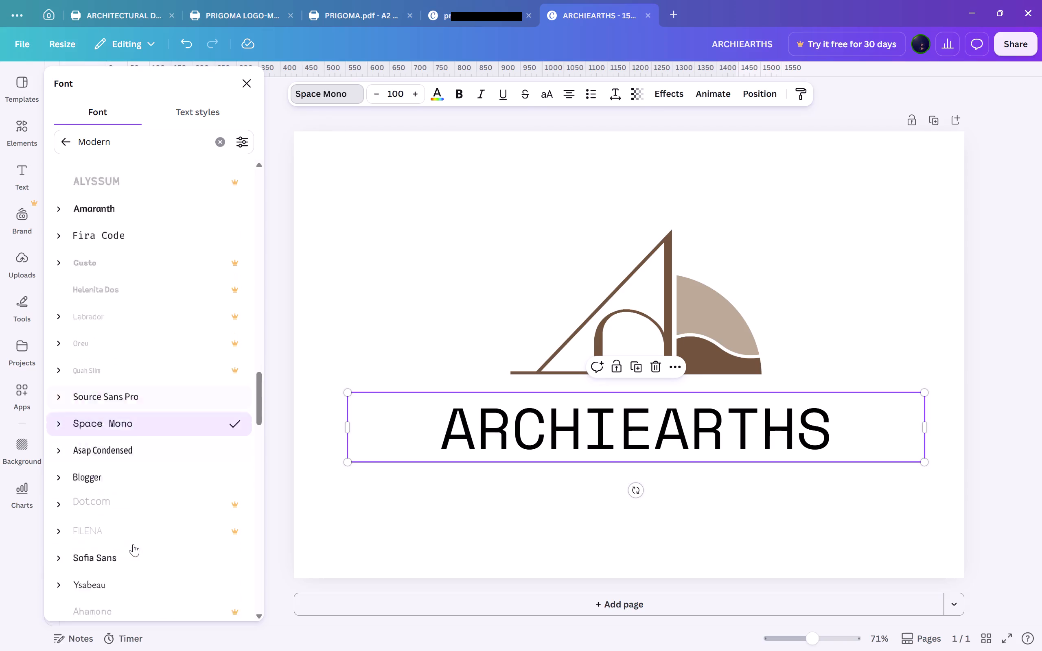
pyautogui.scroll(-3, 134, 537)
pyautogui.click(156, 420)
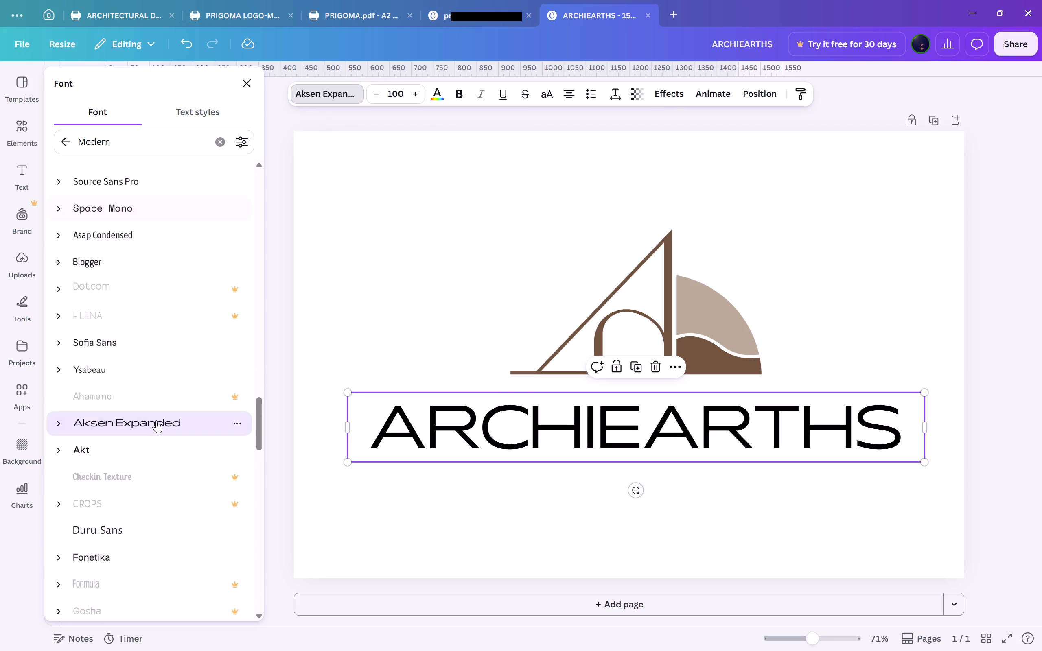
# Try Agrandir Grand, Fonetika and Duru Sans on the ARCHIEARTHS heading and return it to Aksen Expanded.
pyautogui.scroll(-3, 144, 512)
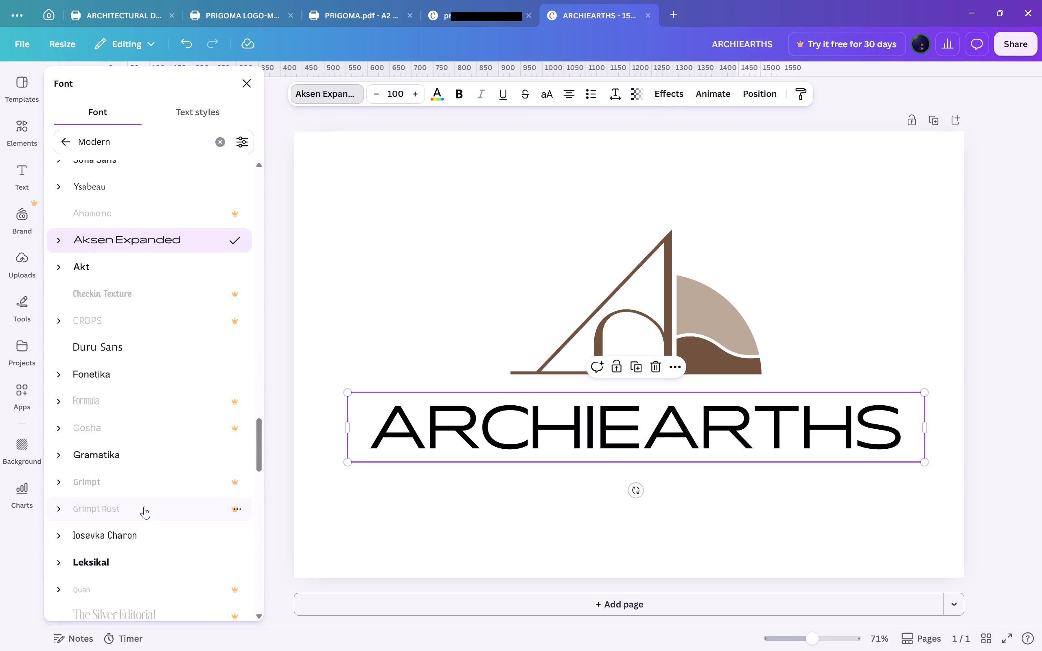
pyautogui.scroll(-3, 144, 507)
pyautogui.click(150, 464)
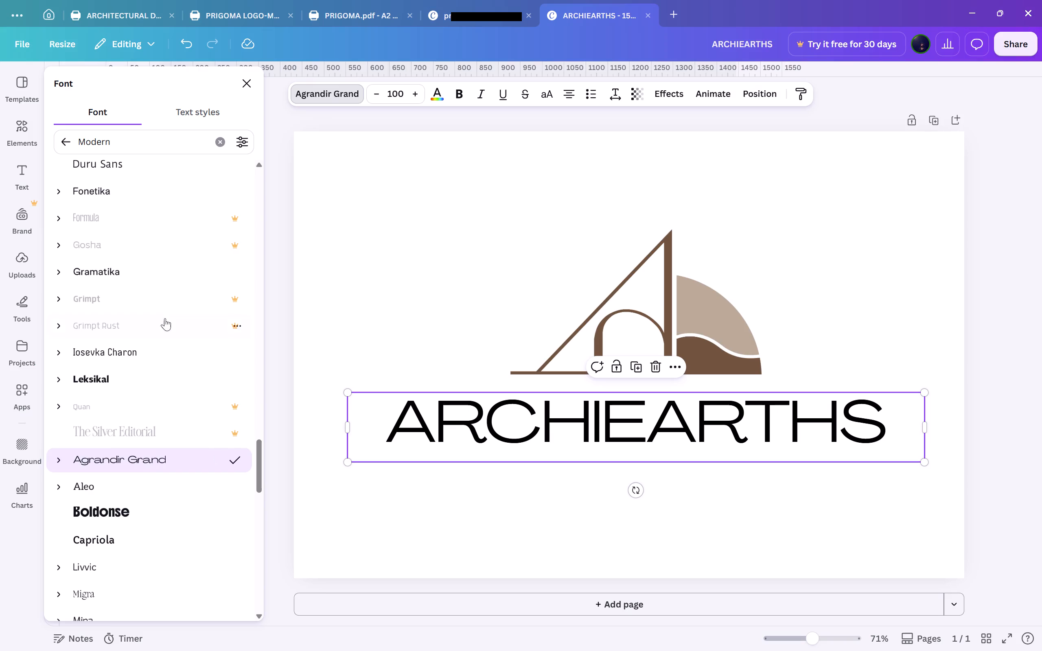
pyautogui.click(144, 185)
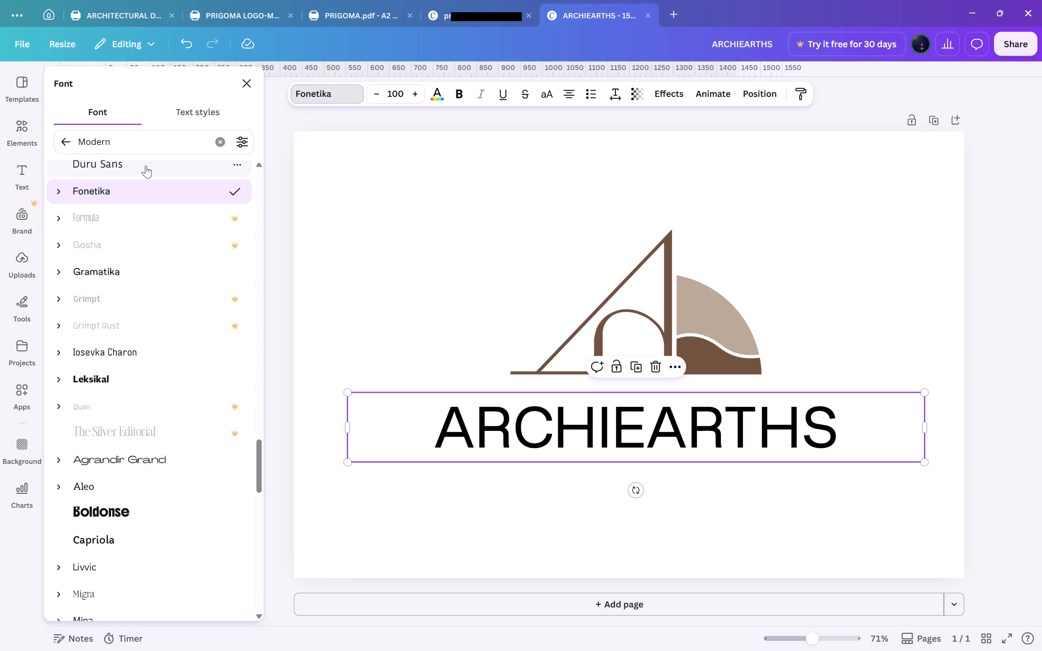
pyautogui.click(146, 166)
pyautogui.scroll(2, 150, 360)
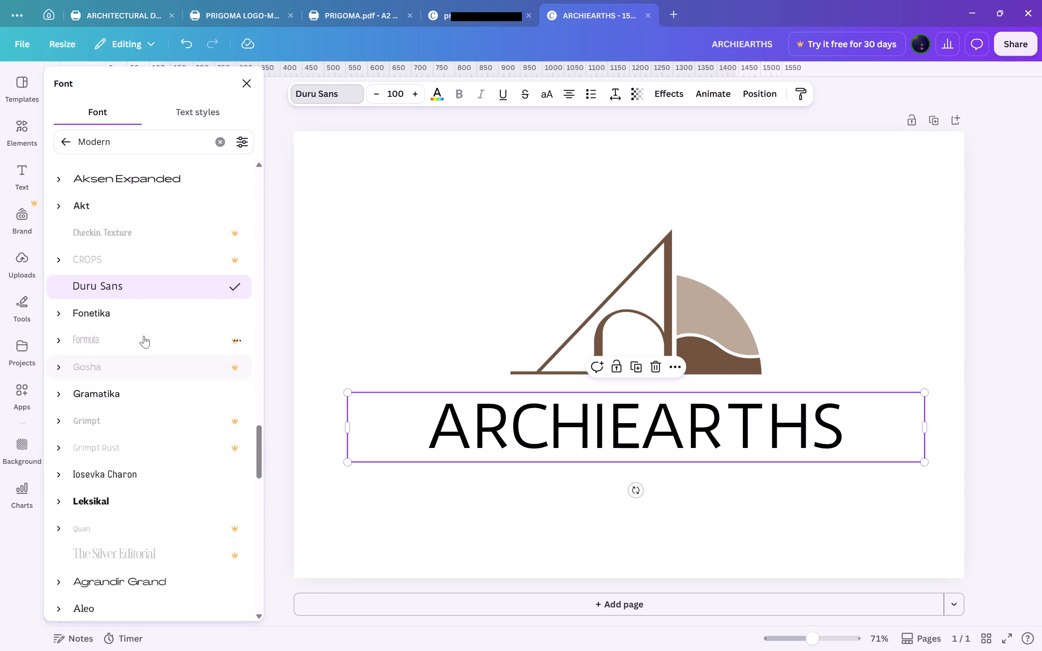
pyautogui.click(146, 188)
# Look through the remaining Modern fonts for a typeface that suits the ARCHIEARTHS heading.
pyautogui.scroll(-3, 129, 519)
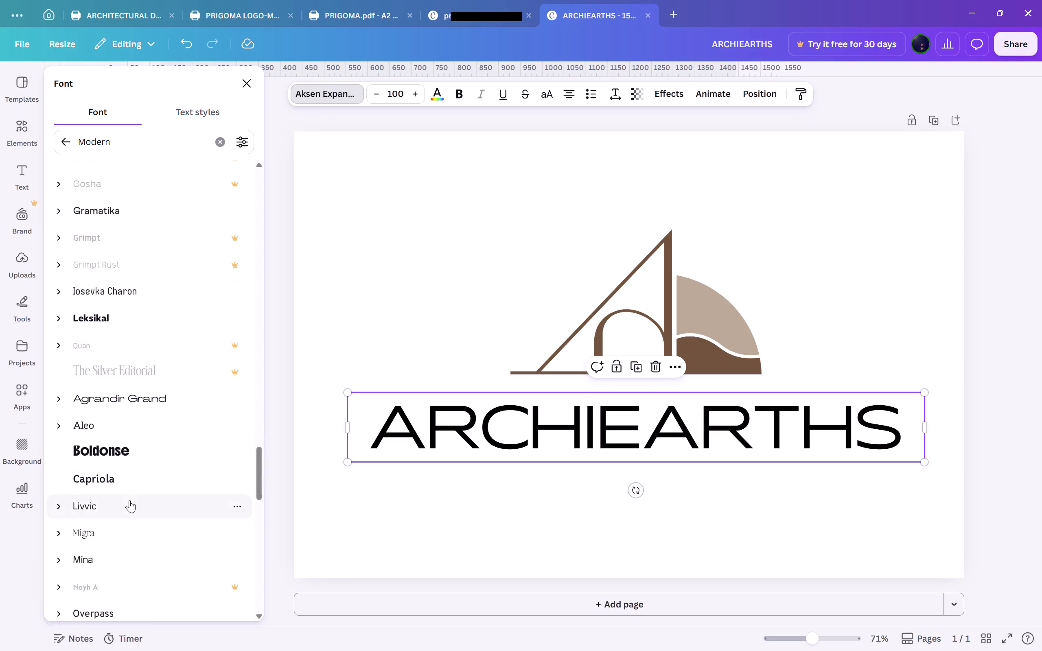
pyautogui.scroll(-9, 129, 500)
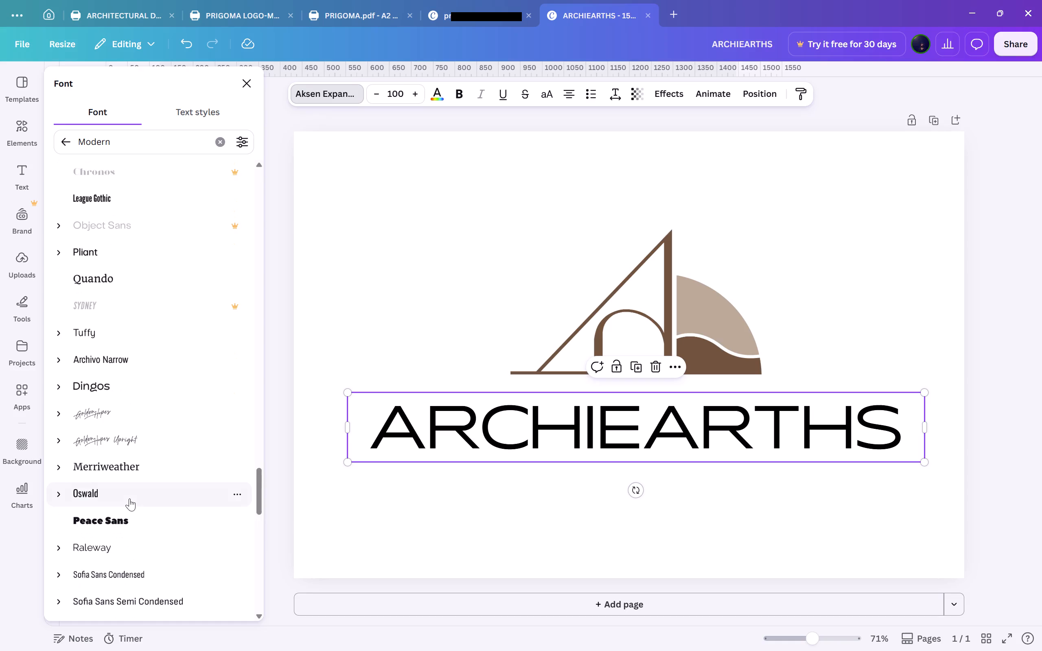
pyautogui.scroll(-9, 129, 498)
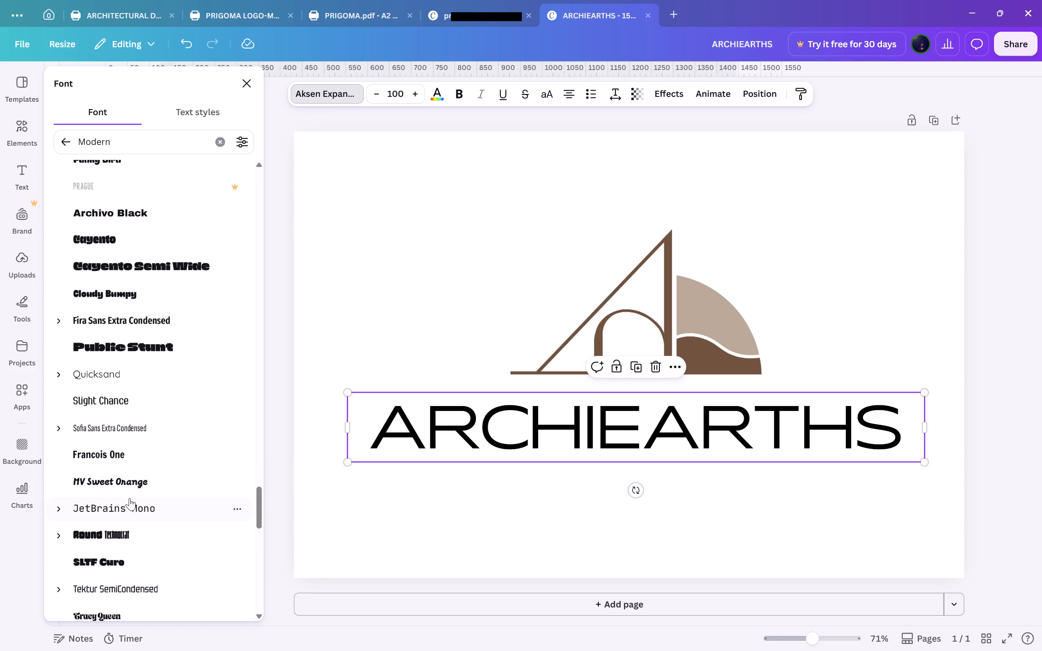
pyautogui.scroll(-9, 129, 498)
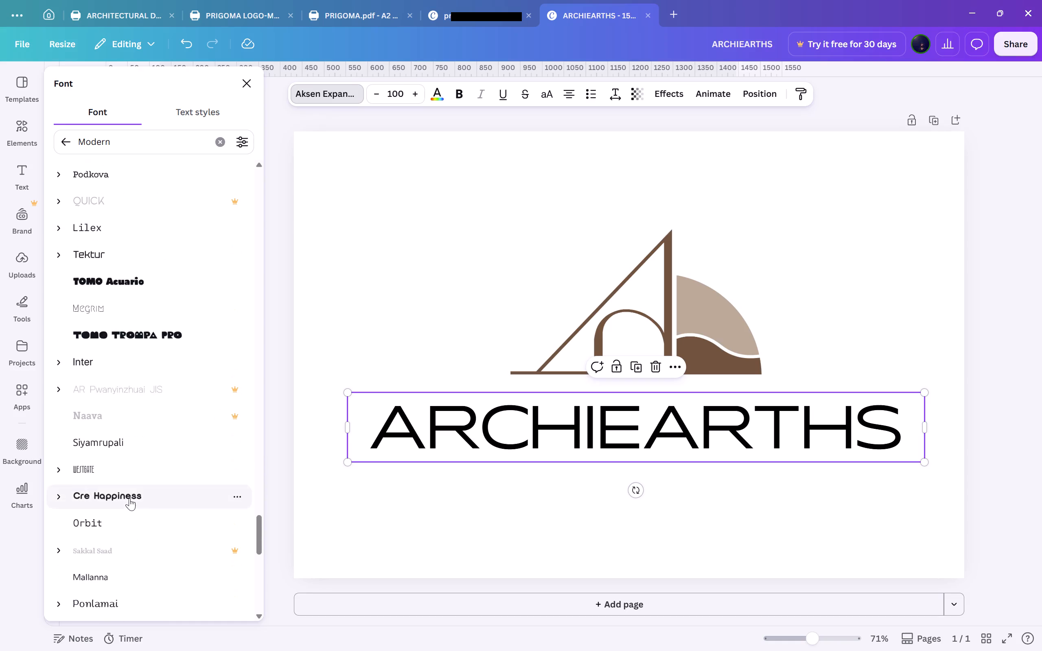
pyautogui.scroll(-19, 129, 498)
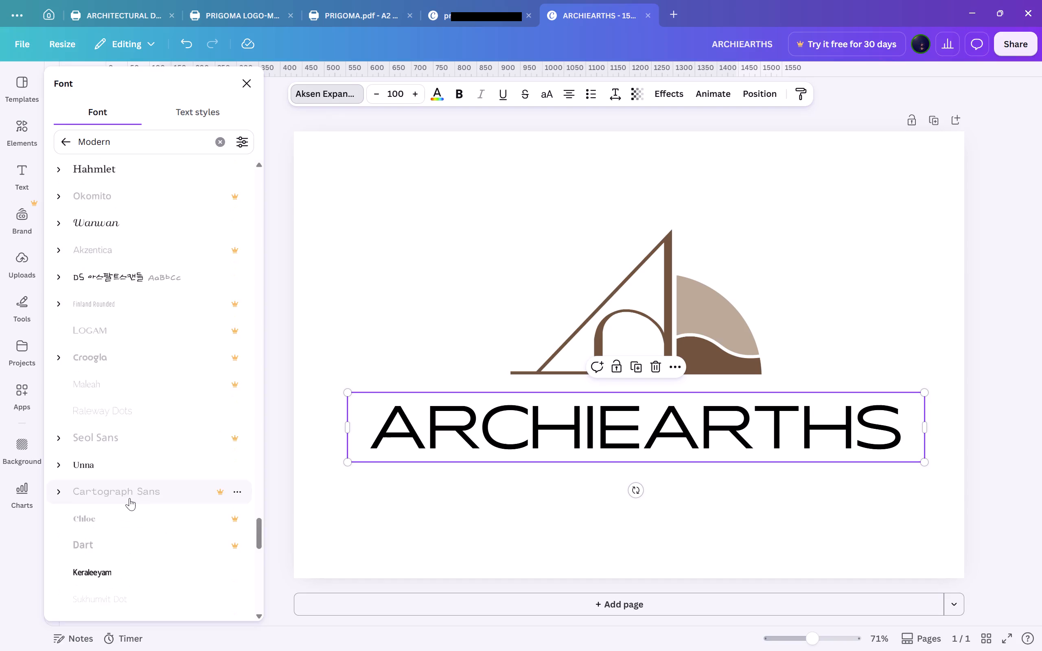
pyautogui.scroll(-18, 129, 498)
pyautogui.scroll(-10, 129, 495)
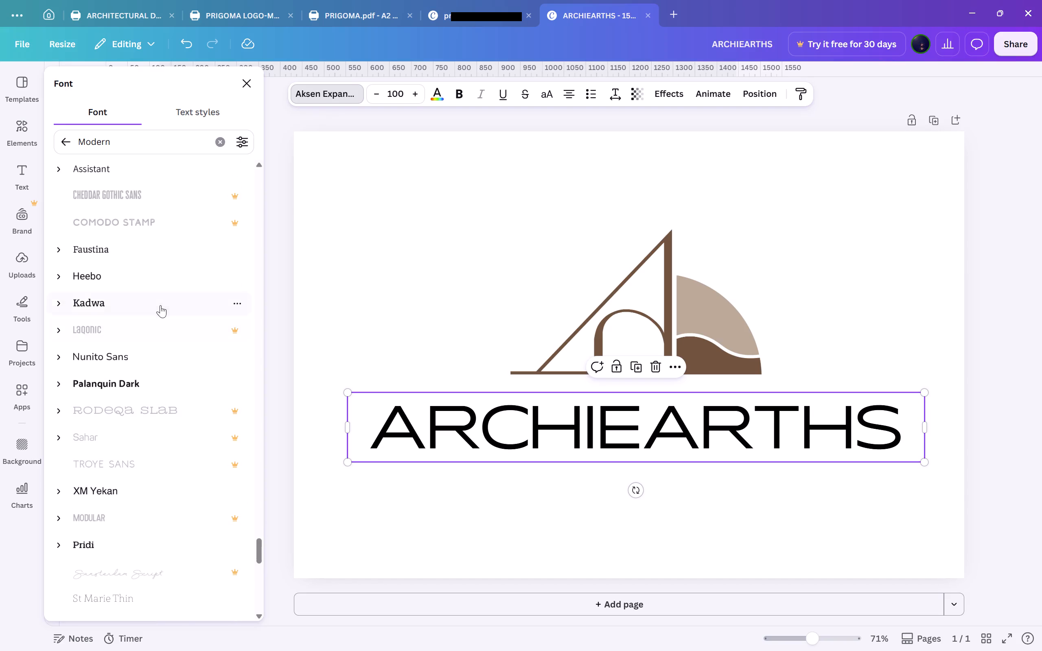
pyautogui.scroll(-2, 162, 340)
# Switch the font search from the Modern to the Cool category.
pyautogui.click(70, 143)
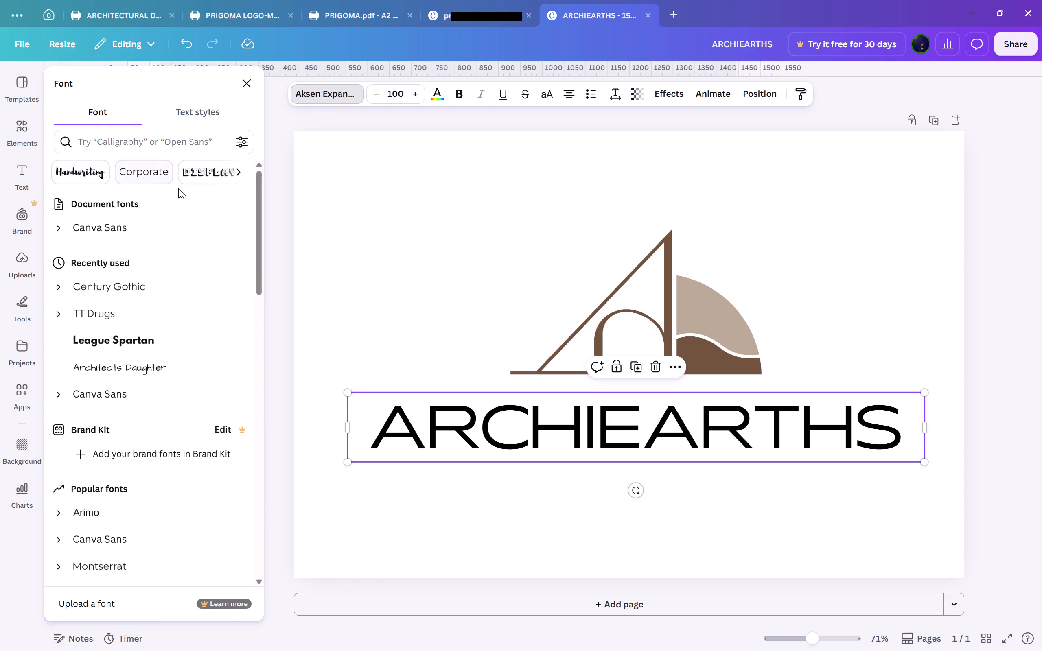
pyautogui.doubleClick(238, 175)
pyautogui.click(238, 175)
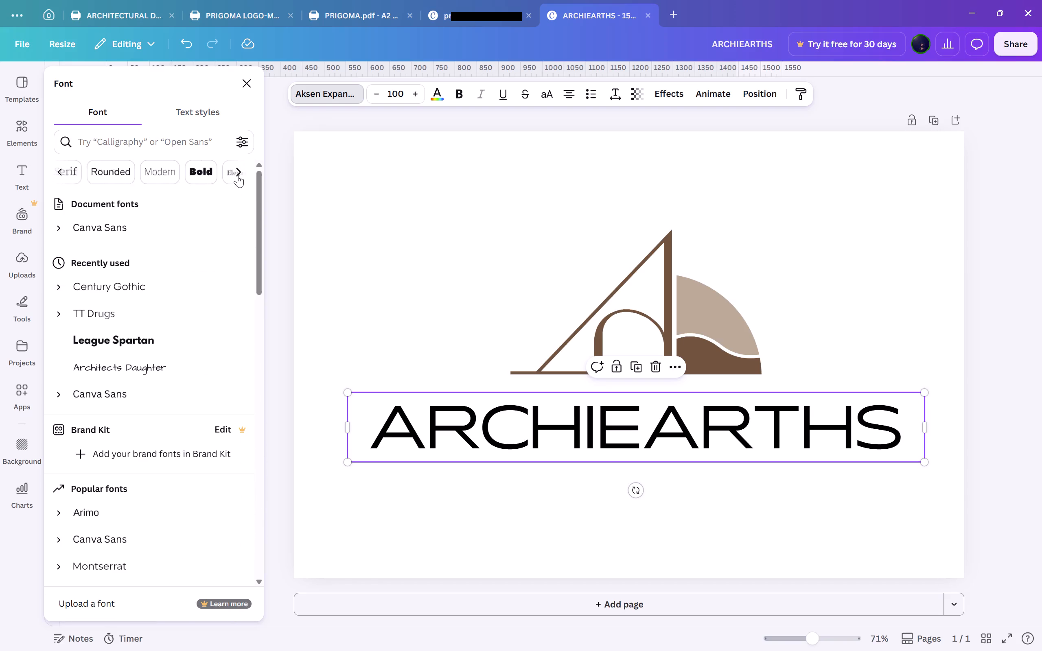
pyautogui.click(238, 175)
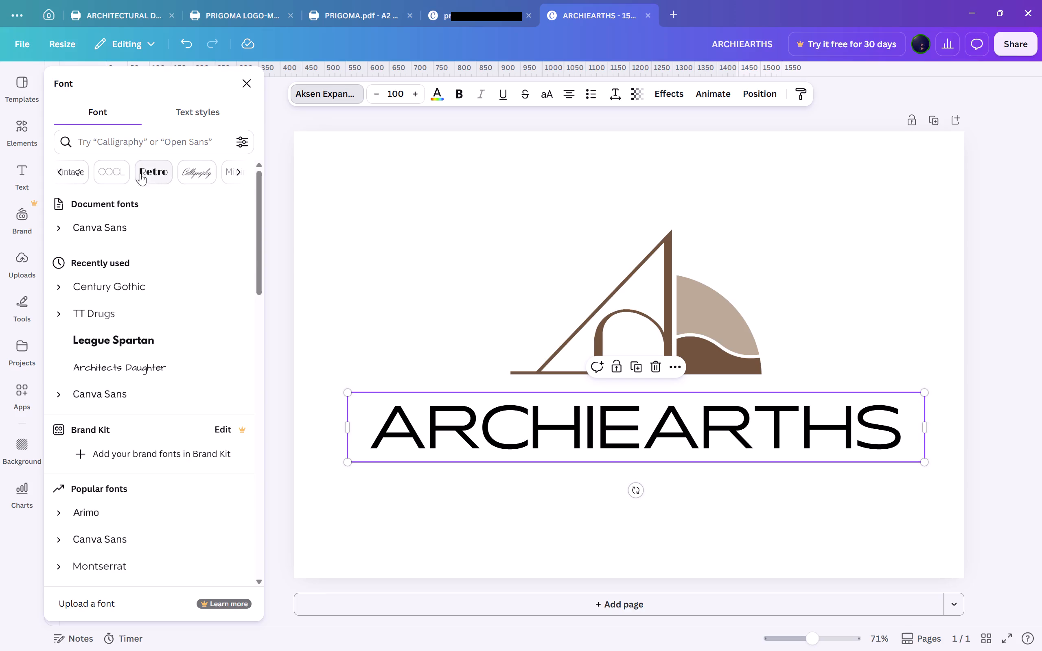
pyautogui.click(118, 174)
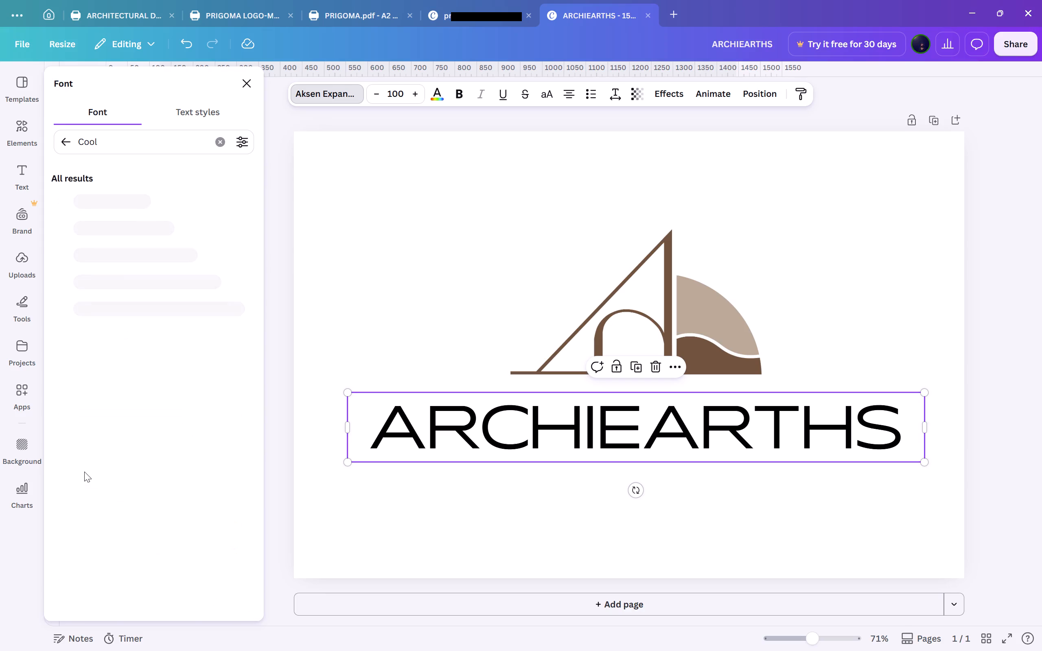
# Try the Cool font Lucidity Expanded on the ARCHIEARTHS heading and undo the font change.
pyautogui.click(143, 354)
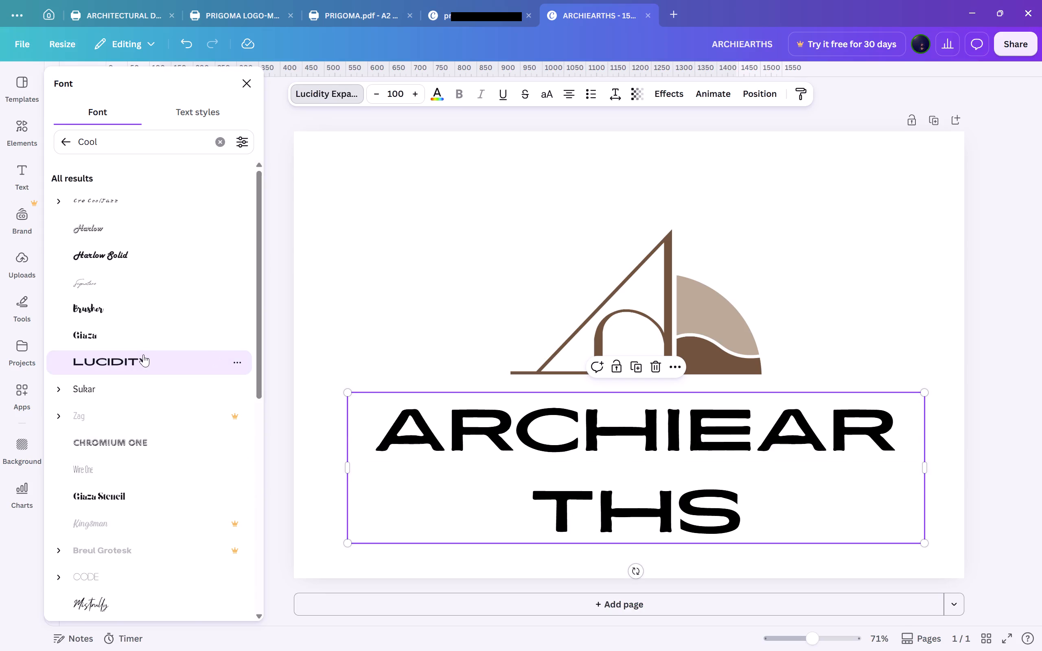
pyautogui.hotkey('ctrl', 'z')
# Look through the remaining Cool fonts for a typeface that suits the ARCHIEARTHS heading.
pyautogui.scroll(-3, 169, 519)
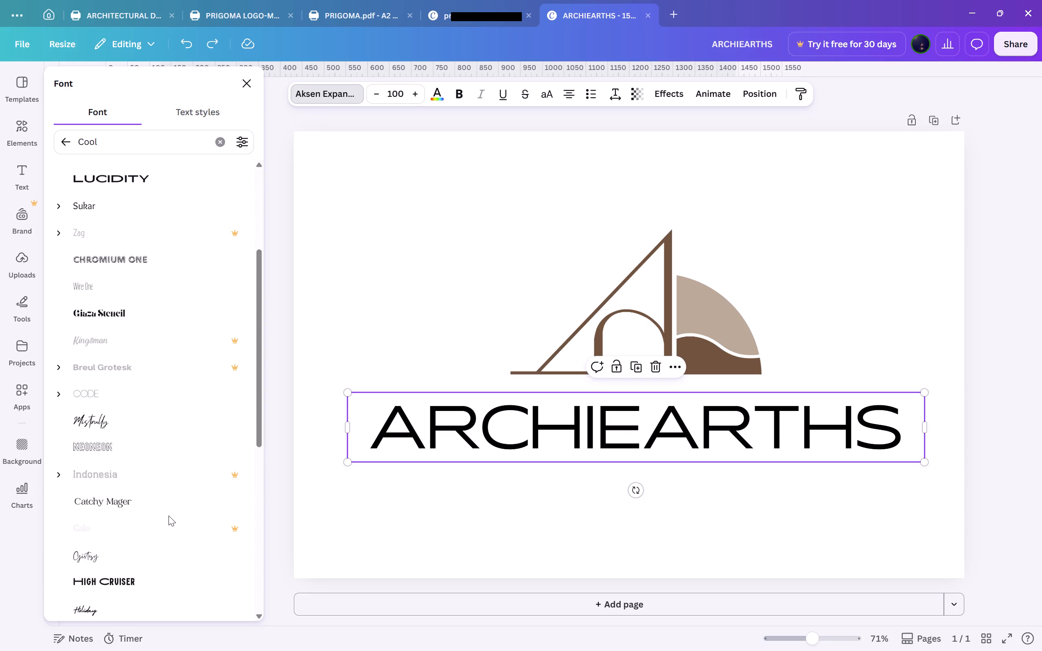
pyautogui.scroll(-5, 169, 515)
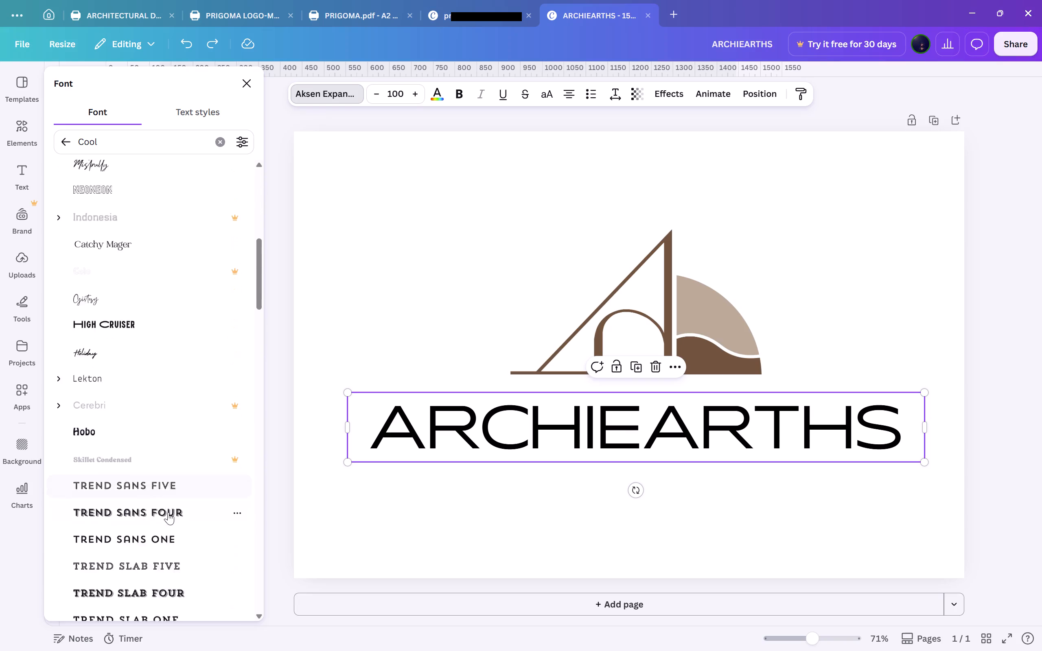
pyautogui.scroll(-9, 168, 512)
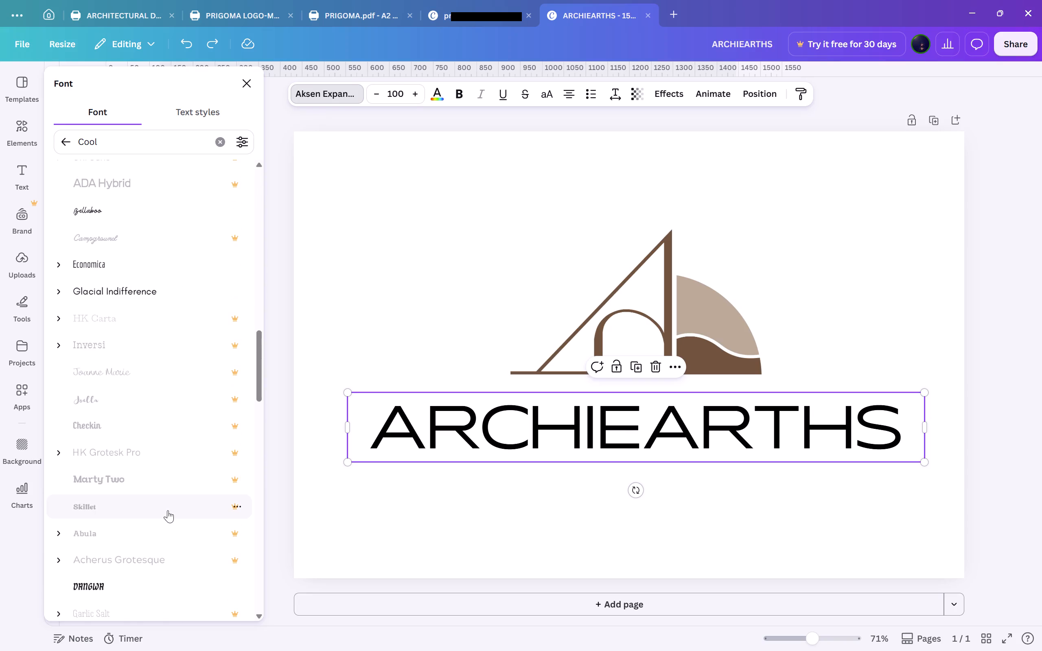
pyautogui.scroll(-2, 167, 508)
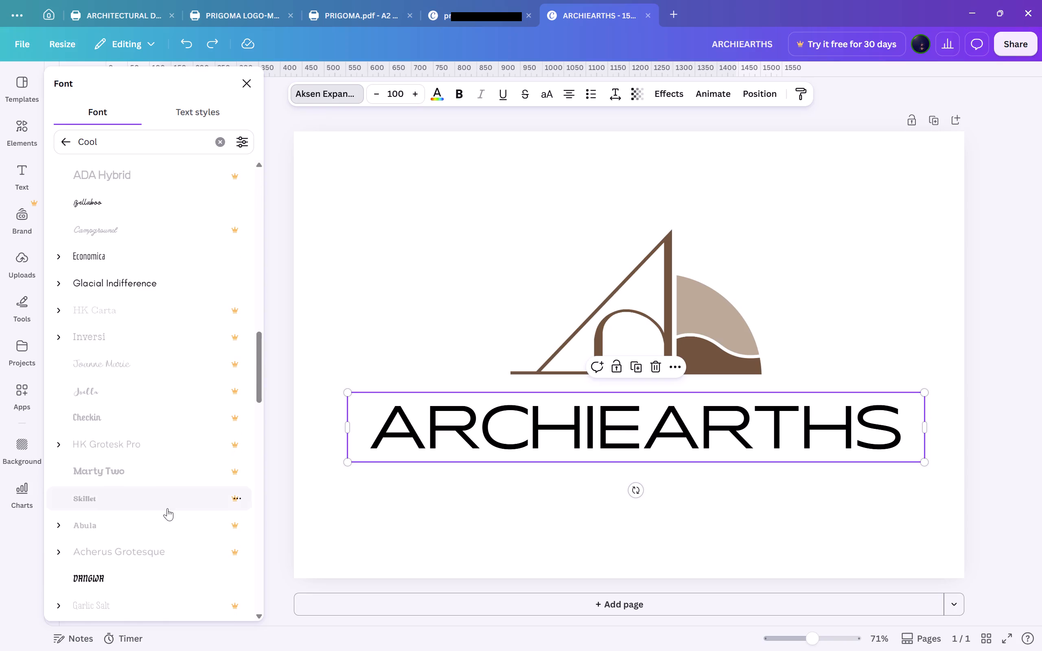
pyautogui.scroll(-7, 167, 508)
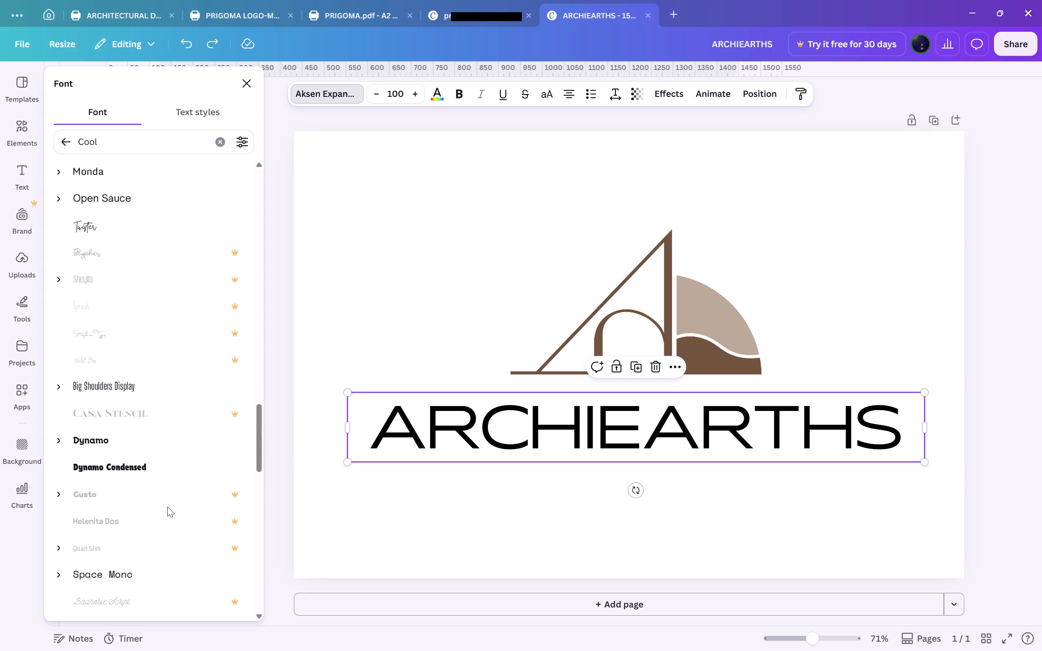
pyautogui.scroll(-8, 167, 507)
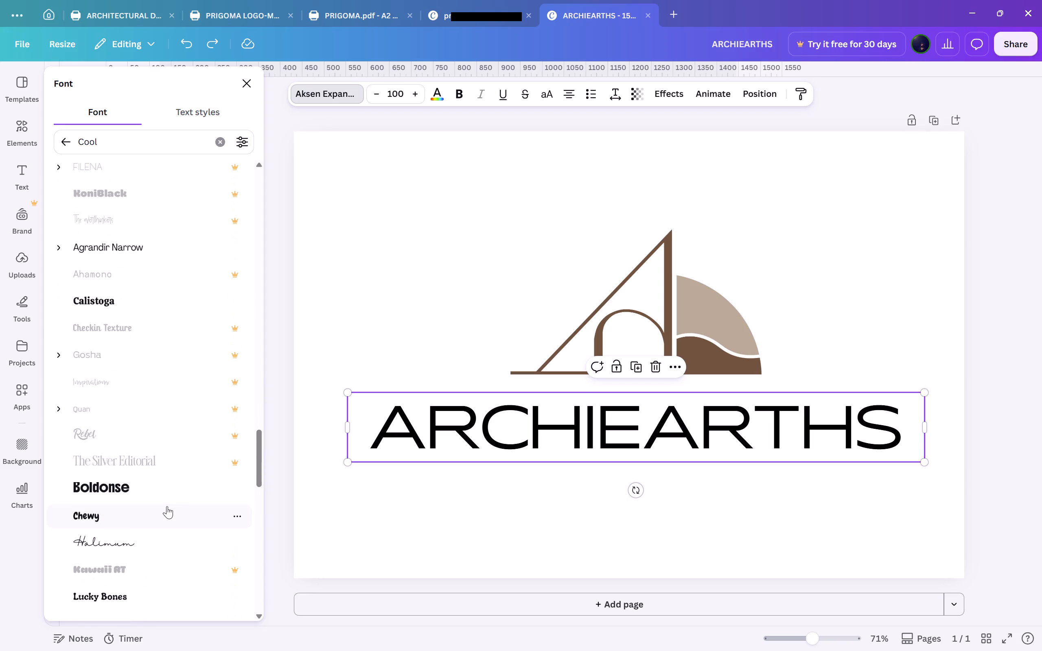
pyautogui.scroll(-13, 167, 506)
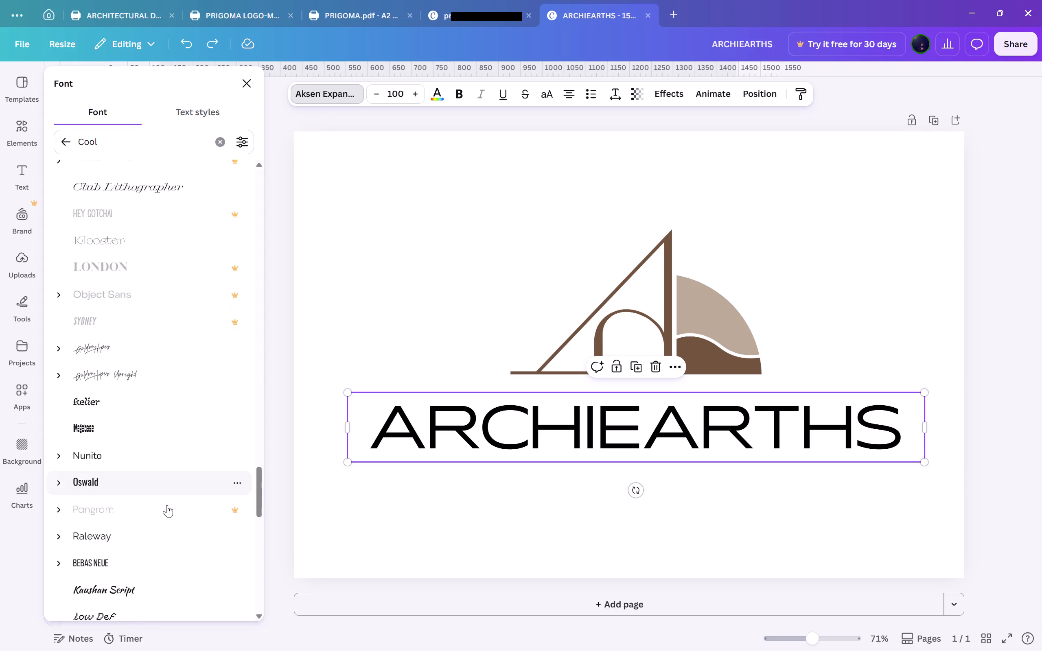
pyautogui.scroll(-6, 119, 470)
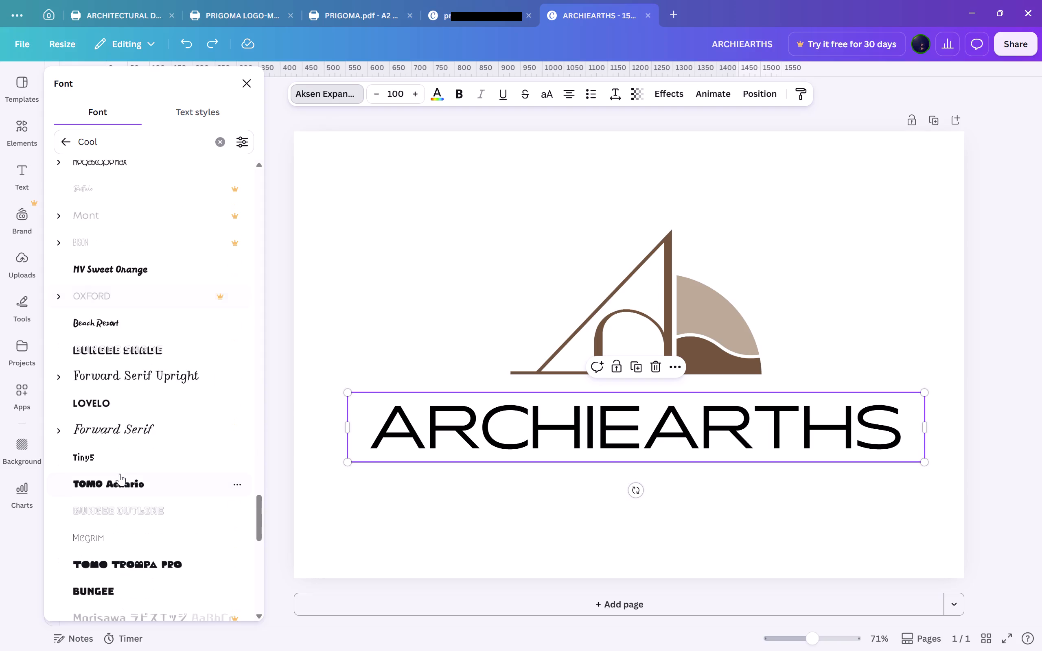
pyautogui.scroll(-3, 120, 474)
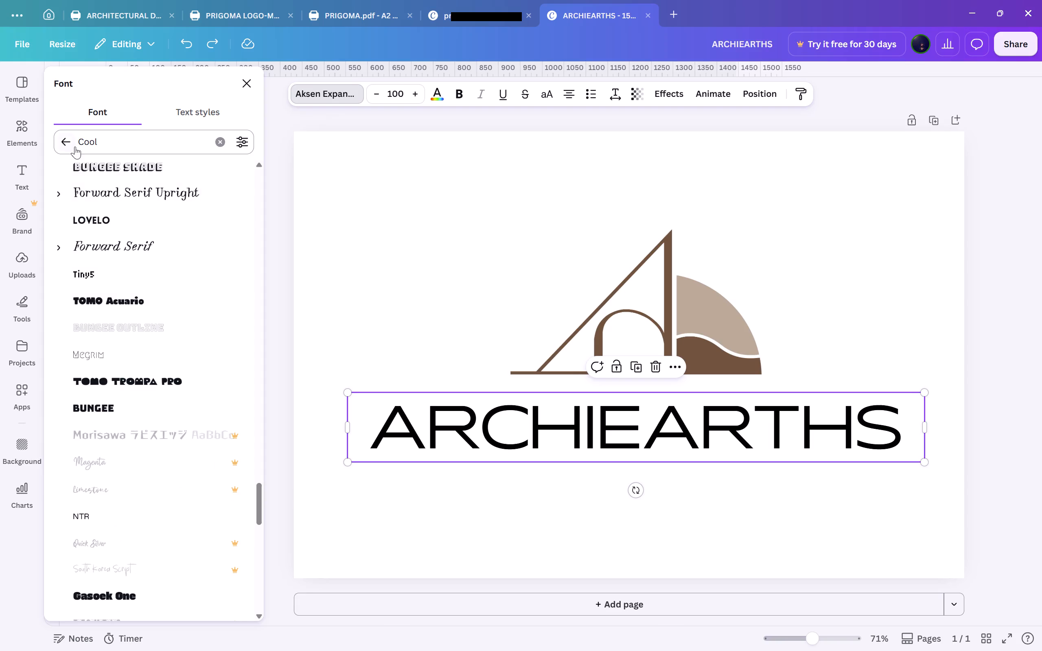
# Switch the font search from the Cool to the Thin category.
pyautogui.click(72, 144)
pyautogui.tripleClick(234, 171)
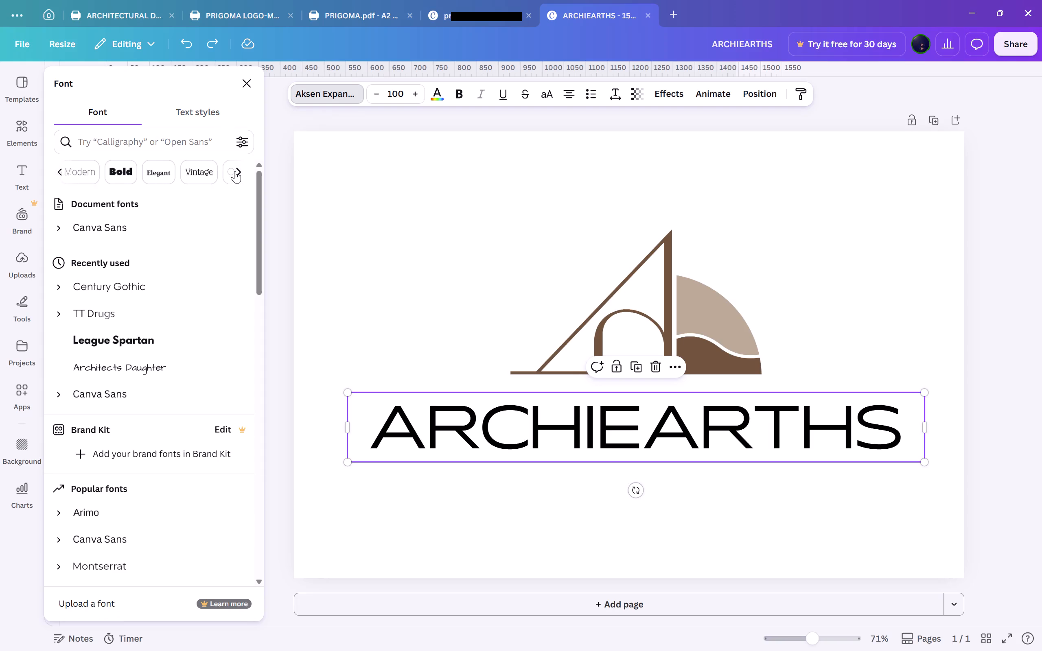
pyautogui.click(235, 171)
pyautogui.click(235, 171)
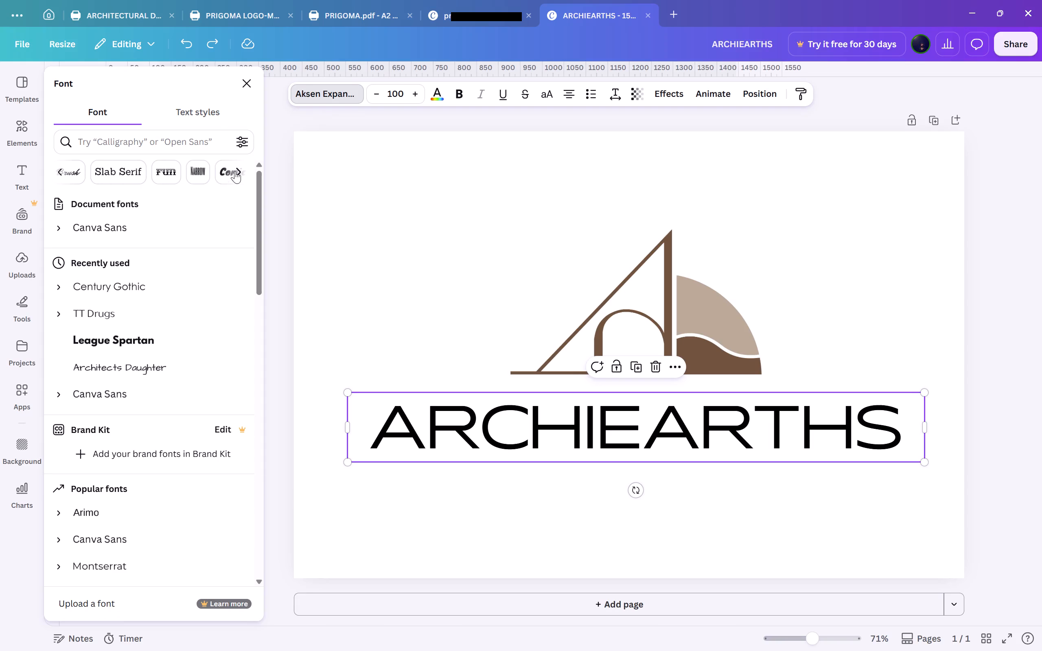
pyautogui.click(235, 171)
pyautogui.click(235, 171)
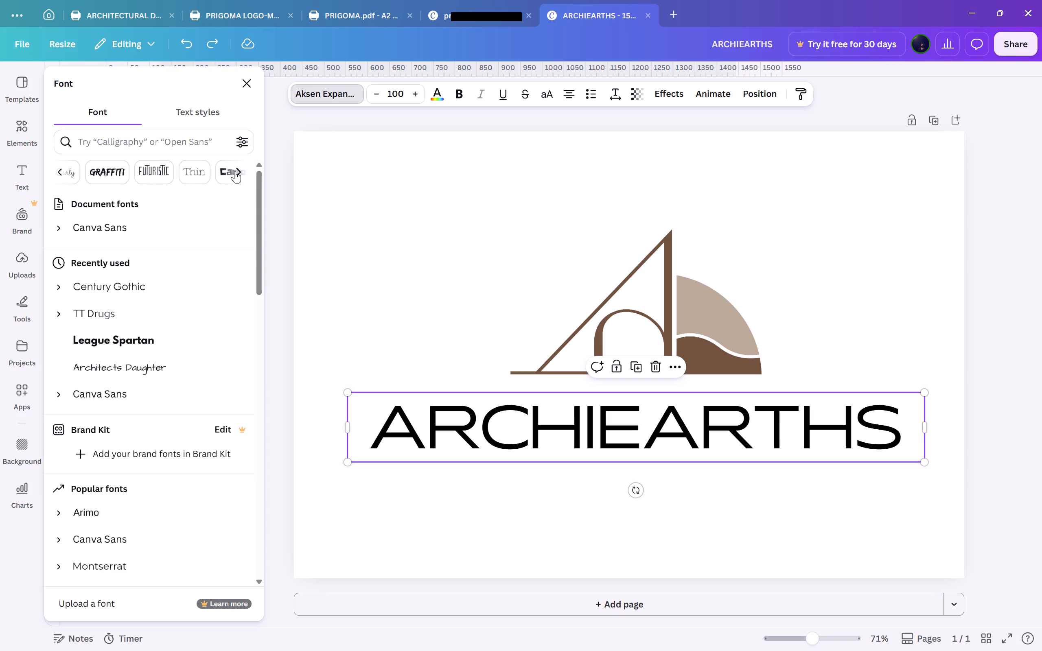
pyautogui.click(235, 171)
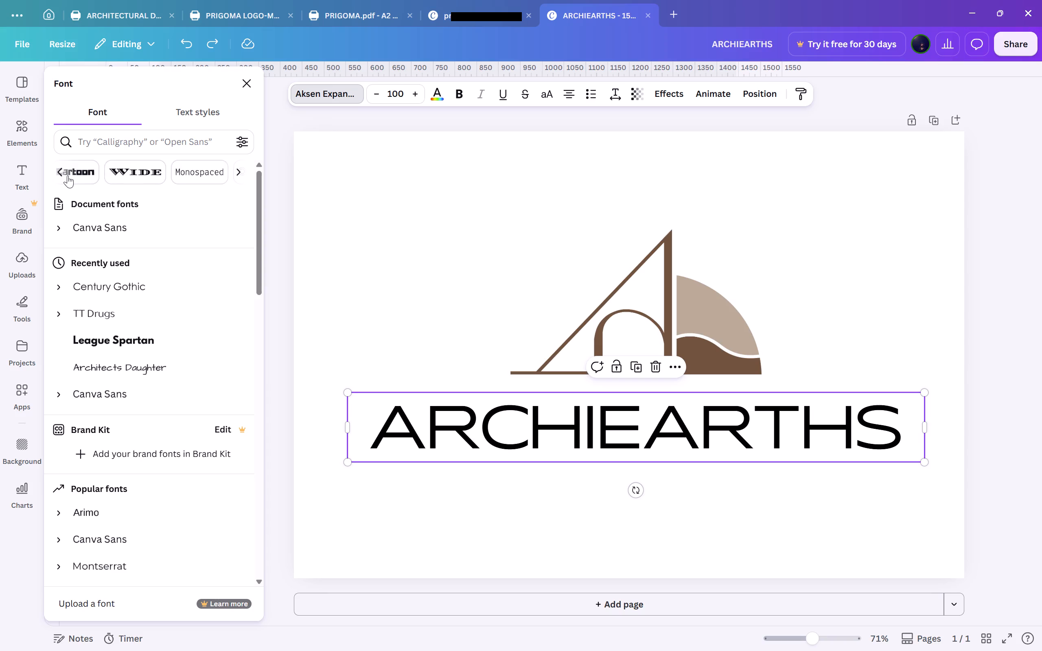
pyautogui.click(62, 173)
pyautogui.click(184, 168)
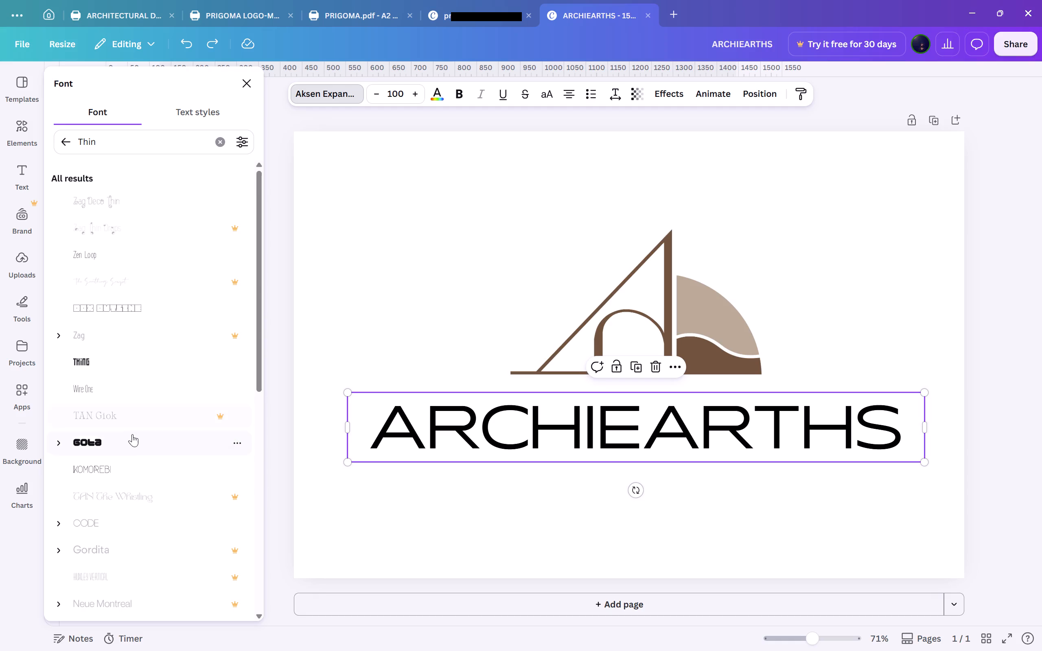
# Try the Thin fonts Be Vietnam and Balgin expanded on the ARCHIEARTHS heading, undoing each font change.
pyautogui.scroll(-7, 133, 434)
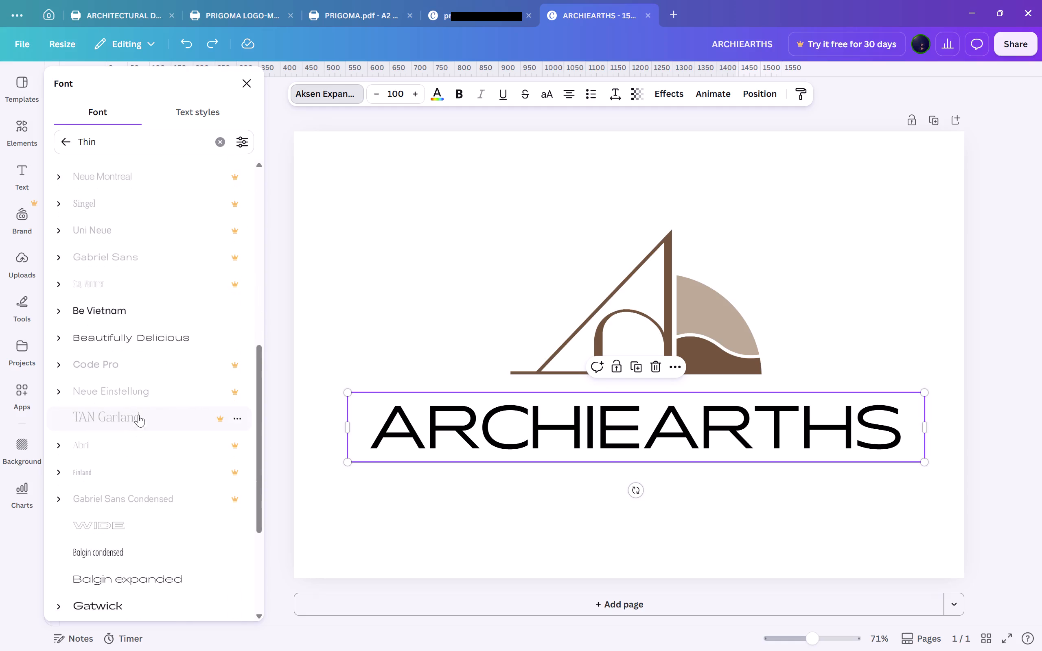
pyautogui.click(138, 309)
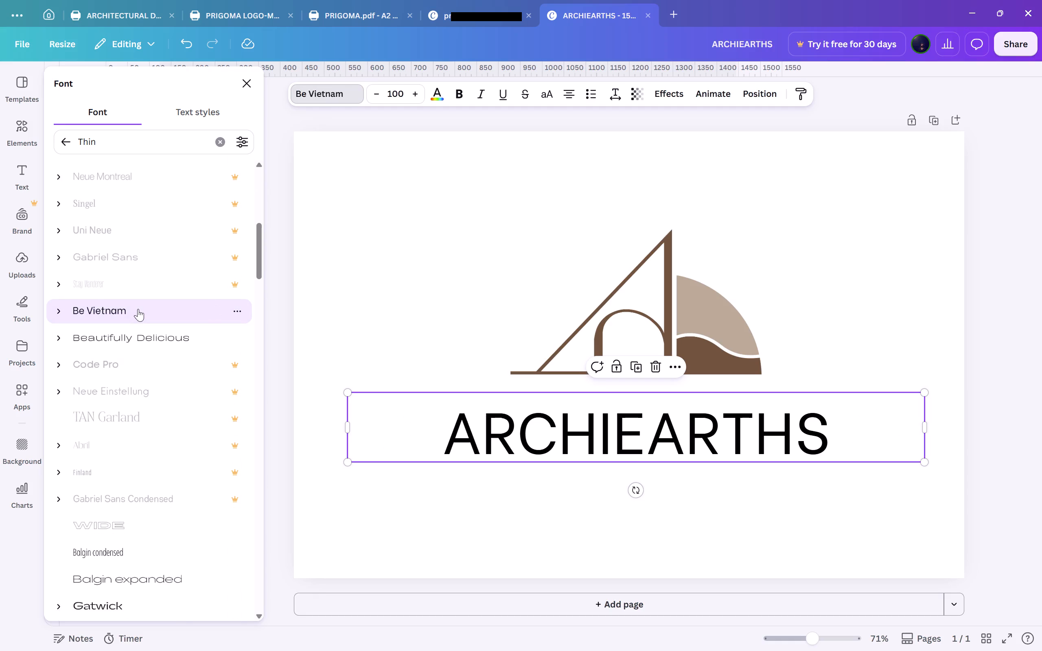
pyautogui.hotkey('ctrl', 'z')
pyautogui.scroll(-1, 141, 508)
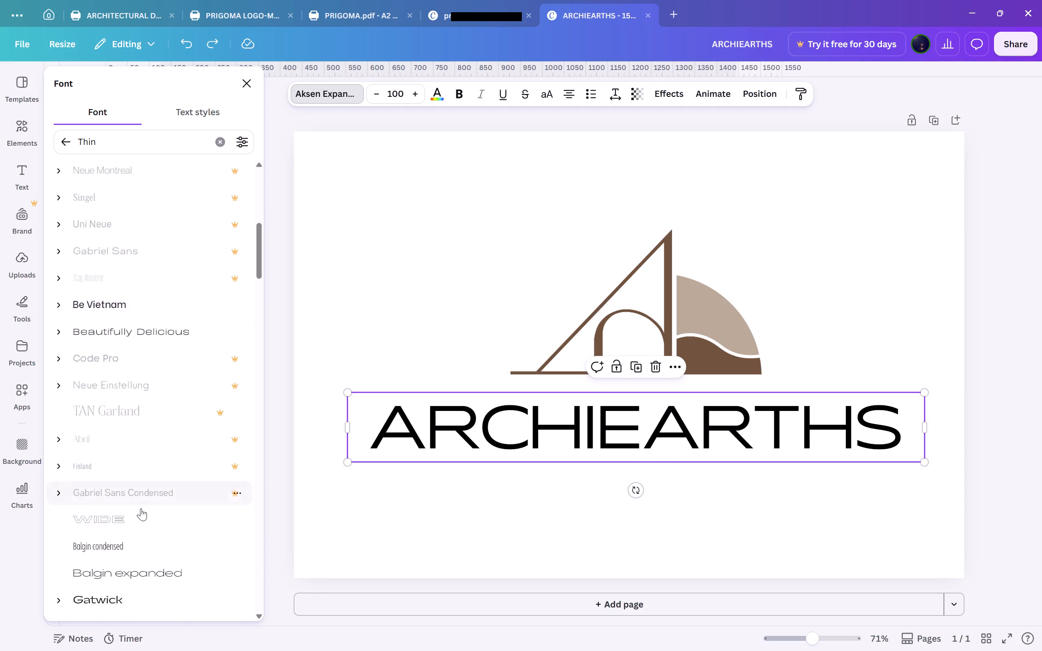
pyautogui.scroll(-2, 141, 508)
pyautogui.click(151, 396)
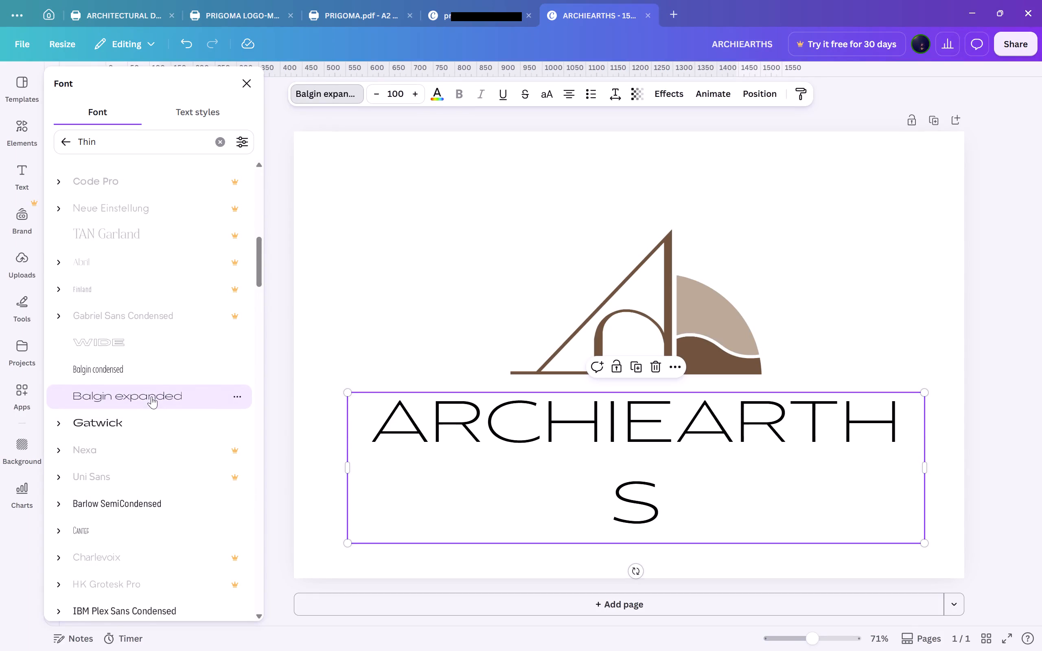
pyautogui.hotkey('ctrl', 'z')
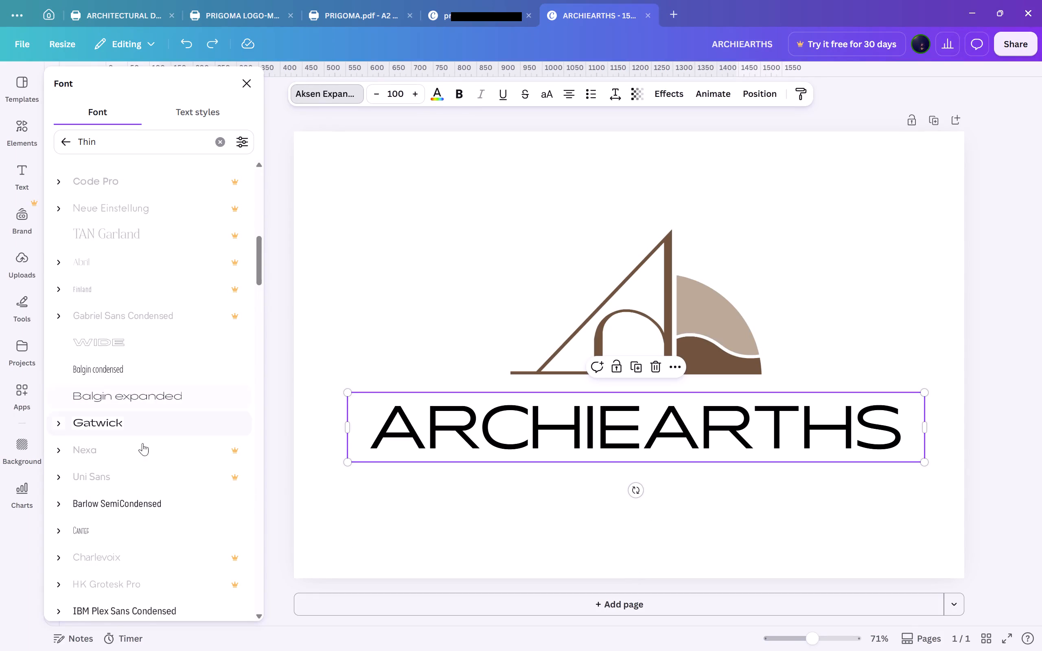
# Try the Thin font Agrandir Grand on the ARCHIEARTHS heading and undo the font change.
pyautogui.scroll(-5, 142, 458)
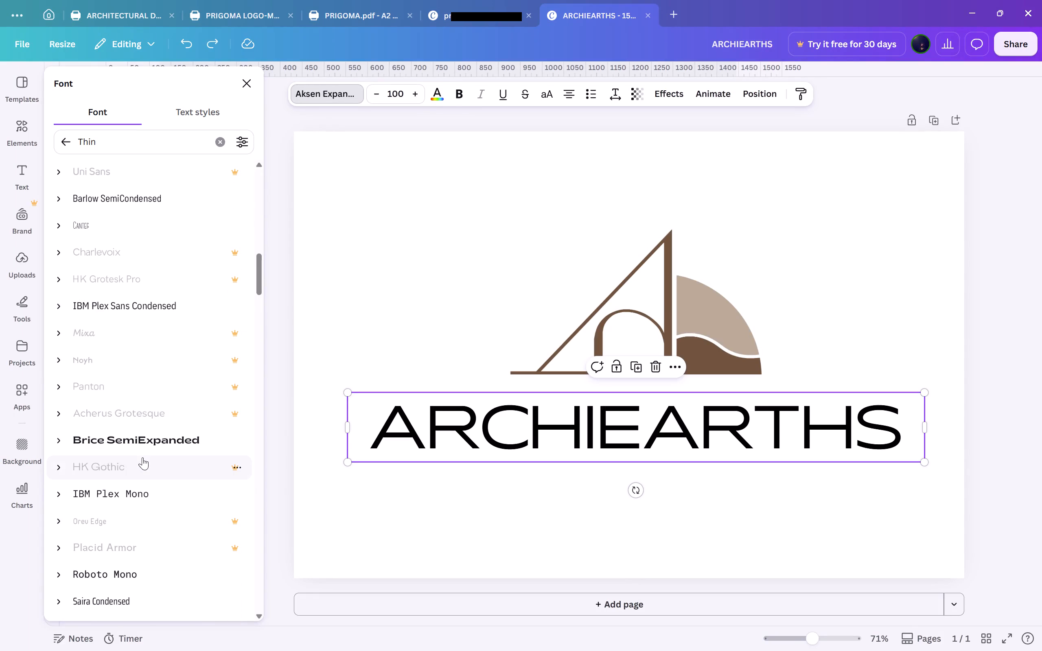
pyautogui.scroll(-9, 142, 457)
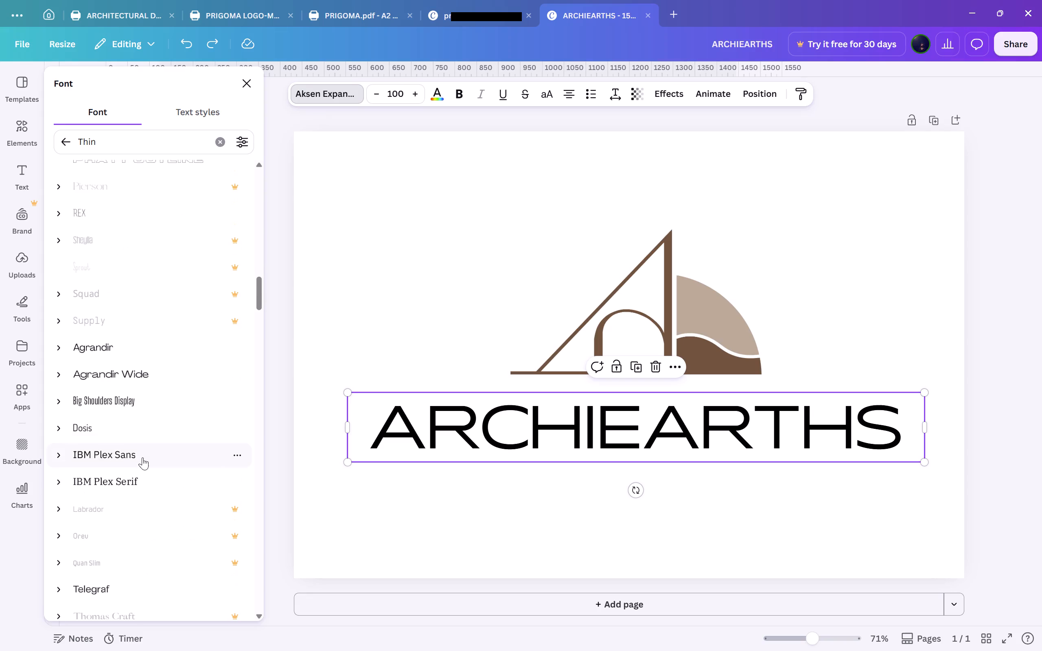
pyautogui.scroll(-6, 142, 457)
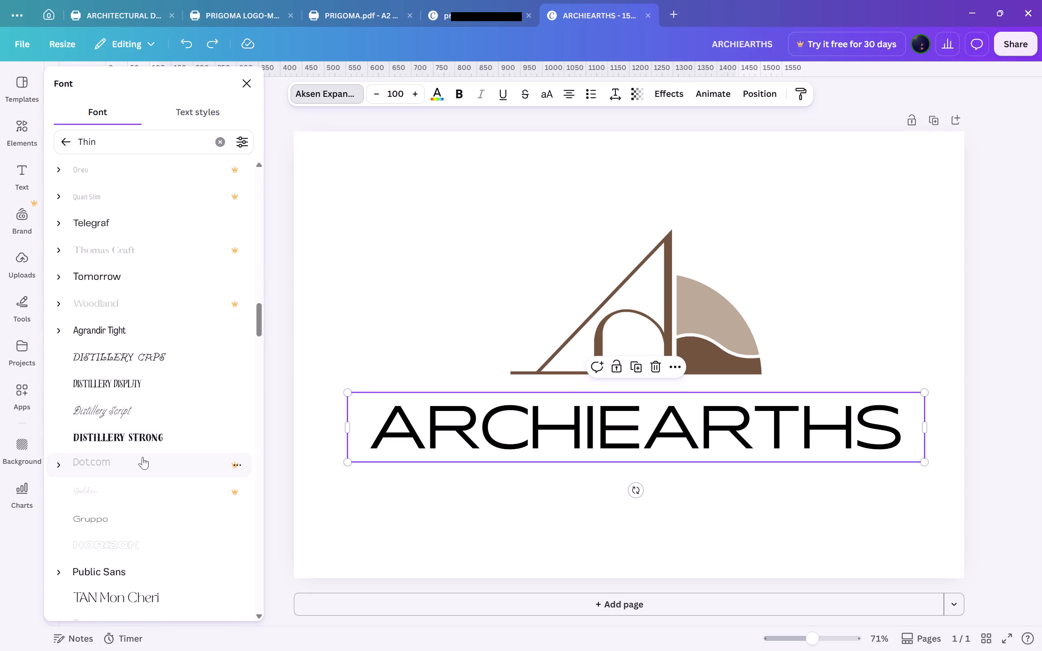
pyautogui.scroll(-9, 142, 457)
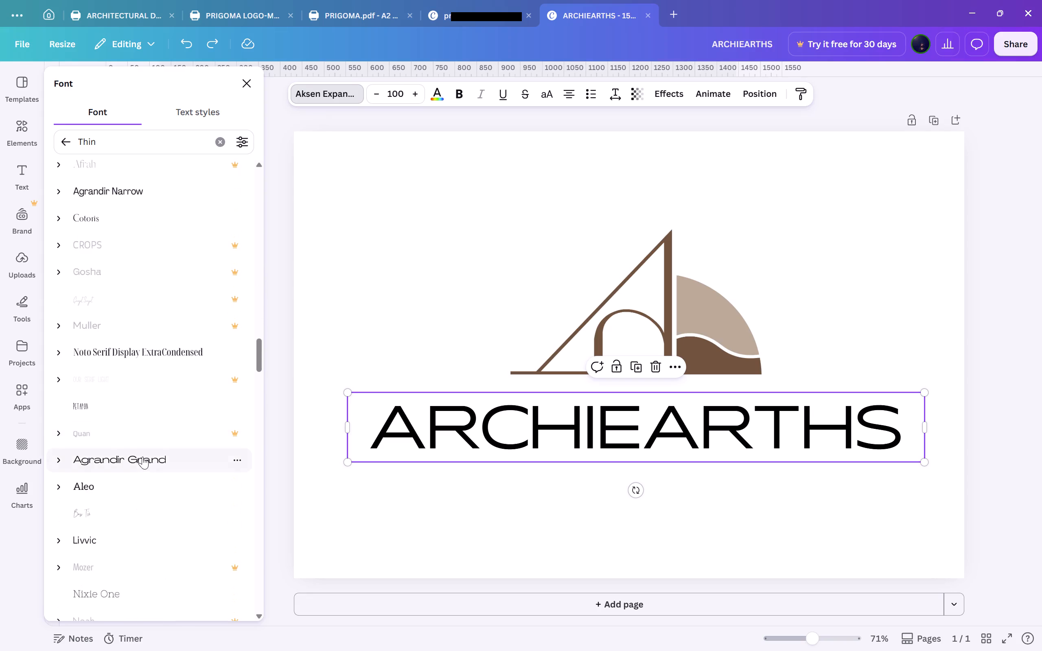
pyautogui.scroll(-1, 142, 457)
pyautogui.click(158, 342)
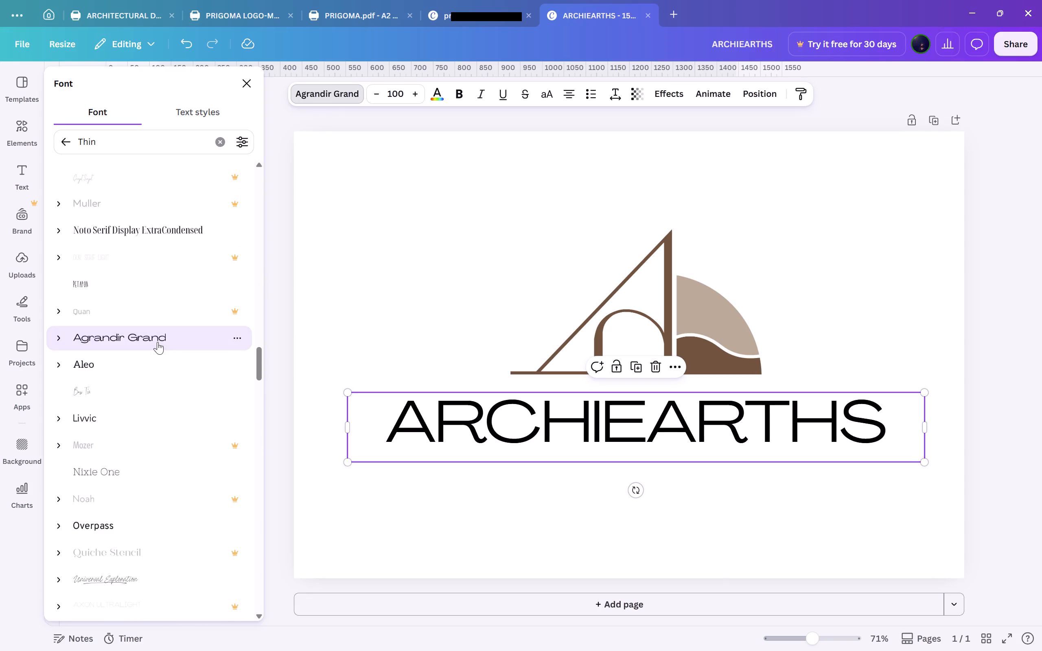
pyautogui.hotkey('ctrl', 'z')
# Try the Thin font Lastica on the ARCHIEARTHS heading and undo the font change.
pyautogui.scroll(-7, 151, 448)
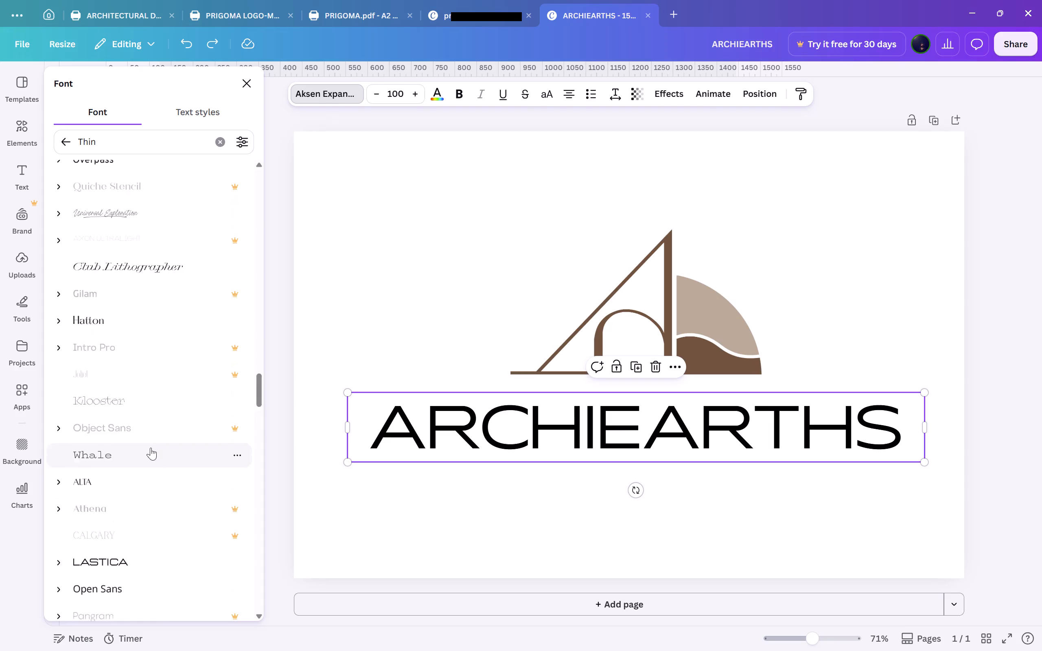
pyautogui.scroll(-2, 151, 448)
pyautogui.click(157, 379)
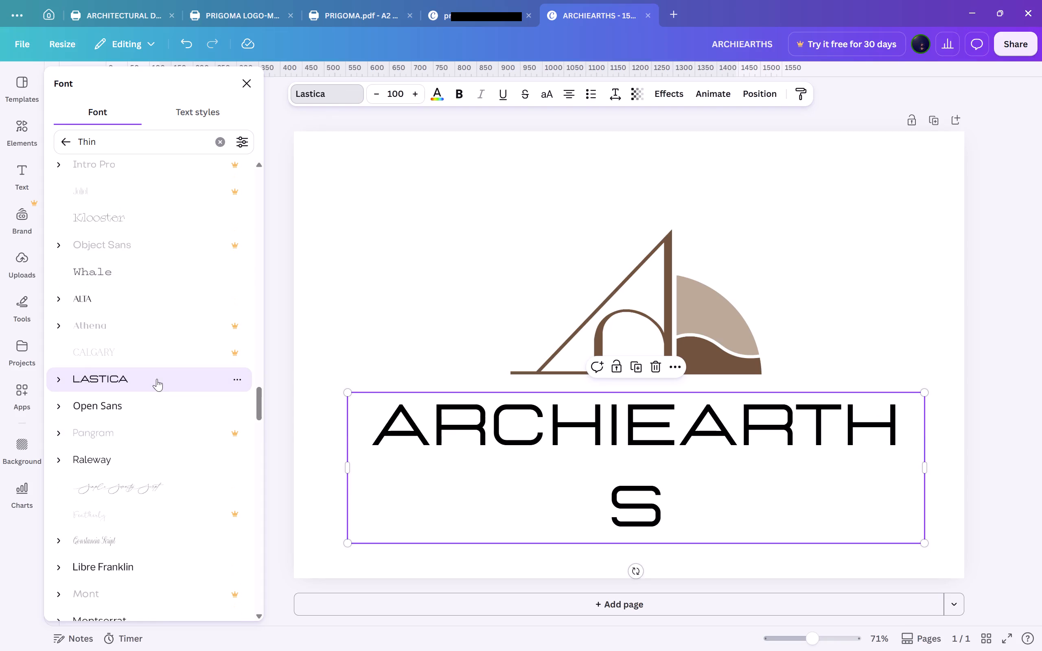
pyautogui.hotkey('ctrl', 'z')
# Look further through the Thin fonts for a typeface that suits the ARCHIEARTHS heading.
pyautogui.scroll(-2, 161, 454)
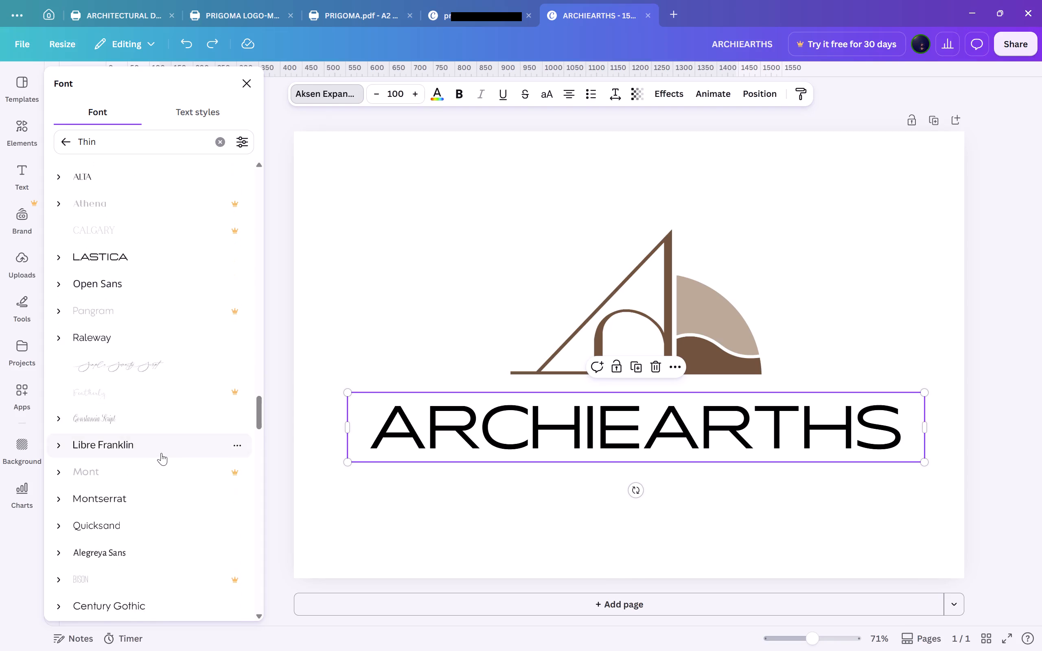
pyautogui.scroll(-6, 162, 451)
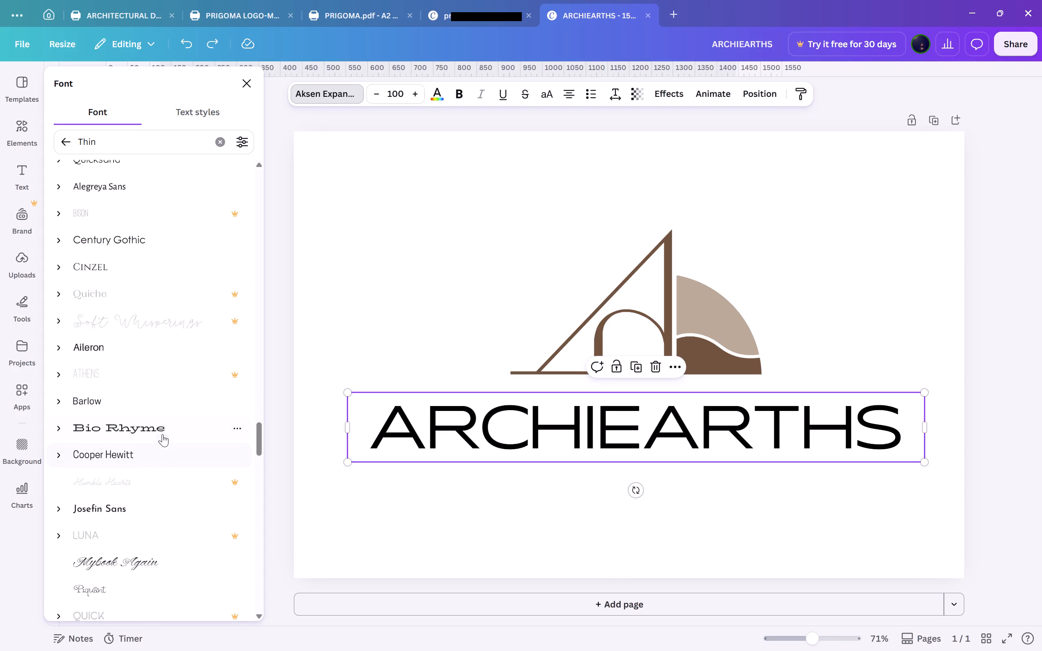
pyautogui.scroll(-9, 163, 431)
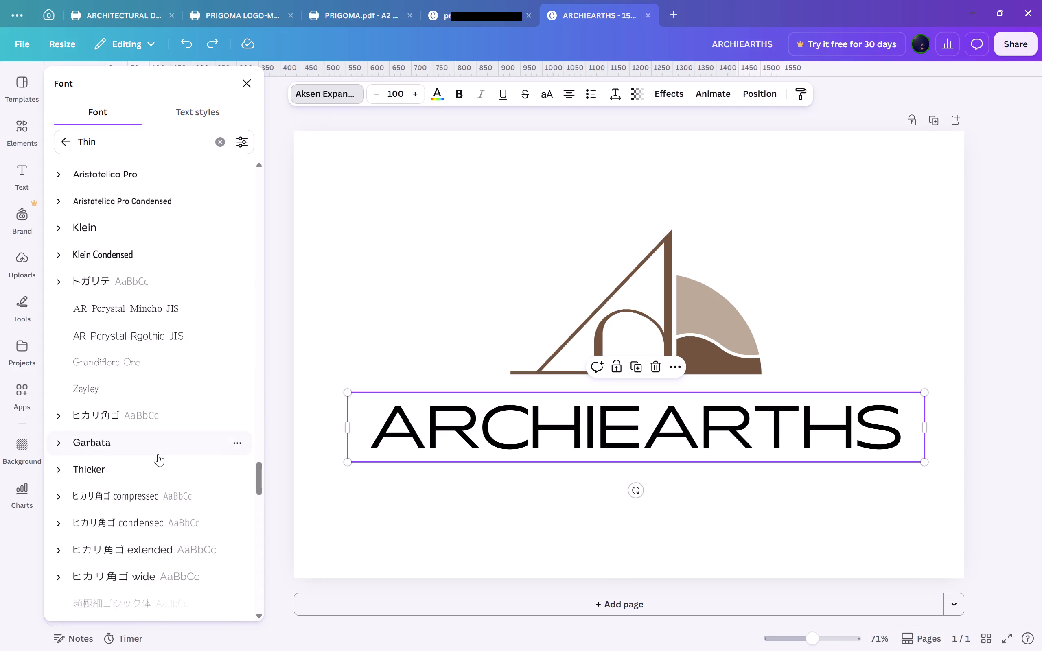
pyautogui.scroll(-13, 158, 454)
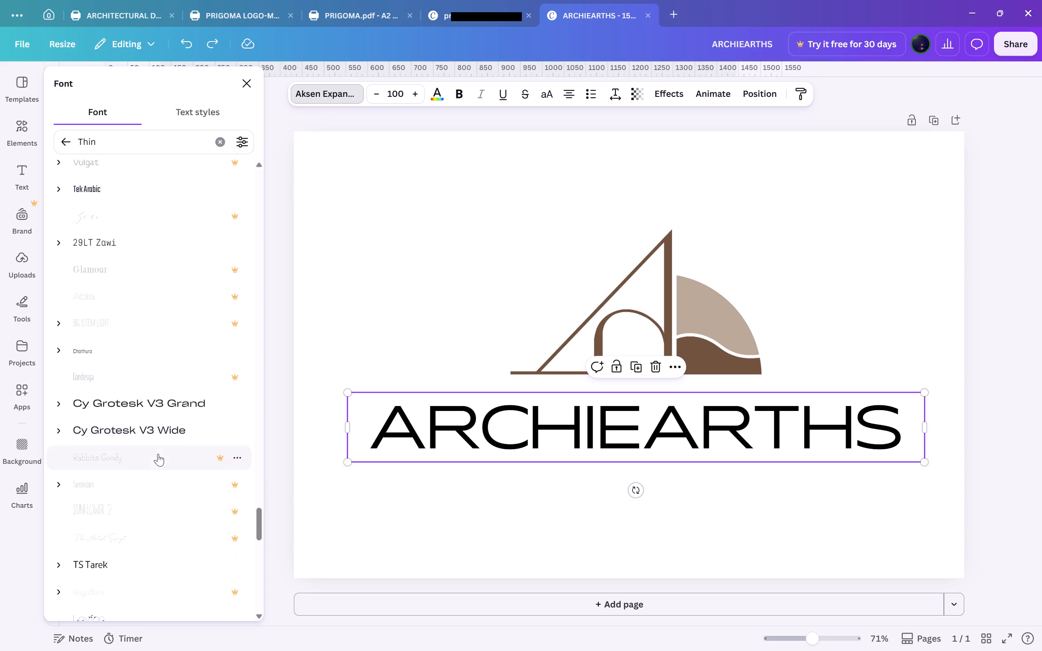
pyautogui.scroll(-20, 158, 454)
pyautogui.scroll(-9, 158, 452)
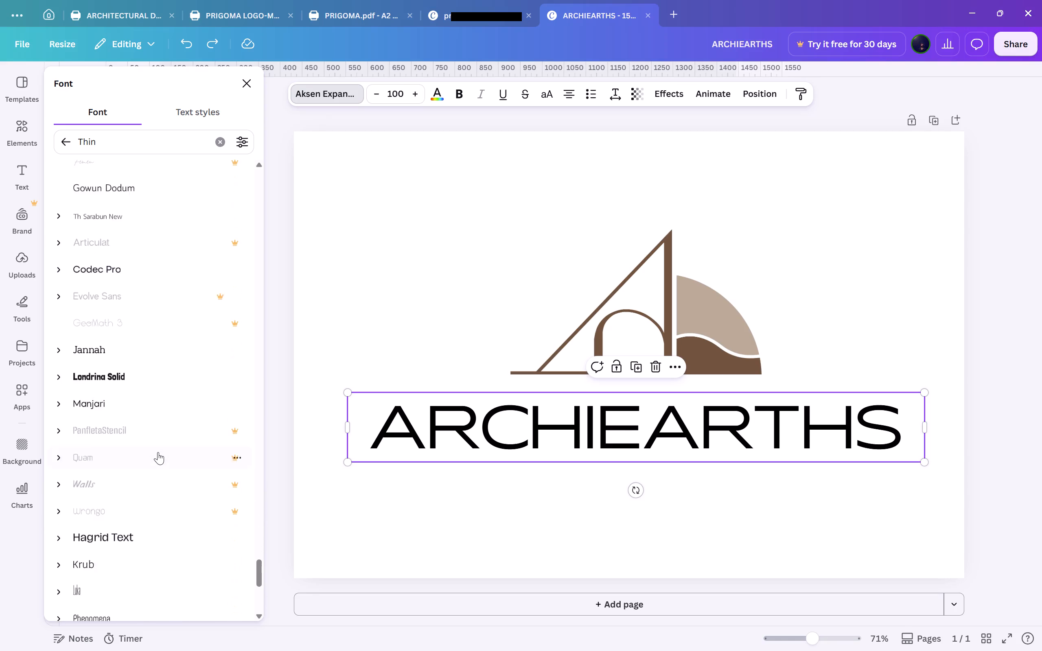
pyautogui.scroll(-17, 158, 452)
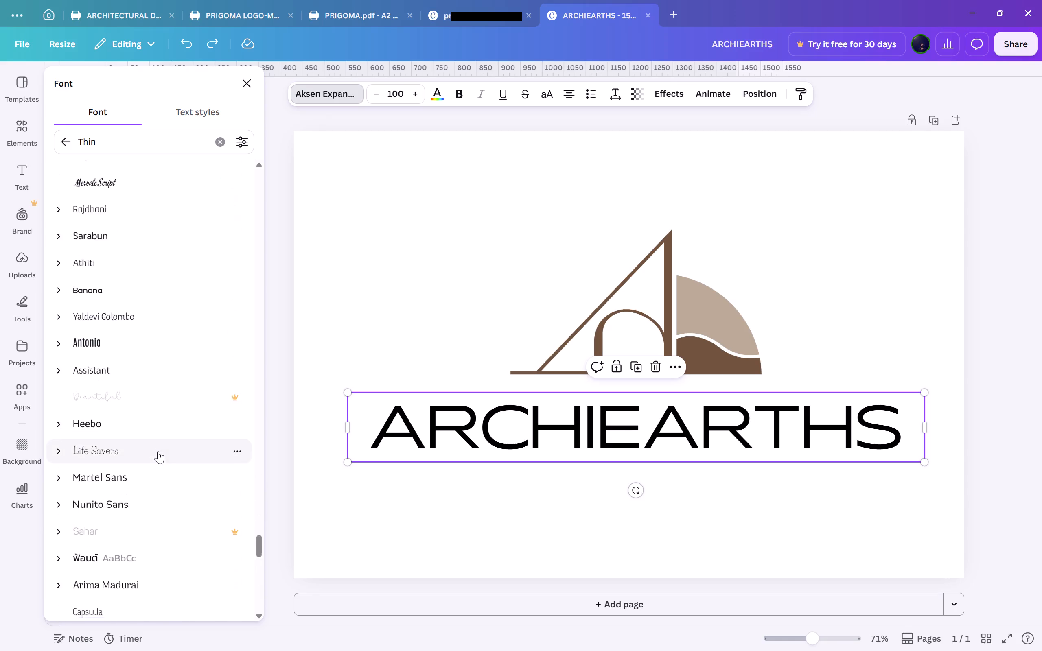
pyautogui.scroll(-4, 158, 451)
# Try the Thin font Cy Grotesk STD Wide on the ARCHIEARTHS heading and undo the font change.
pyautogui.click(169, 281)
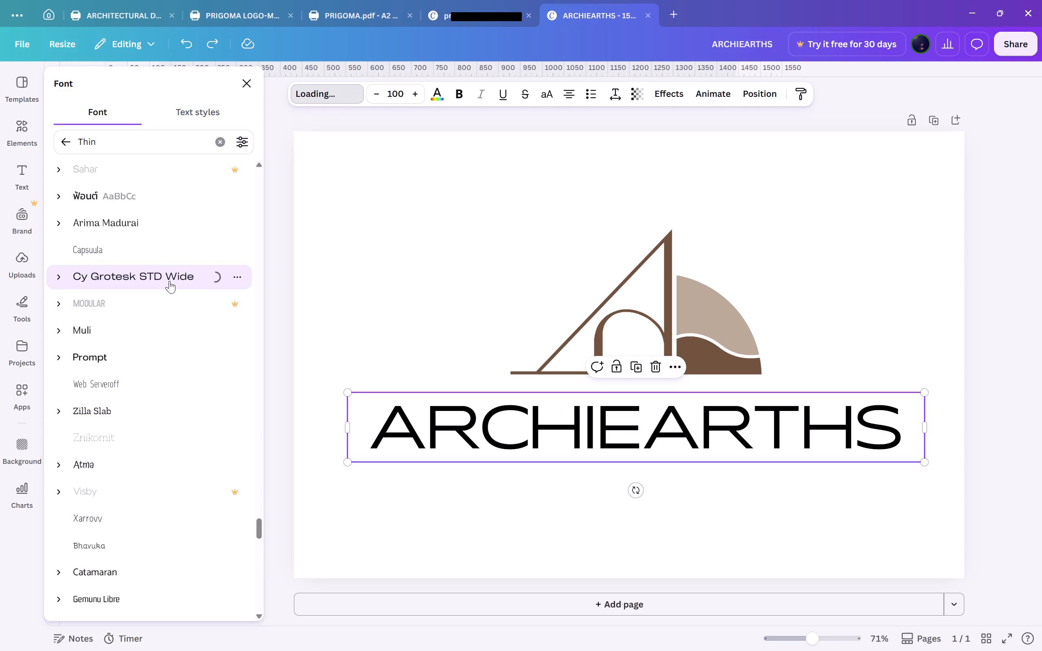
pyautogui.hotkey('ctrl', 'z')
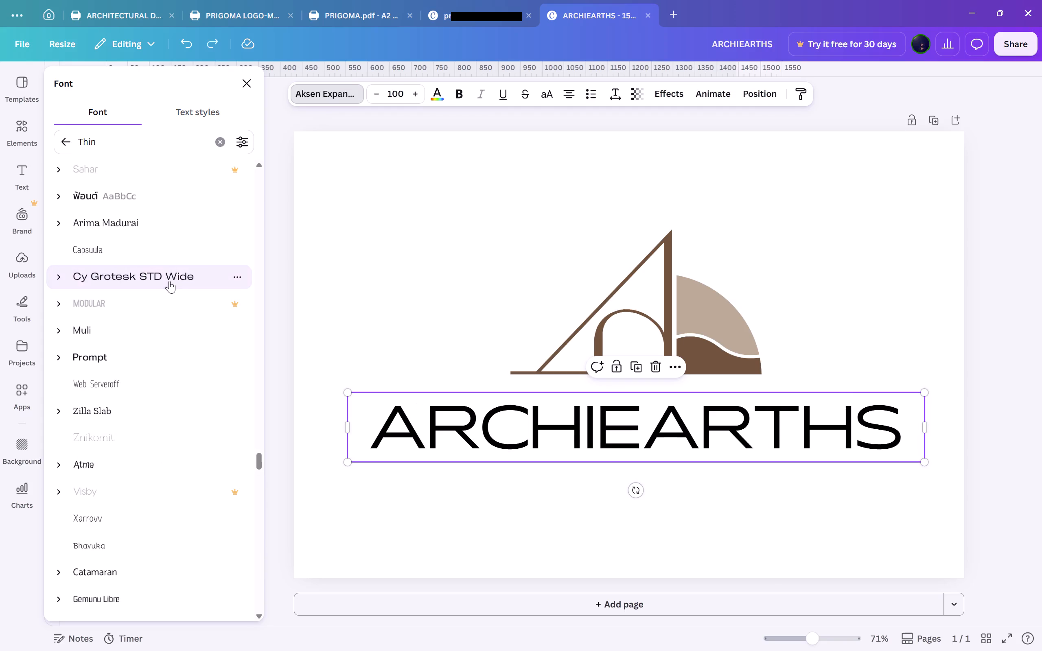
# Look through the remaining Thin fonts for the ARCHIEARTHS heading and leave that font category.
pyautogui.scroll(-6, 182, 439)
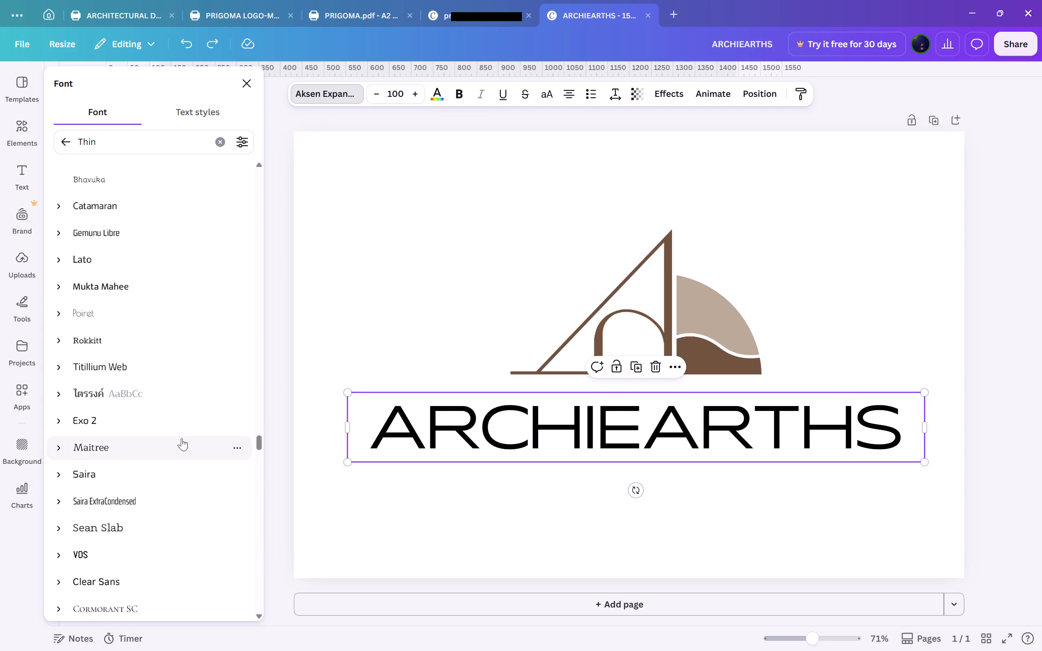
pyautogui.scroll(-3, 182, 436)
pyautogui.scroll(-3, 166, 335)
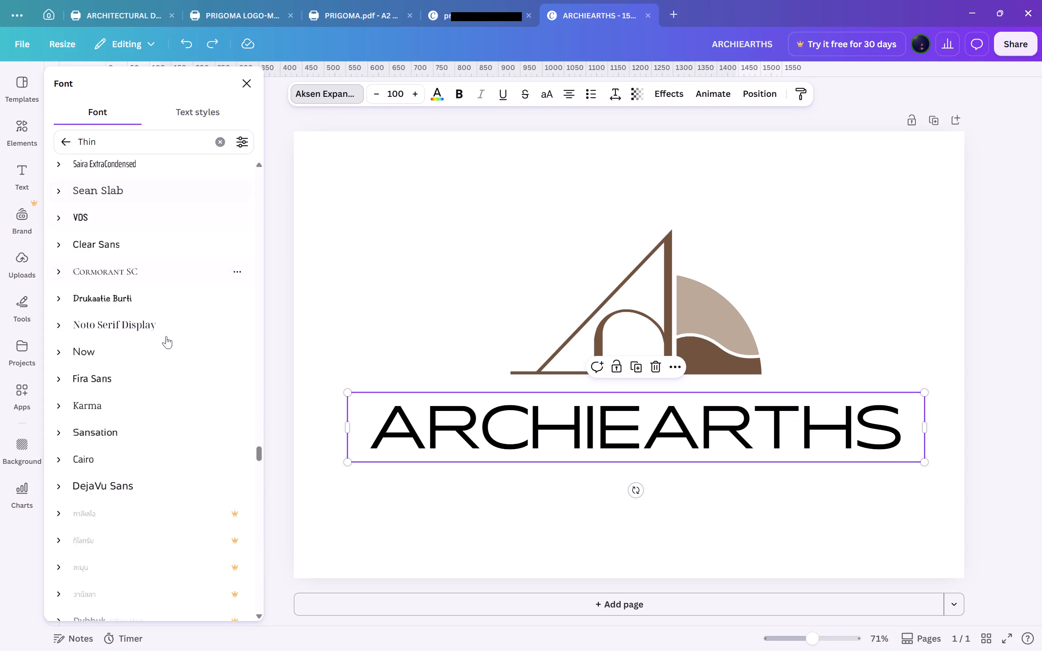
pyautogui.scroll(-2, 166, 336)
pyautogui.click(60, 135)
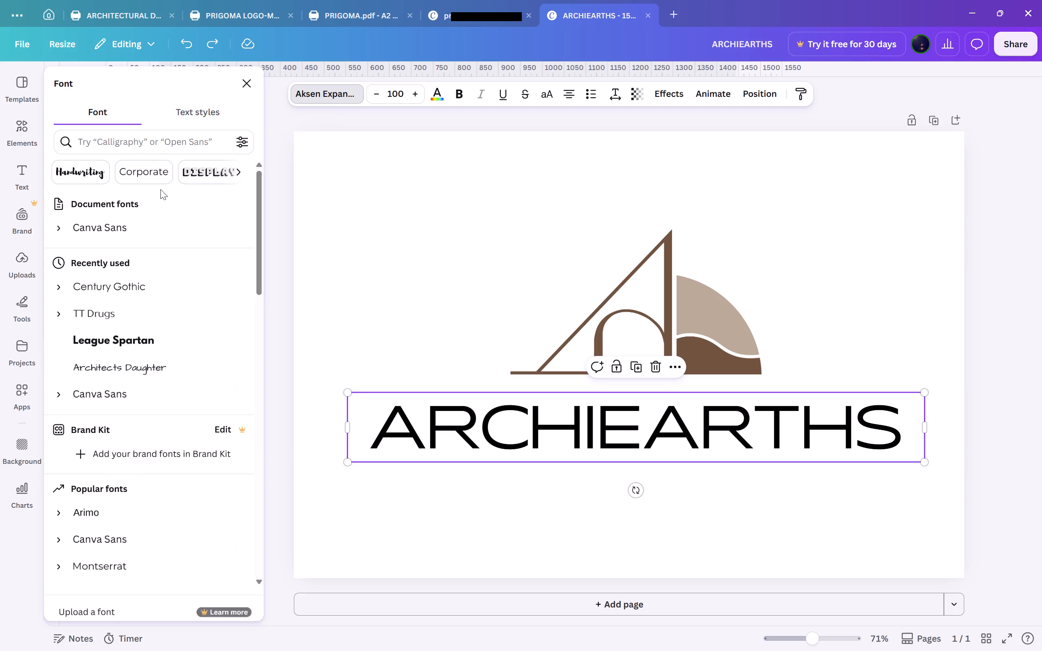
# Browse the font categories and open the Futuristic fonts.
pyautogui.click(239, 171)
pyautogui.click(240, 171)
pyautogui.click(240, 171)
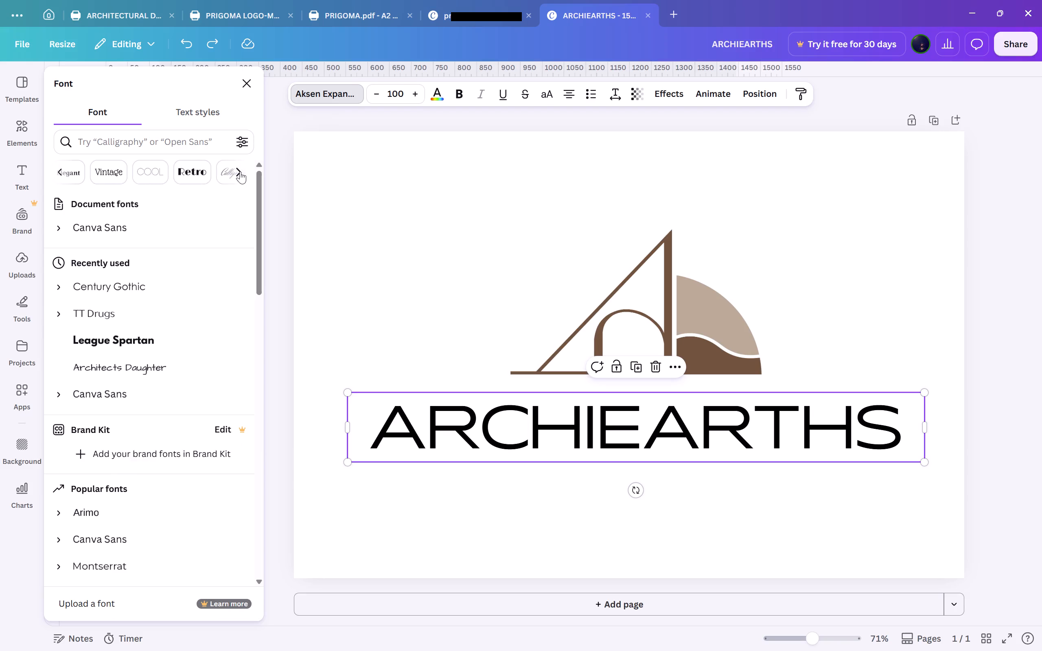
pyautogui.click(240, 171)
pyautogui.click(240, 171)
pyautogui.click(240, 171)
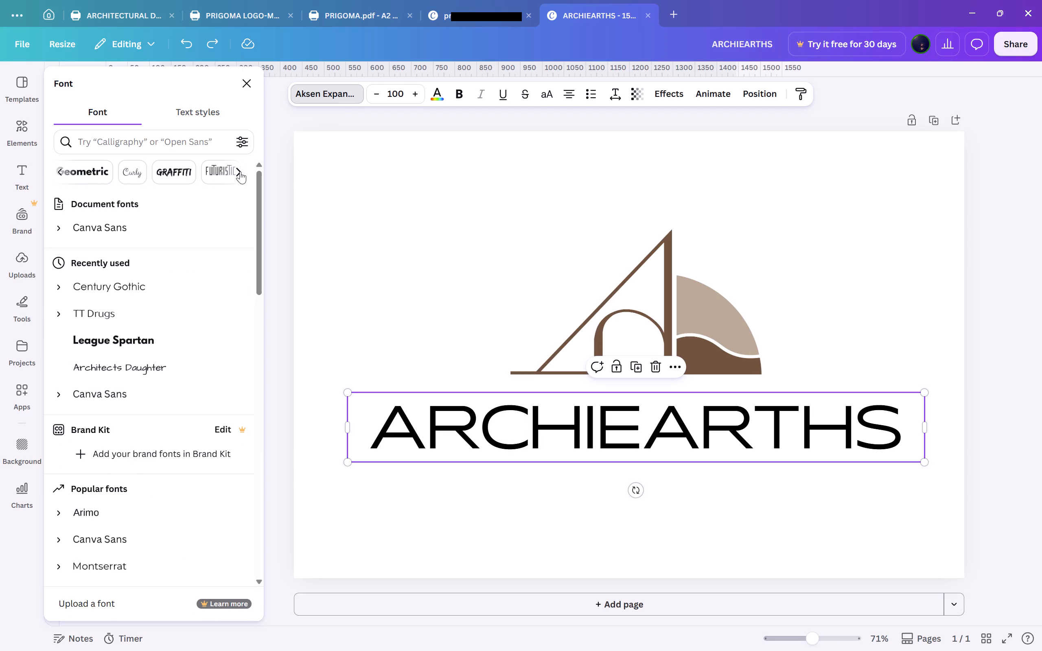
pyautogui.click(240, 171)
pyautogui.click(240, 171)
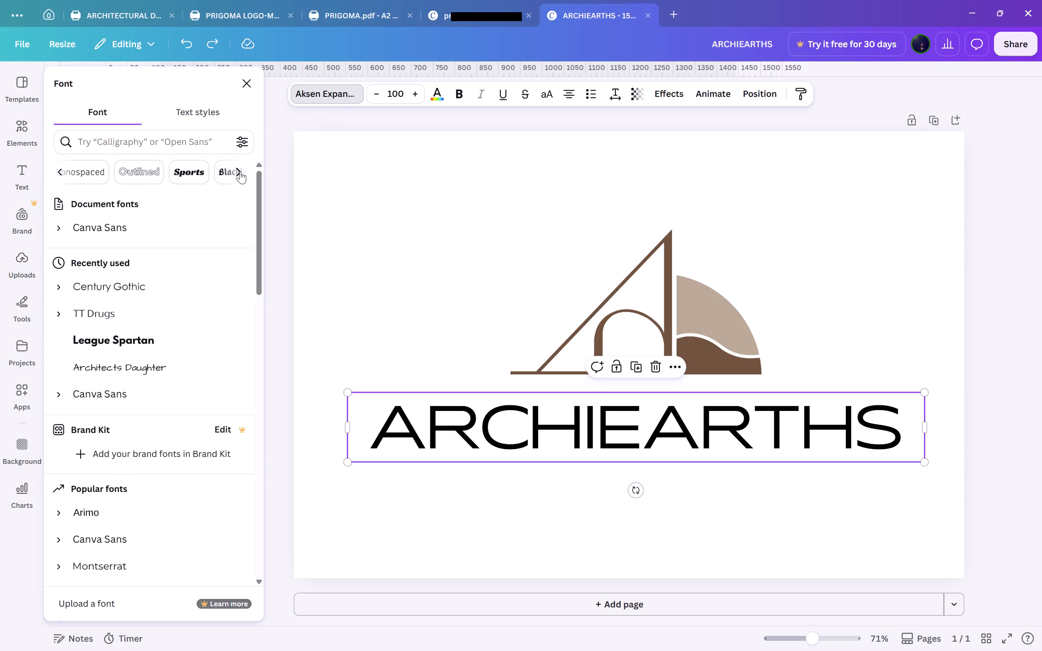
pyautogui.click(240, 171)
pyautogui.click(240, 171)
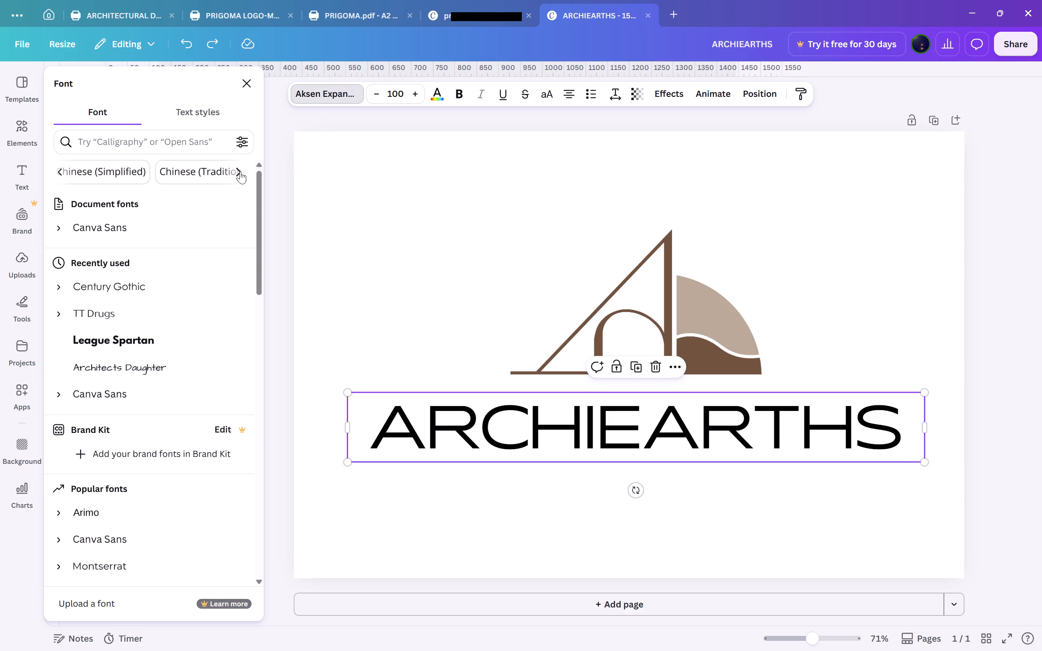
pyautogui.click(240, 171)
pyautogui.tripleClick(61, 175)
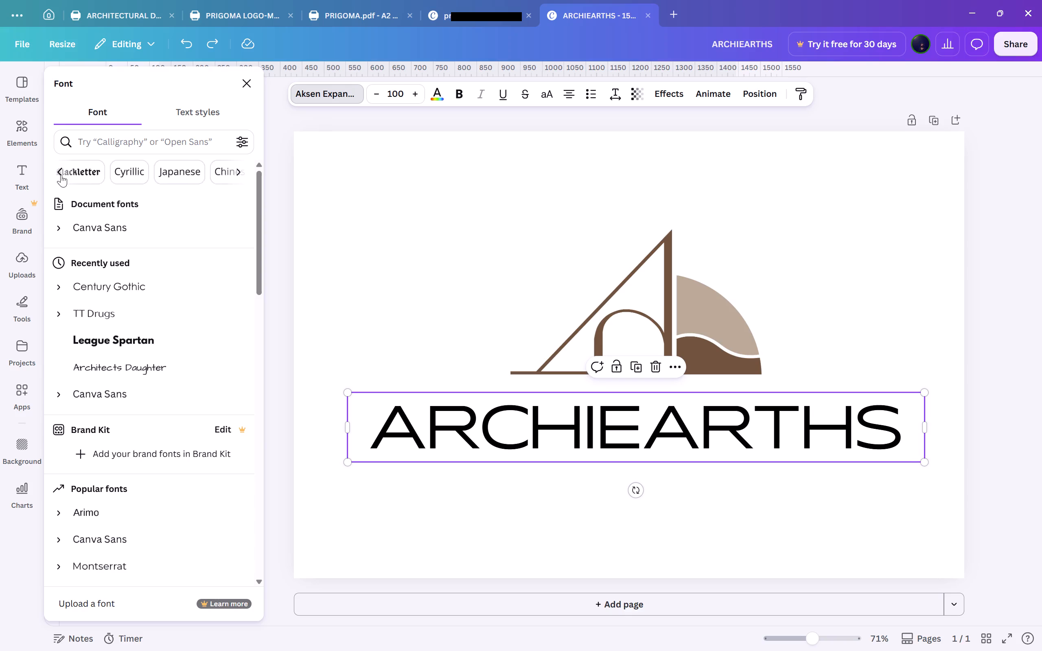
pyautogui.click(61, 175)
pyautogui.click(61, 175)
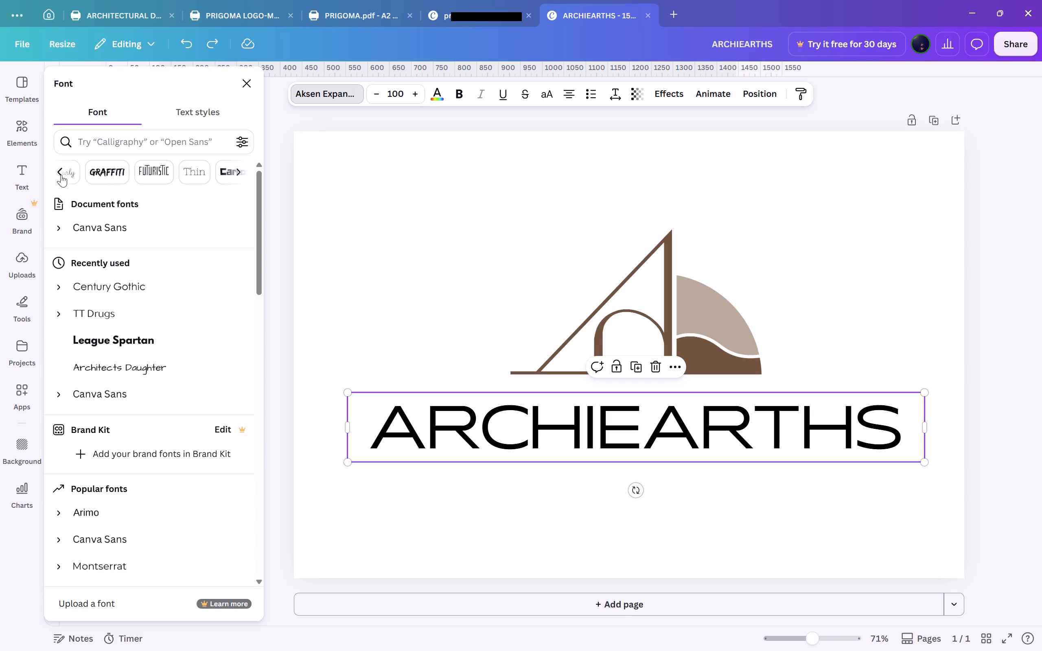
pyautogui.click(140, 175)
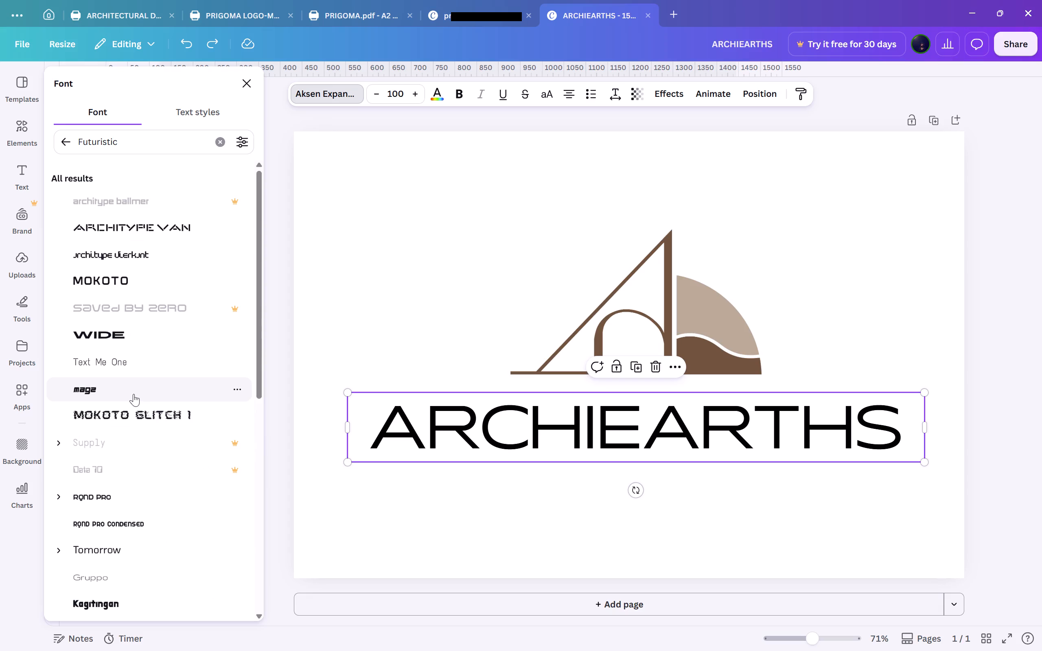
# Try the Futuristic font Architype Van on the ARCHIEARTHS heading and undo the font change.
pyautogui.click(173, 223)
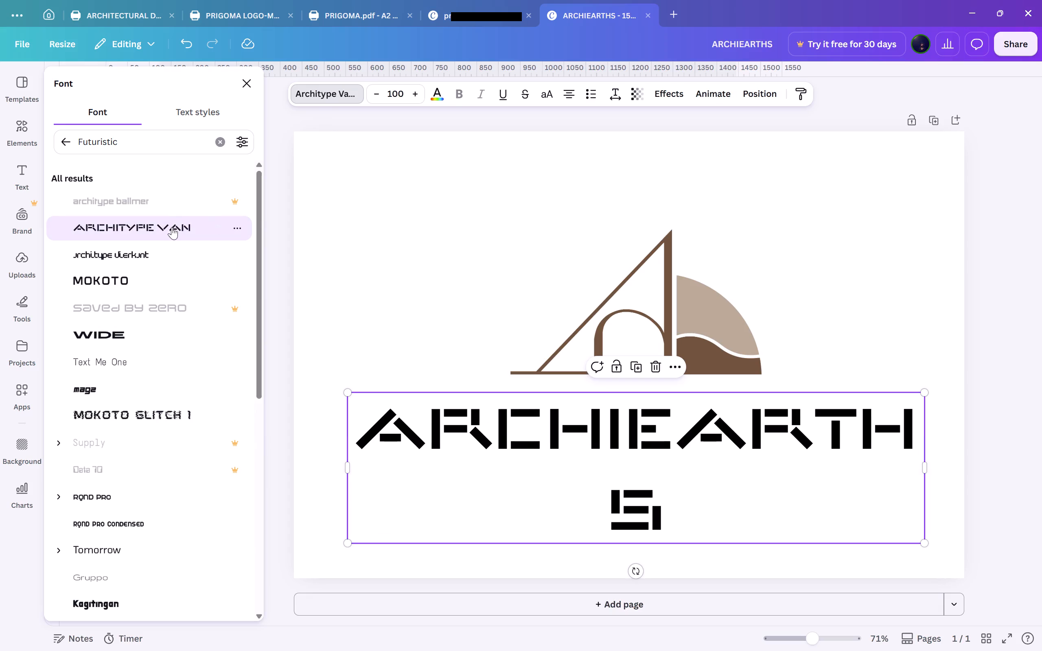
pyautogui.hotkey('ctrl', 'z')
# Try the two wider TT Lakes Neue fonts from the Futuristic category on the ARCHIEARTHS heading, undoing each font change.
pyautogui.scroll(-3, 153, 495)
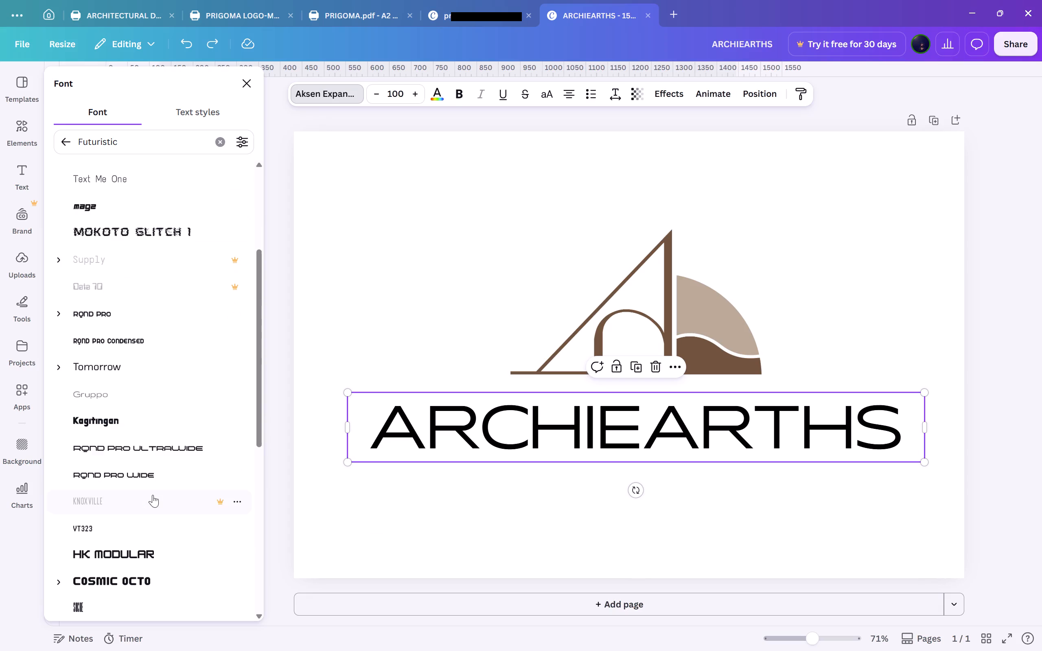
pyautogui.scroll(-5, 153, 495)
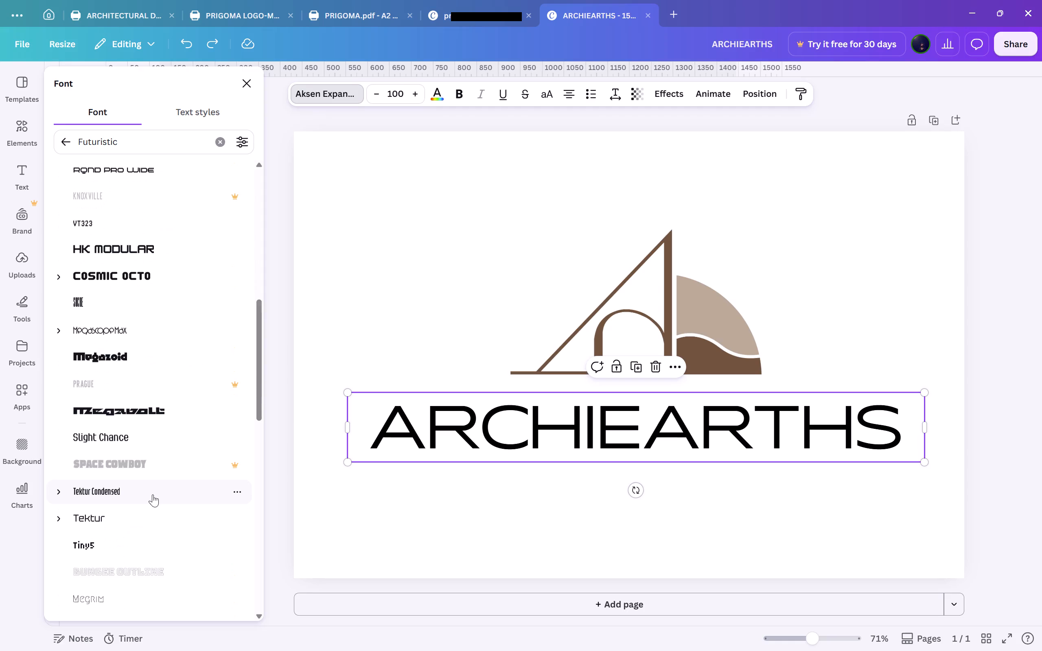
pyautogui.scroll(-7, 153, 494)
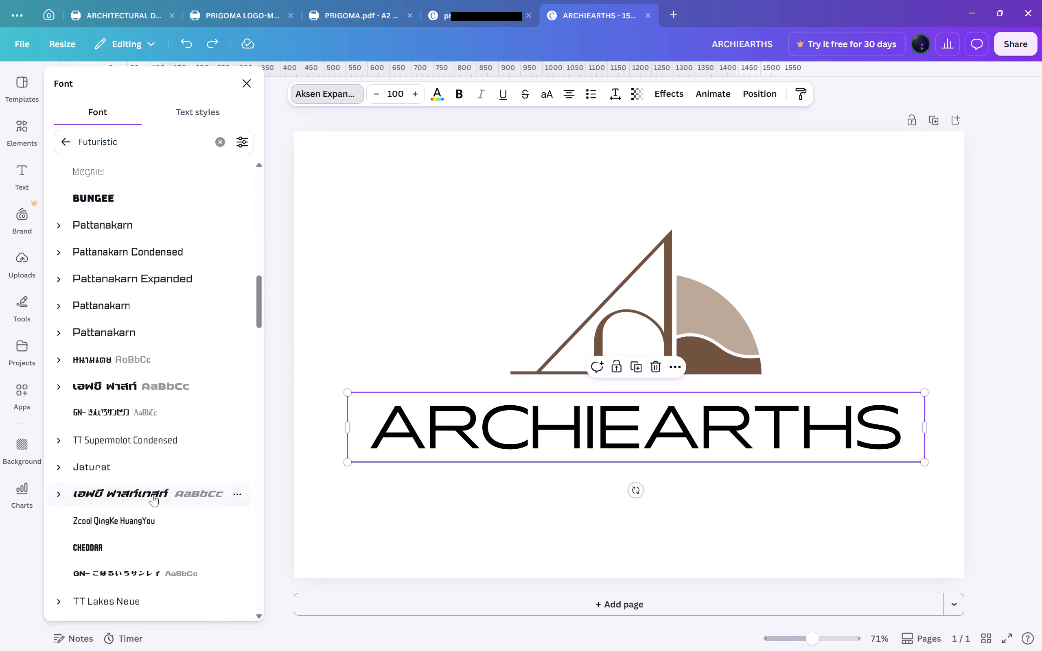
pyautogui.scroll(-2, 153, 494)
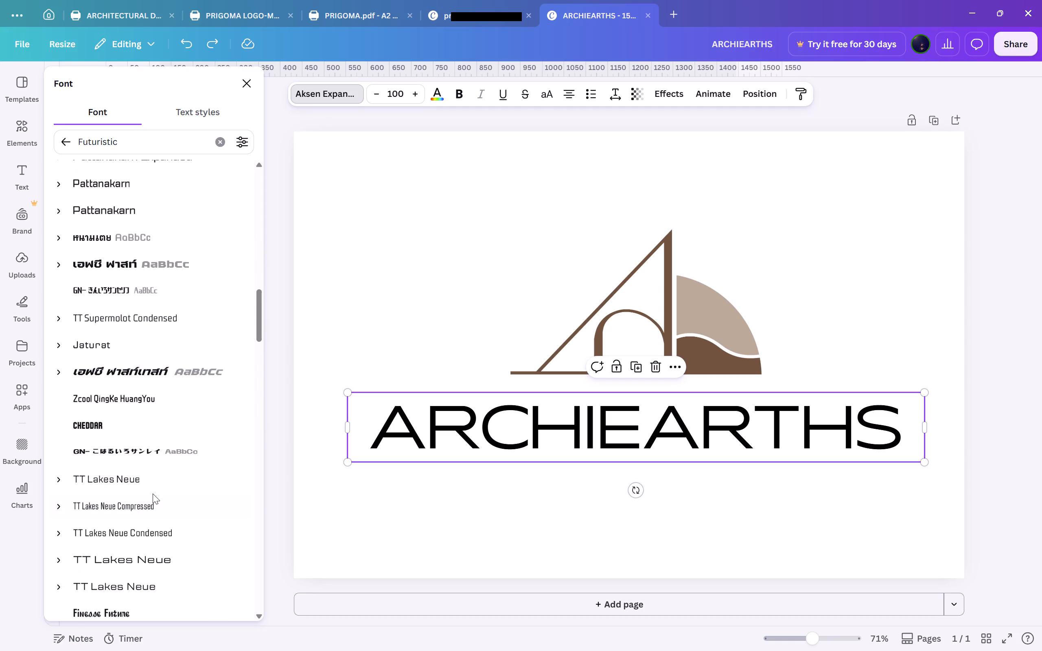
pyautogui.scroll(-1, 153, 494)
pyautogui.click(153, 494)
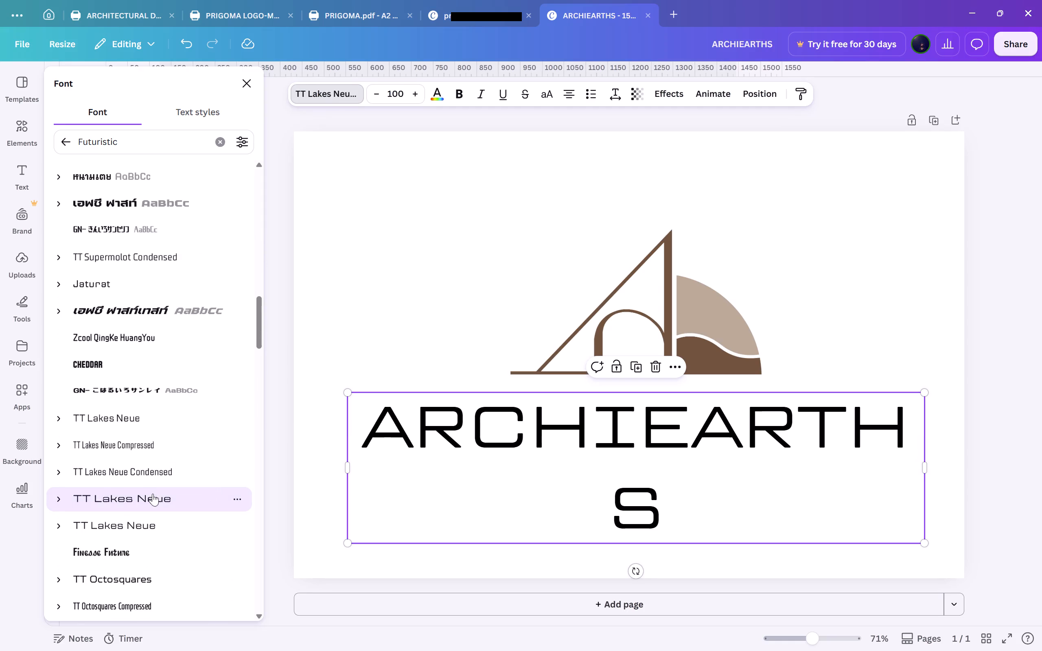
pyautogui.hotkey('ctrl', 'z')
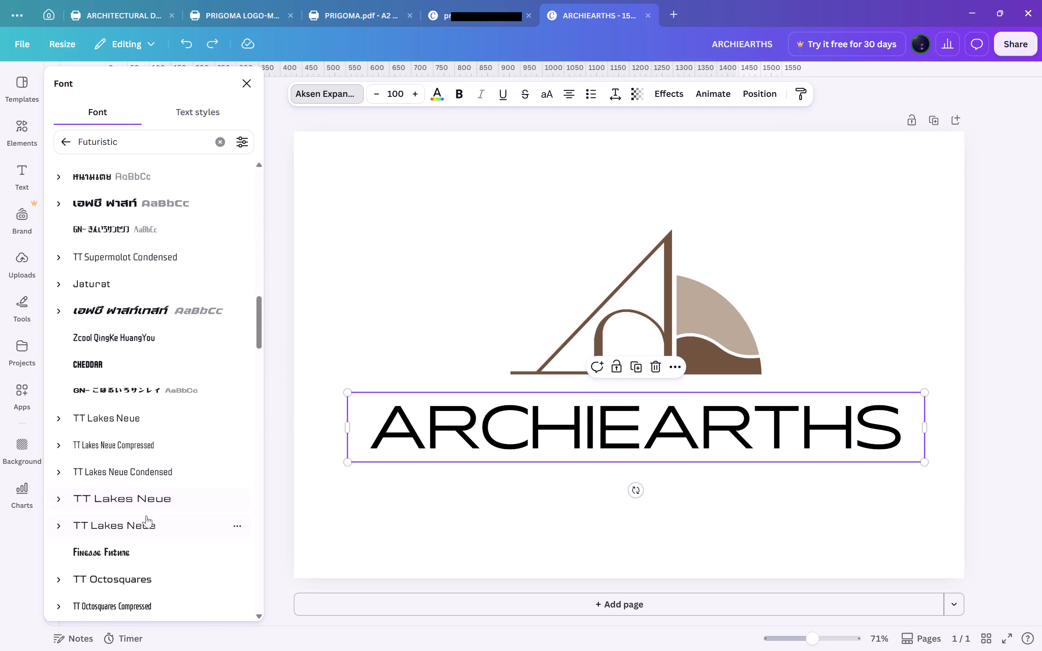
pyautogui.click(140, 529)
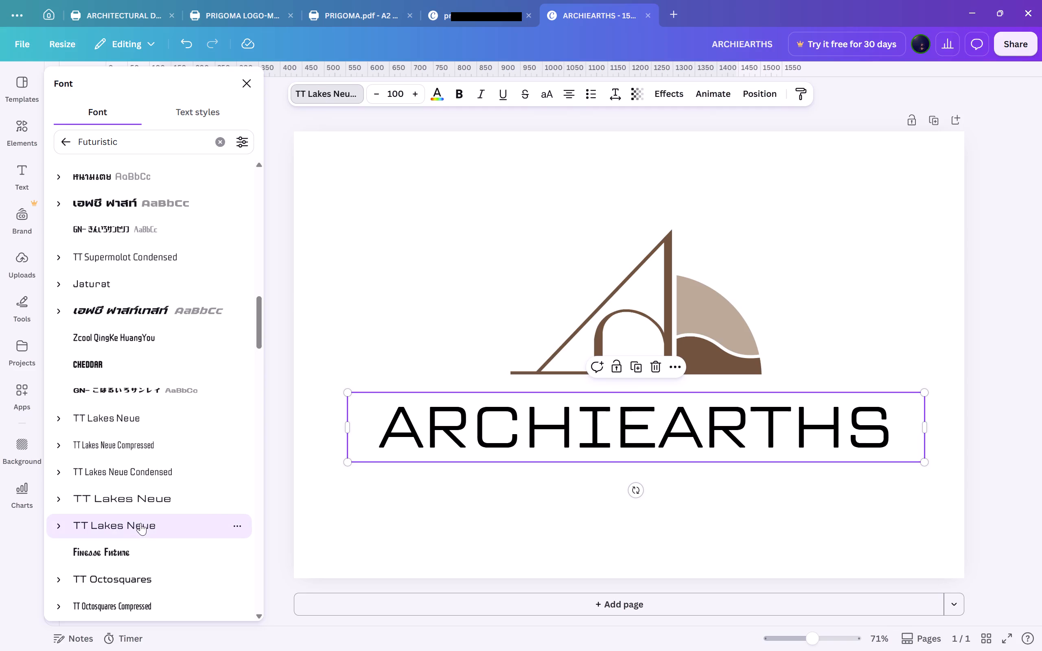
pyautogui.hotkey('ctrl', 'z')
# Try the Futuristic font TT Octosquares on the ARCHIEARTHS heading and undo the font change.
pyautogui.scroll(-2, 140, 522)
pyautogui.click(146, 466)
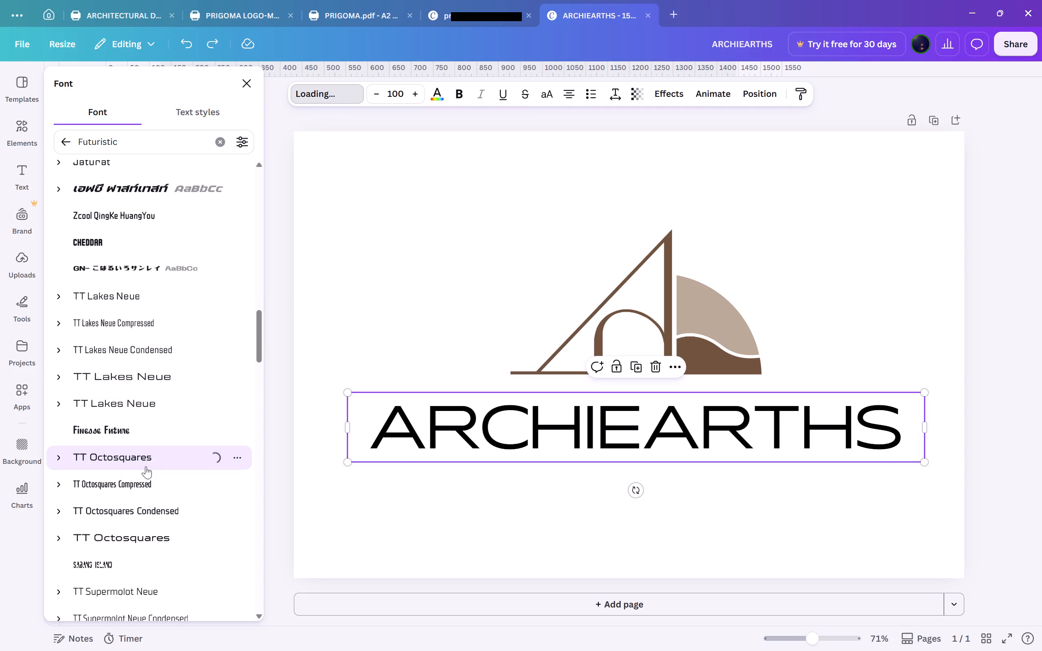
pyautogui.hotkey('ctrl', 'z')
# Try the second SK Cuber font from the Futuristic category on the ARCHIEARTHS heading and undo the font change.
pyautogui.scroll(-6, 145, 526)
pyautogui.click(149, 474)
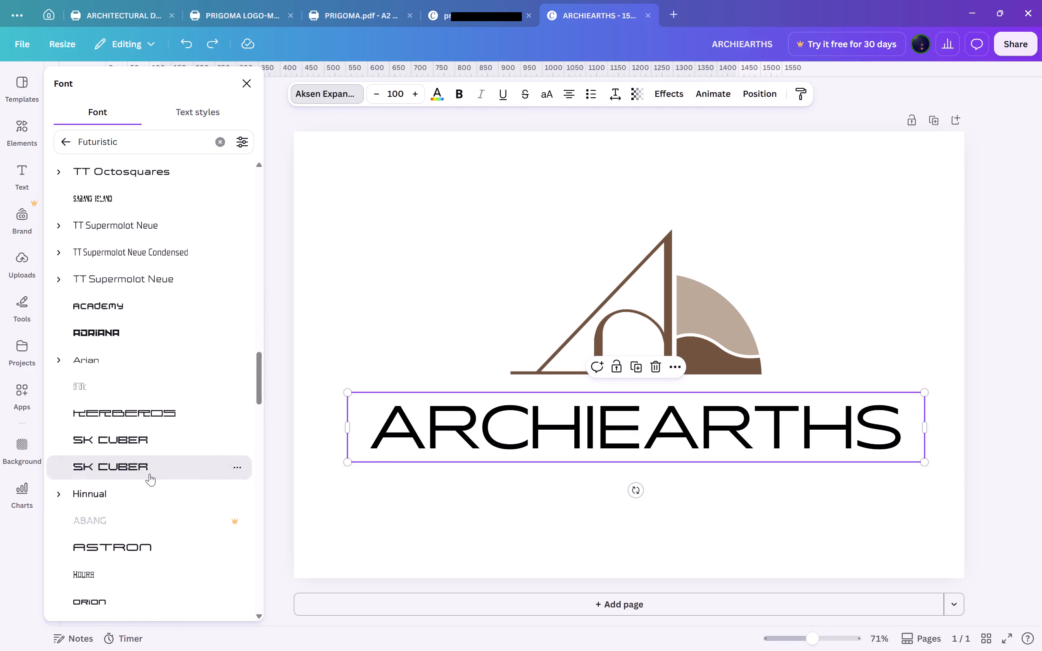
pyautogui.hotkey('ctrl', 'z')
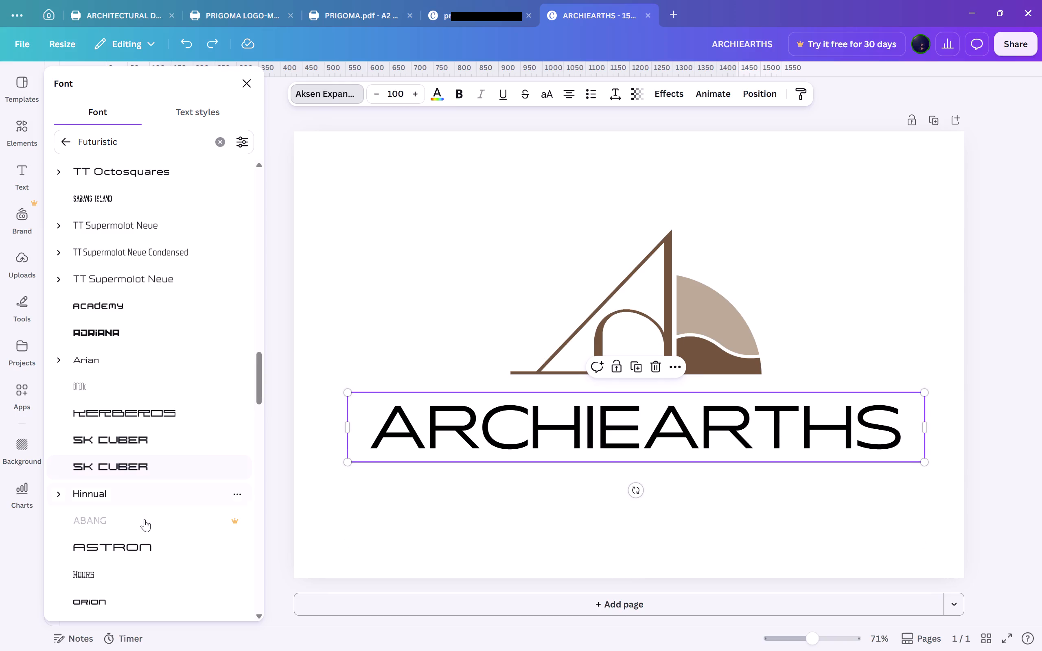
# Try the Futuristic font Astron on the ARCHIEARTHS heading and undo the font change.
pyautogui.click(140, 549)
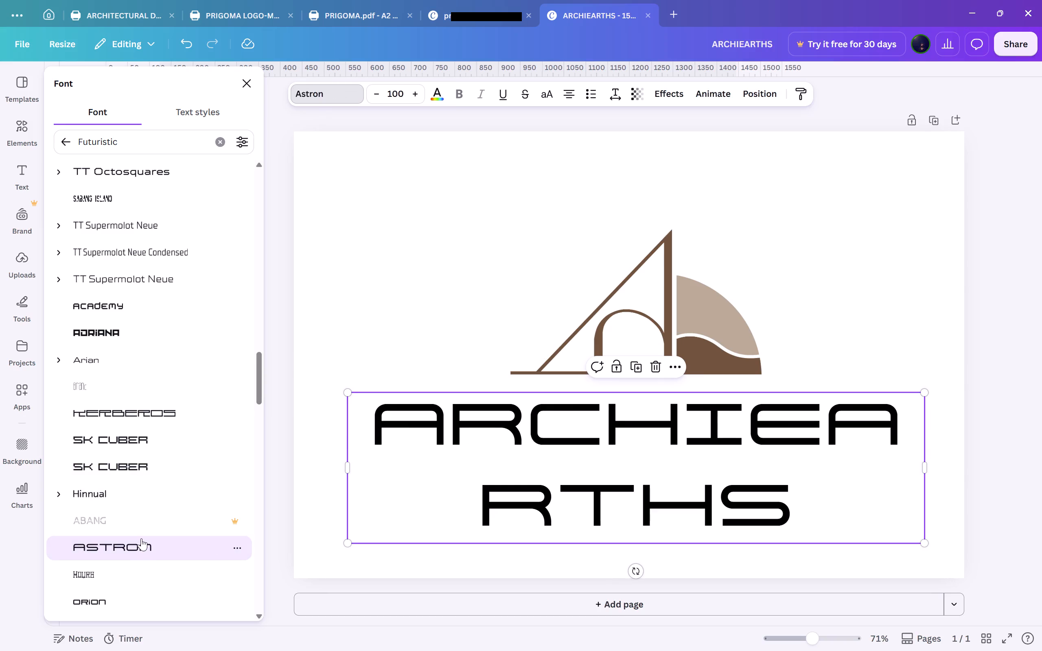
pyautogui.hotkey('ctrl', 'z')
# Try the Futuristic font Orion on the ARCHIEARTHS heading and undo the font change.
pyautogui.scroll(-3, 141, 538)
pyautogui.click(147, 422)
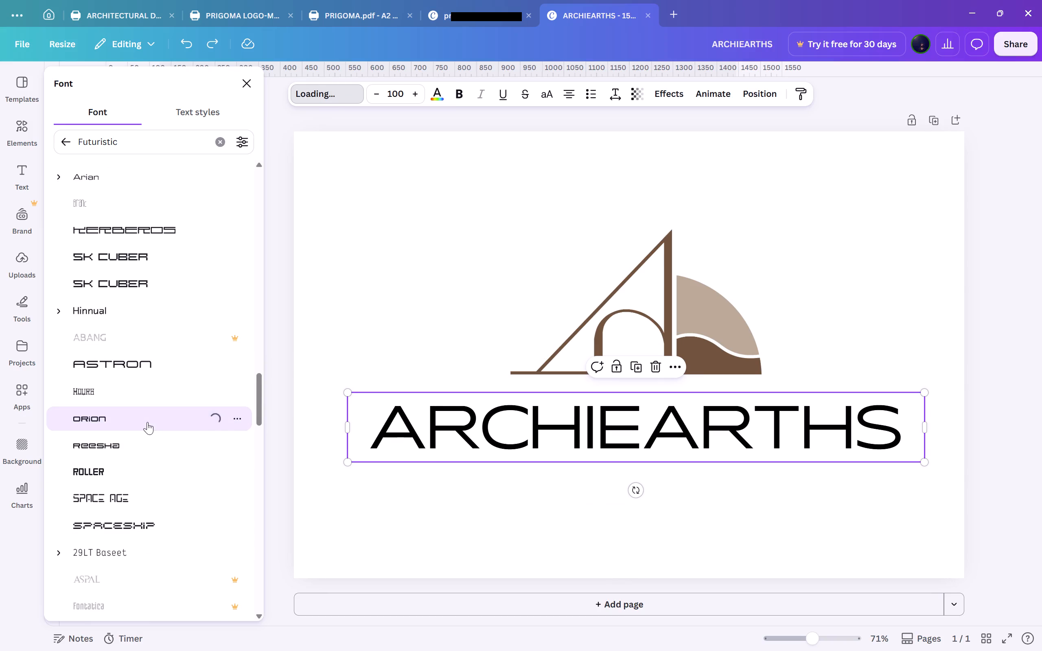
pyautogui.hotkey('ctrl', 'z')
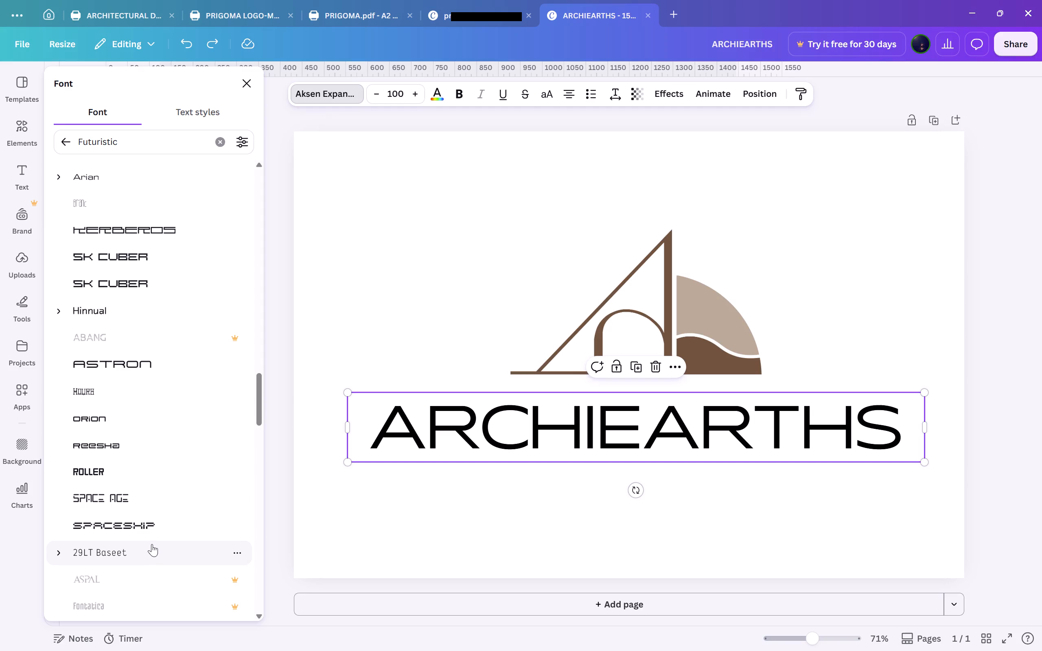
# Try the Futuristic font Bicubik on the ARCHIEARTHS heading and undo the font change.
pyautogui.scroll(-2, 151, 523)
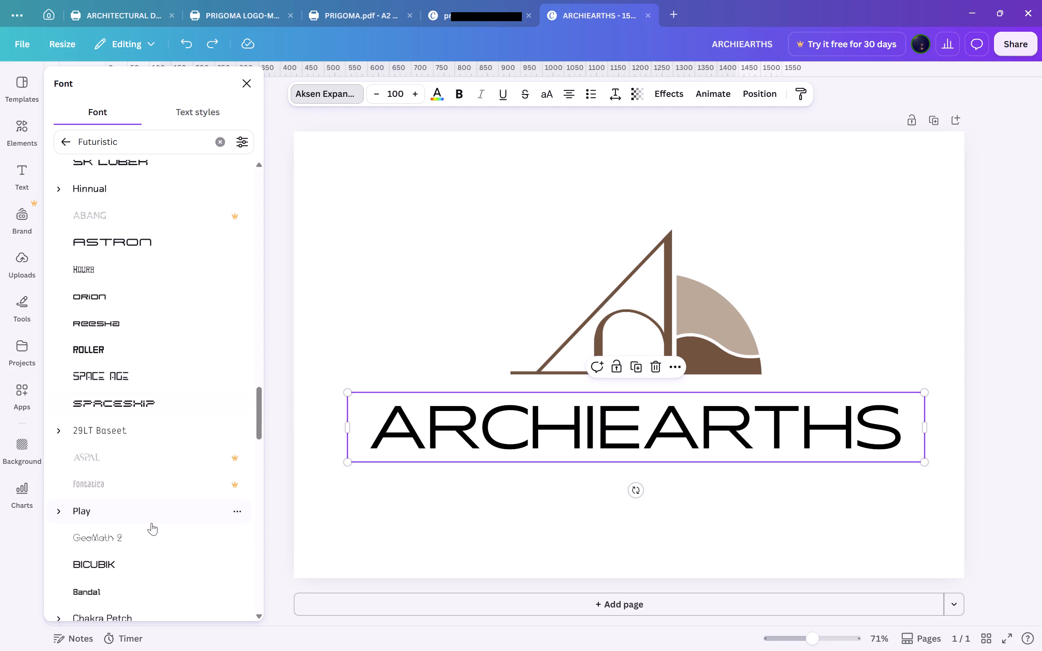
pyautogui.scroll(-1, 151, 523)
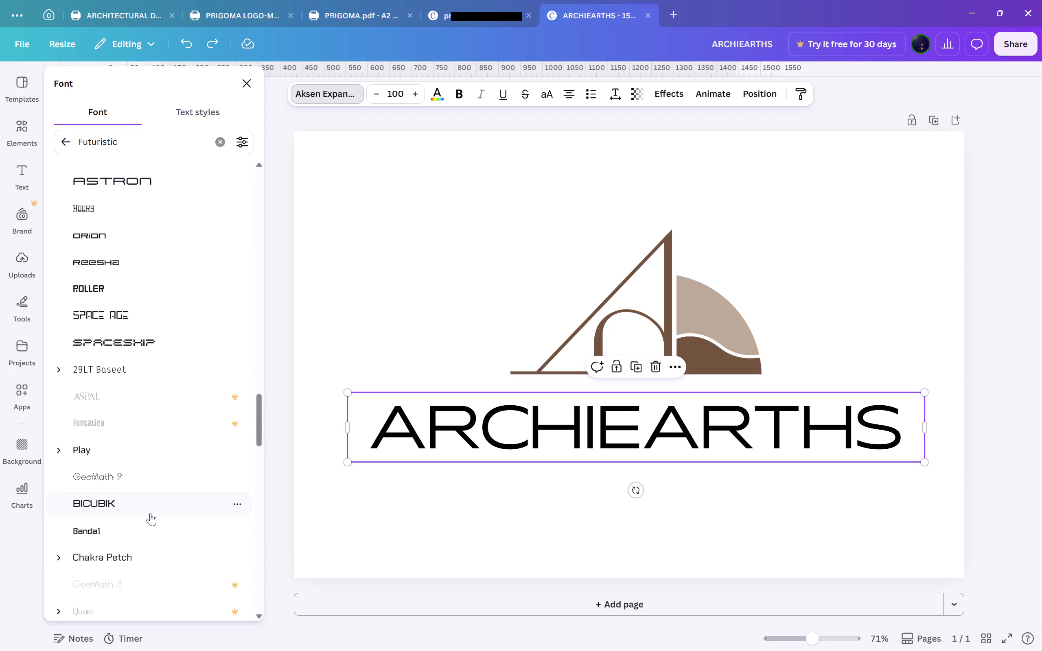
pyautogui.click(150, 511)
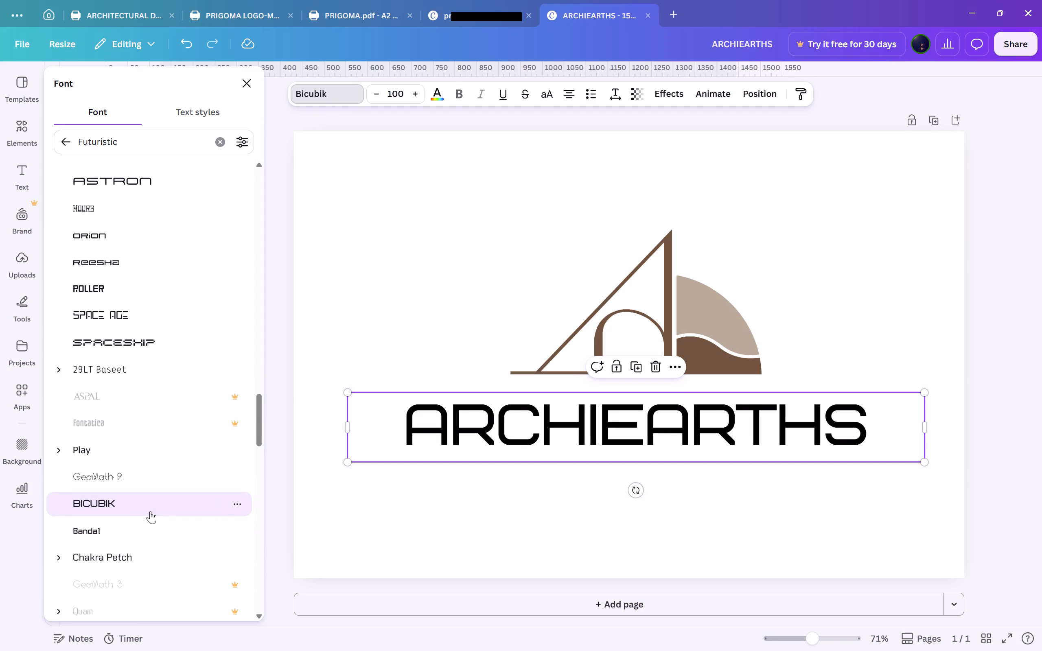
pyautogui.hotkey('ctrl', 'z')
# Look through the rest of the Futuristic fonts for a typeface that suits the ARCHIEARTHS heading.
pyautogui.scroll(-7, 150, 514)
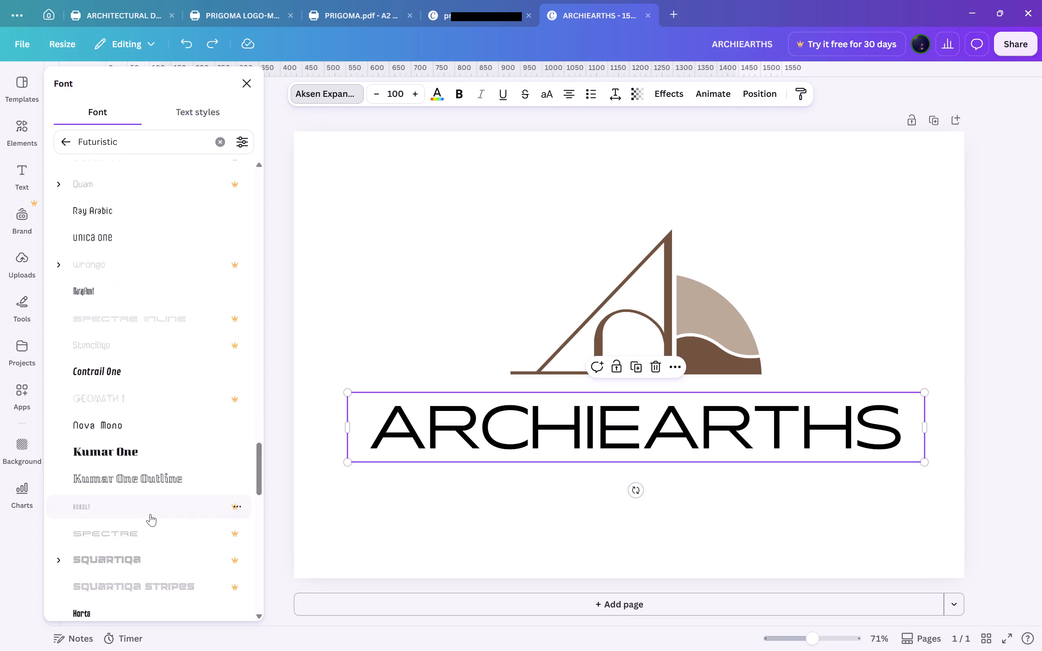
pyautogui.scroll(-2, 150, 514)
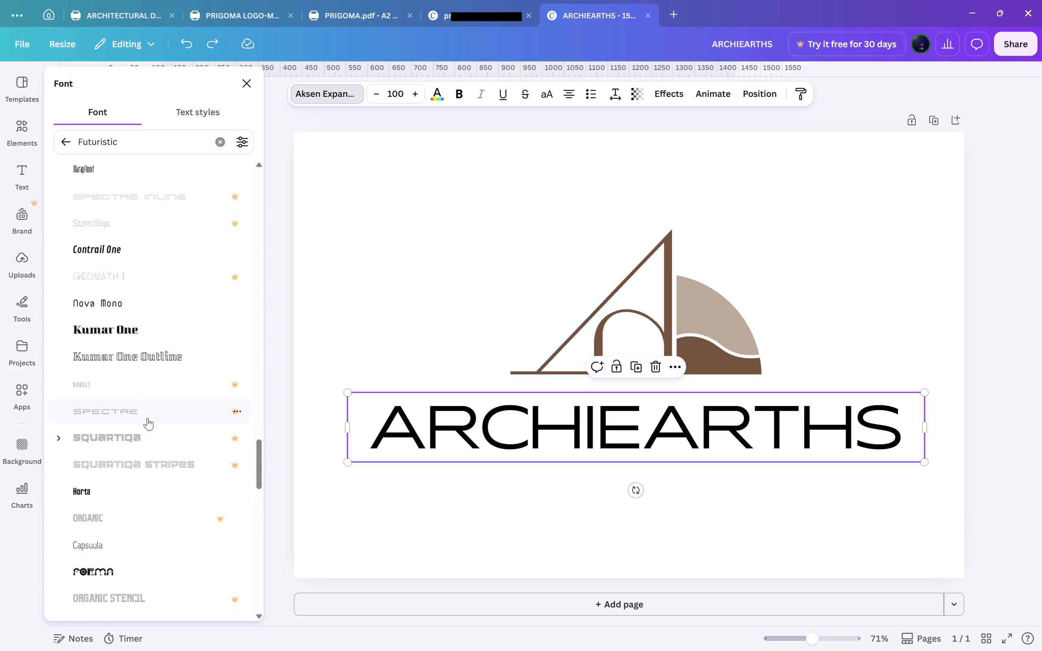
pyautogui.scroll(-5, 154, 558)
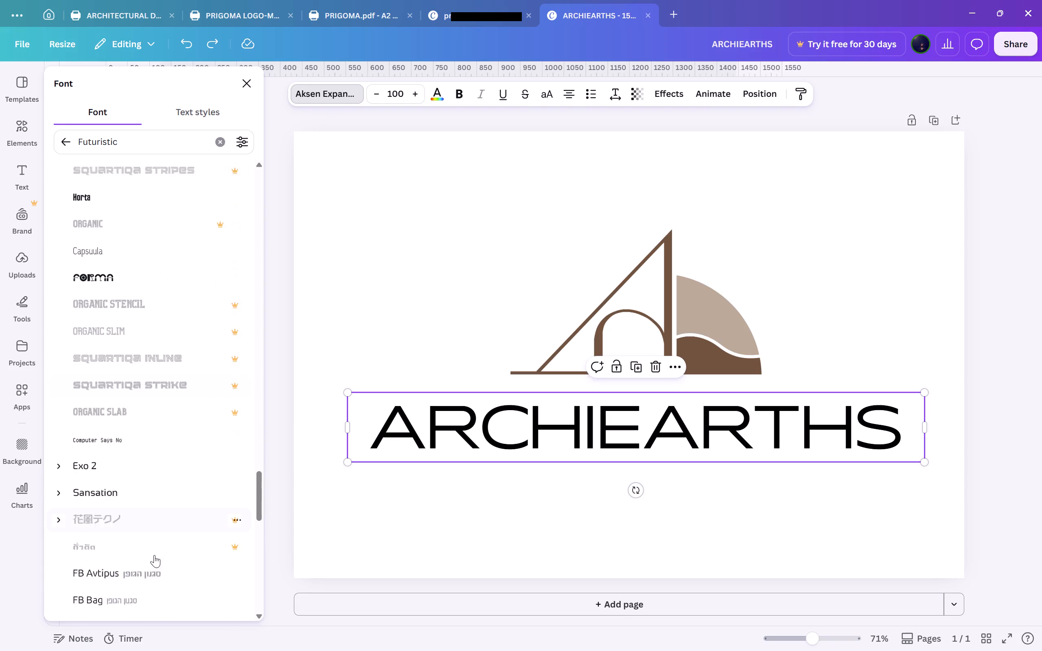
pyautogui.scroll(-10, 154, 555)
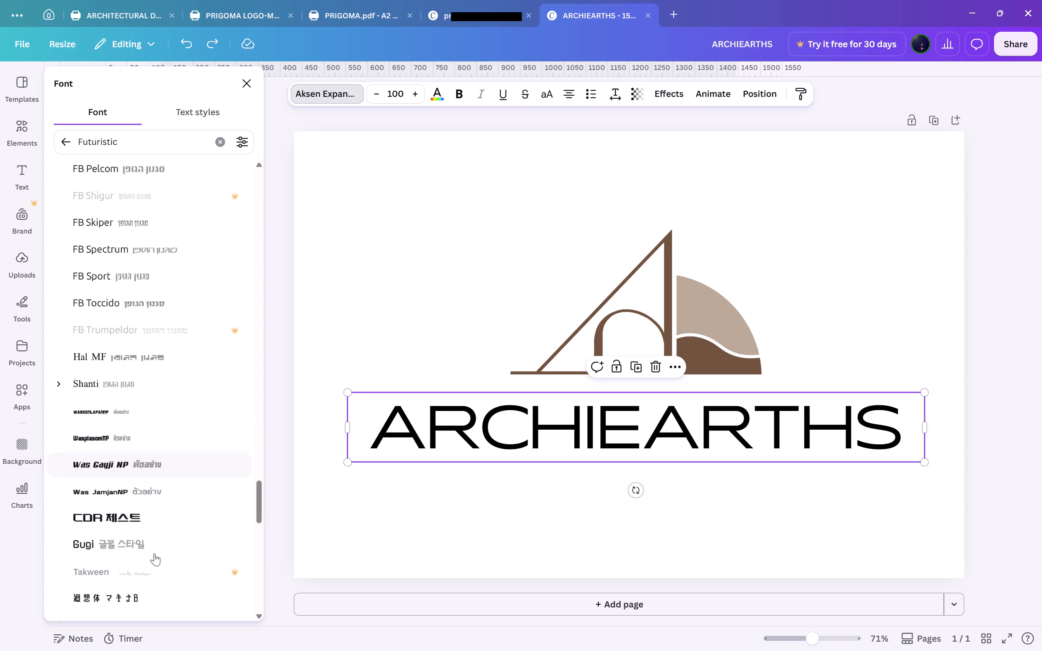
pyautogui.scroll(-5, 154, 553)
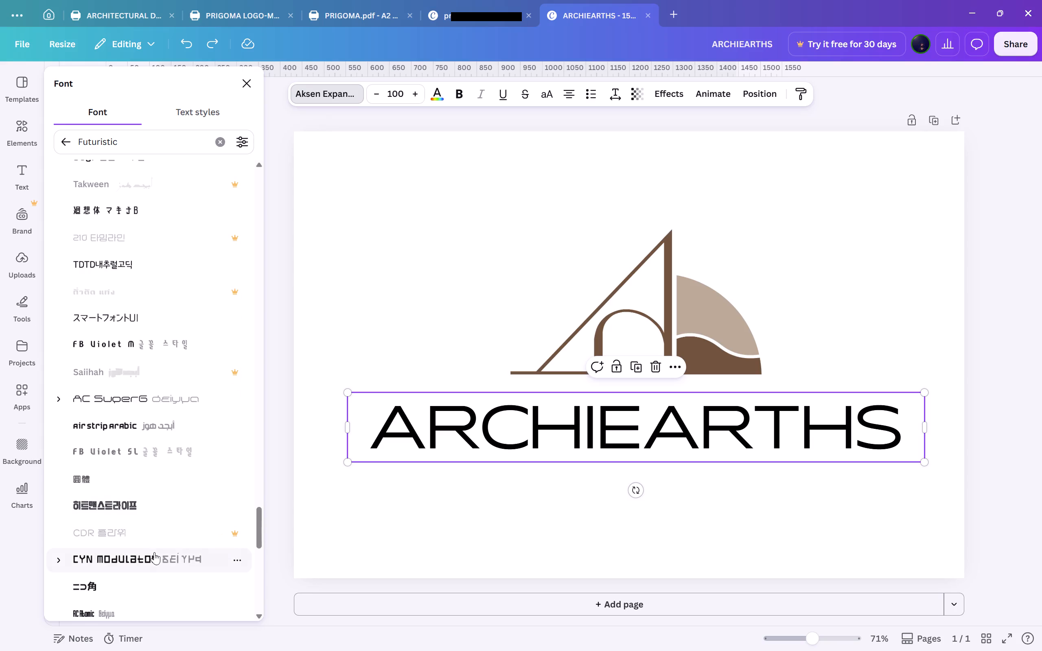
pyautogui.scroll(-11, 154, 552)
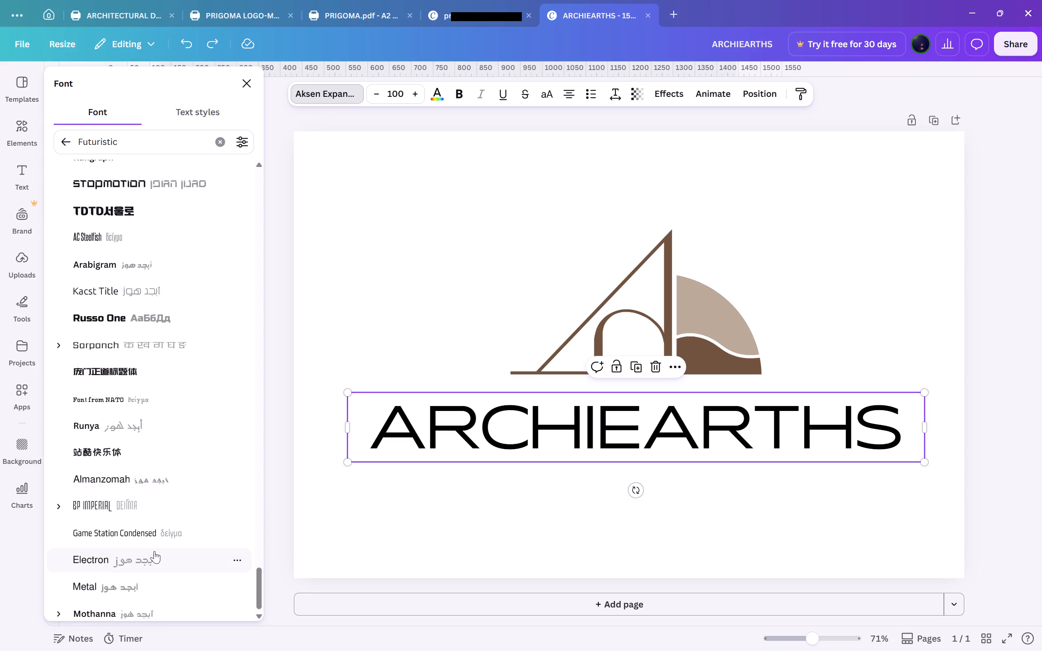
pyautogui.scroll(-5, 154, 551)
pyautogui.scroll(5, 154, 551)
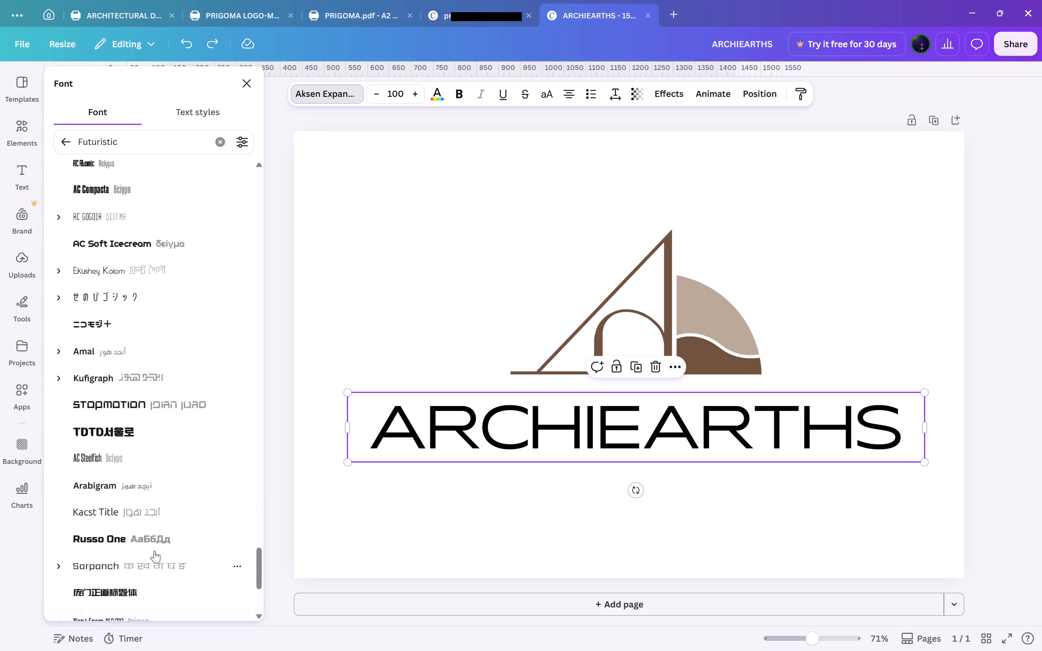
pyautogui.scroll(19, 154, 551)
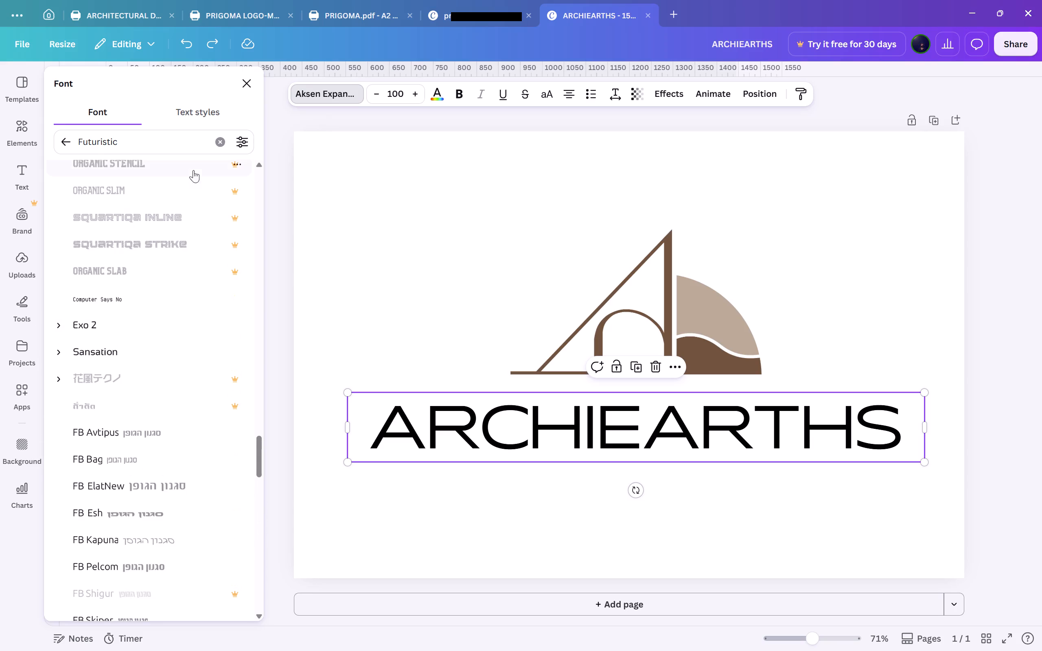
# Clear the Futuristic font search and browse the font categories to list the Minimal fonts.
pyautogui.click(217, 147)
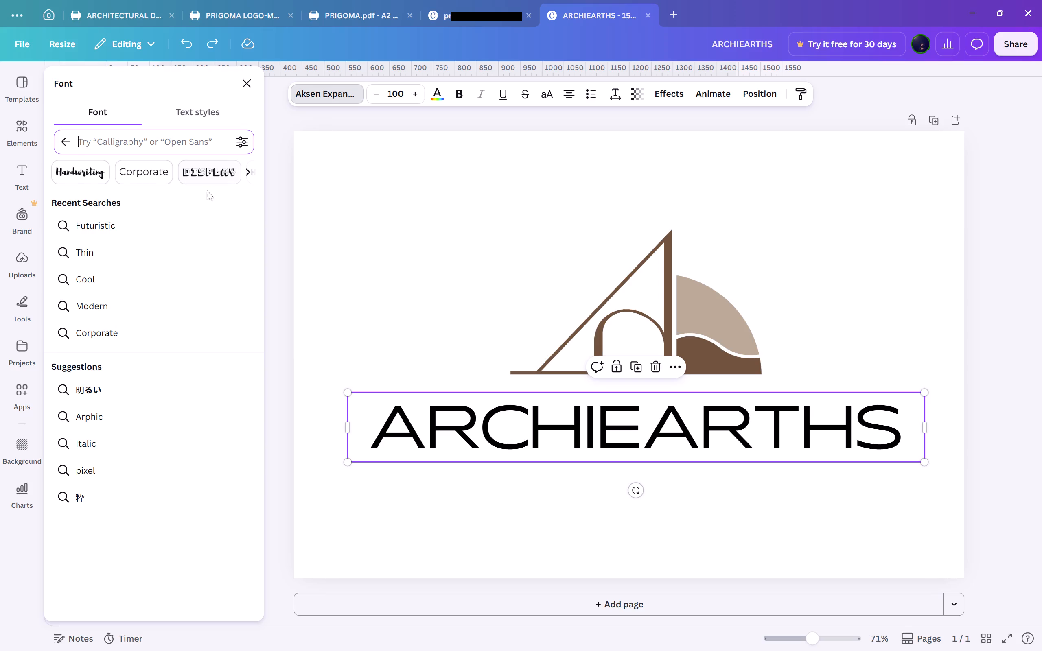
pyautogui.click(244, 173)
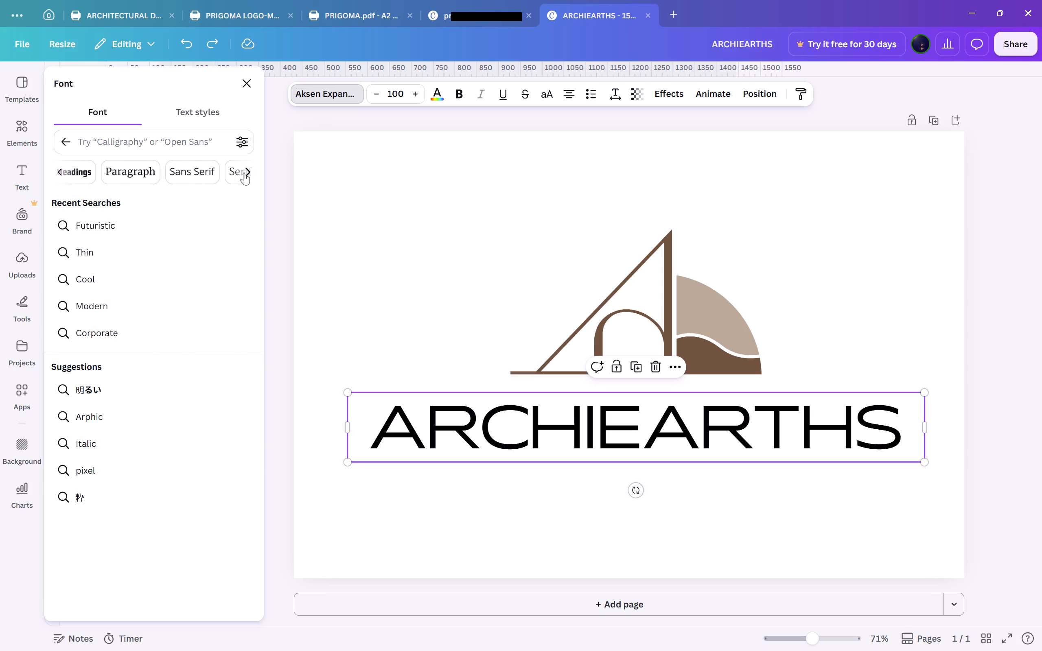
pyautogui.click(244, 173)
pyautogui.doubleClick(244, 173)
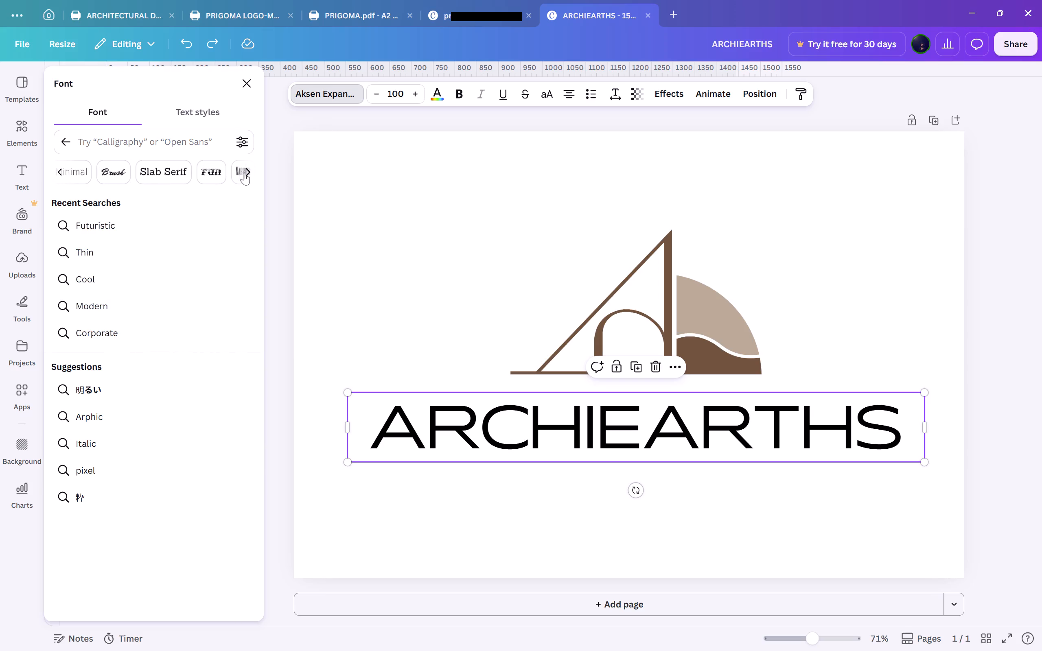
pyautogui.click(66, 172)
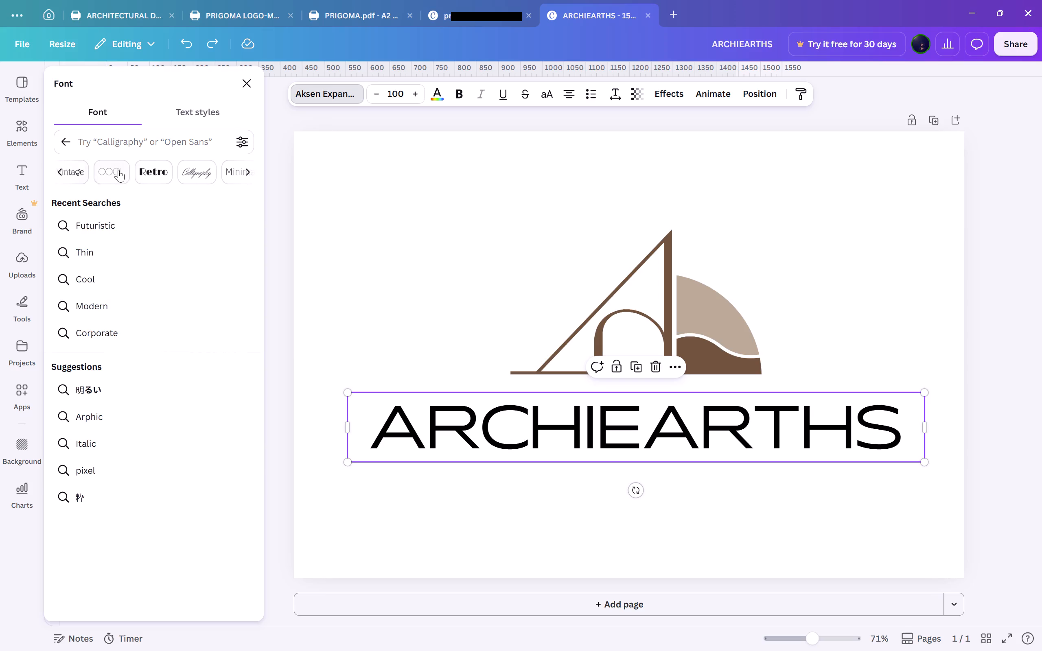
pyautogui.click(223, 179)
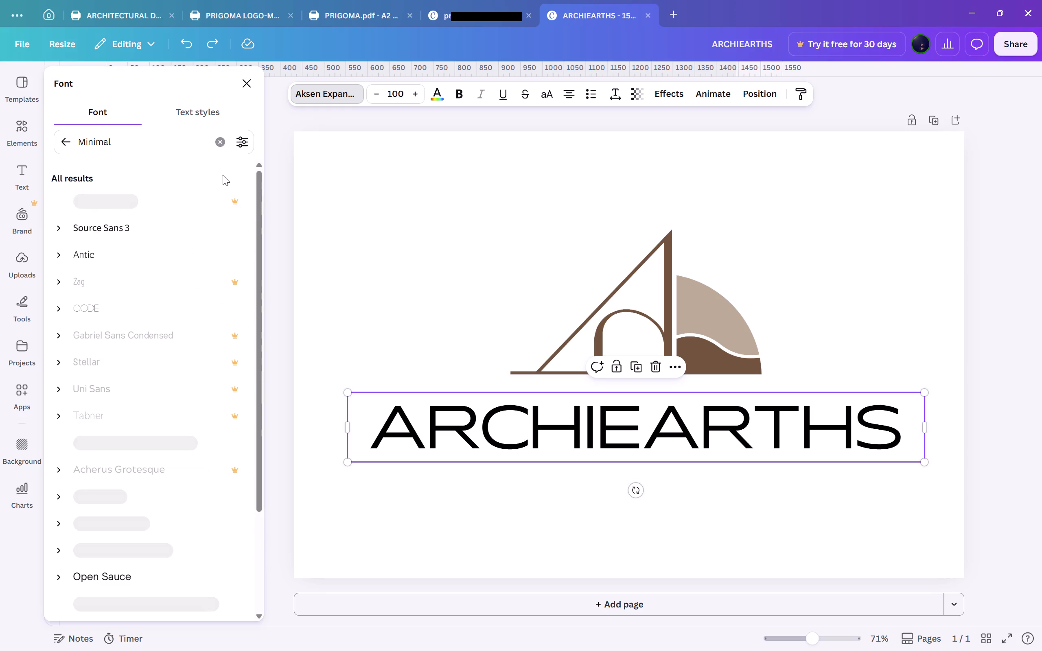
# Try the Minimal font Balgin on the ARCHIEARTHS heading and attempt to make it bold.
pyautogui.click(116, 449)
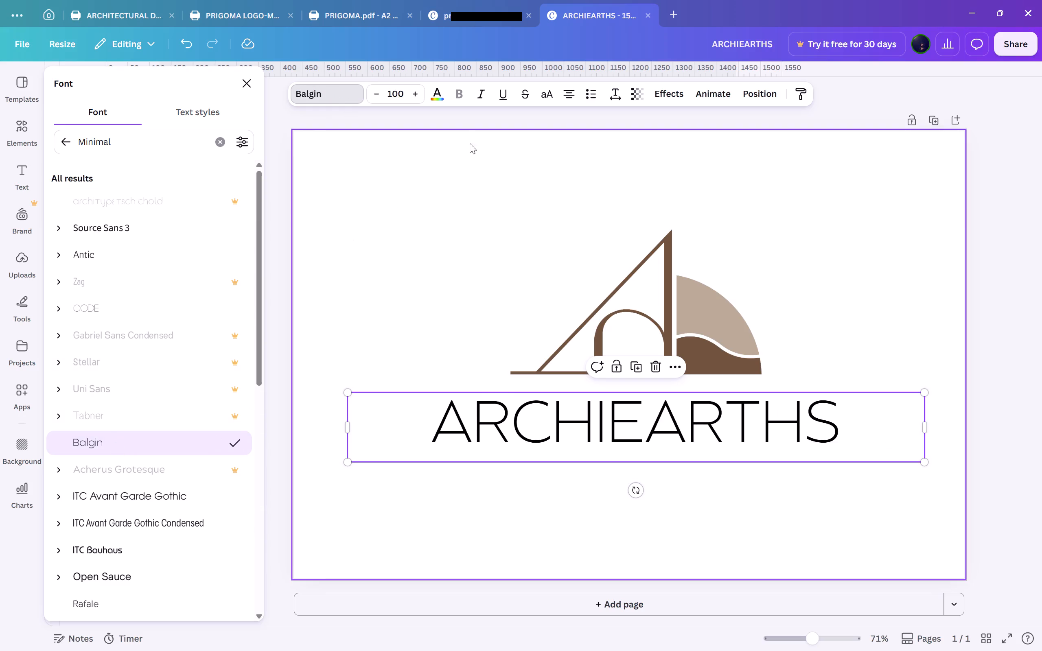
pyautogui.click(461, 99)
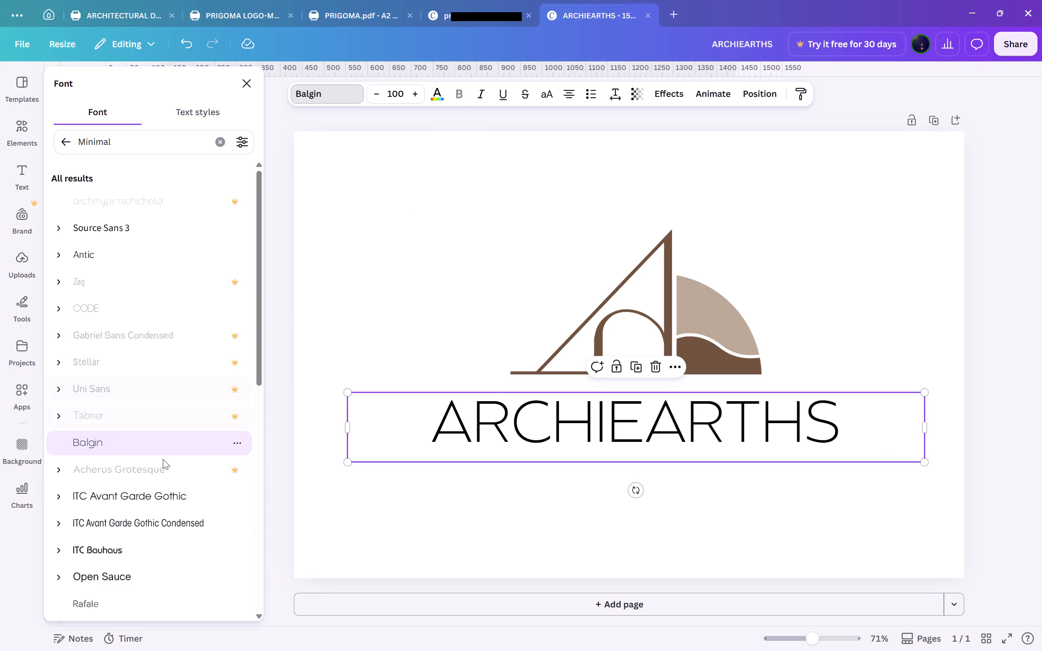
# Set the ARCHIEARTHS heading's font to ITC Avant Garde Gothic.
pyautogui.click(157, 496)
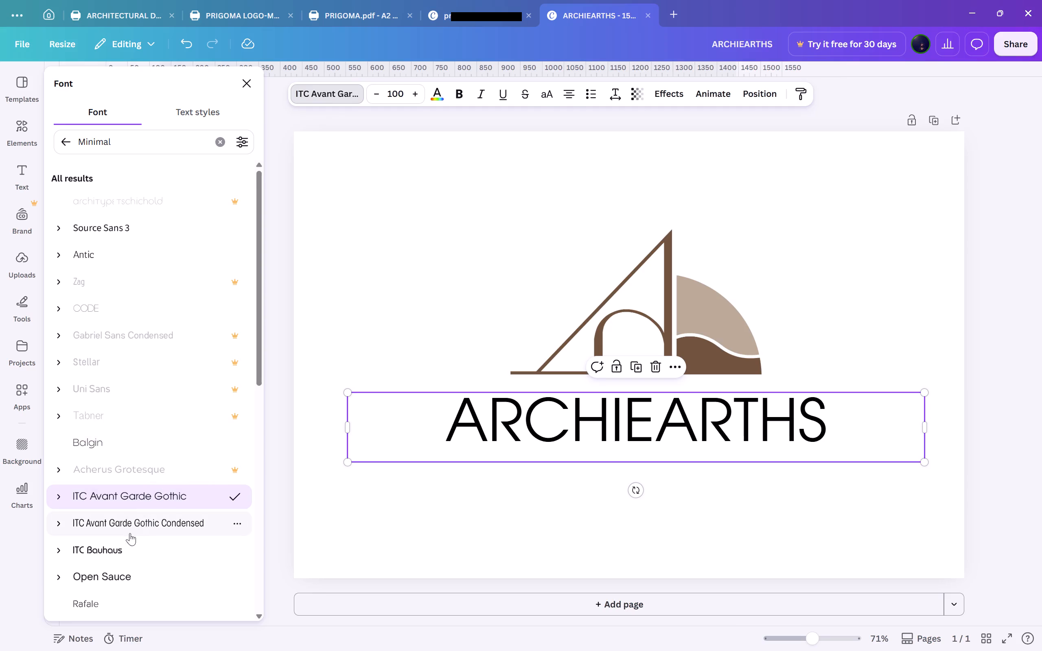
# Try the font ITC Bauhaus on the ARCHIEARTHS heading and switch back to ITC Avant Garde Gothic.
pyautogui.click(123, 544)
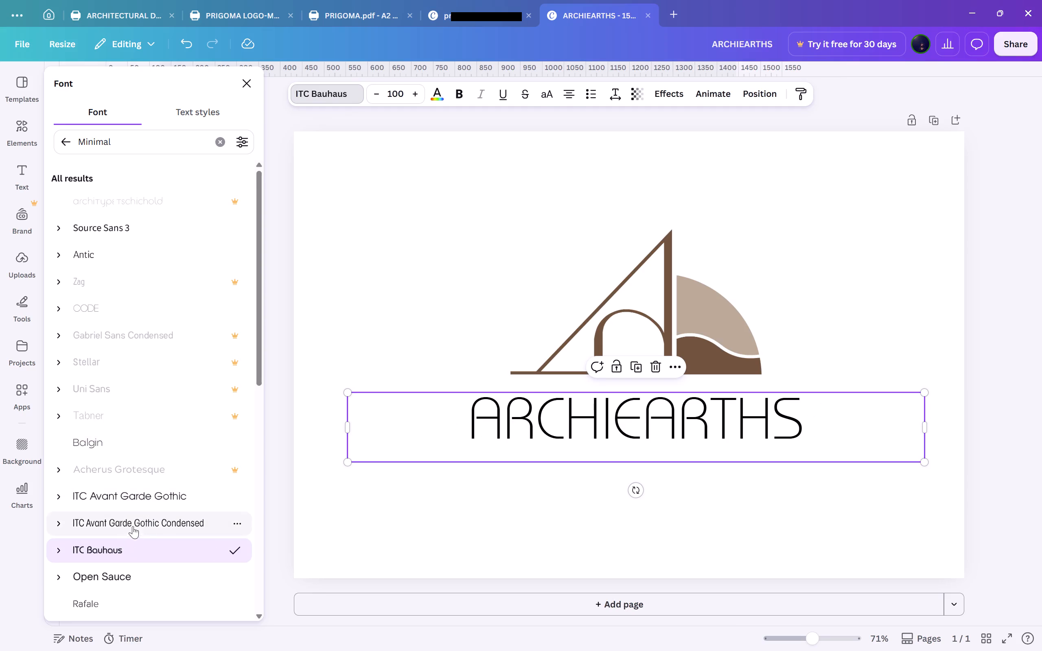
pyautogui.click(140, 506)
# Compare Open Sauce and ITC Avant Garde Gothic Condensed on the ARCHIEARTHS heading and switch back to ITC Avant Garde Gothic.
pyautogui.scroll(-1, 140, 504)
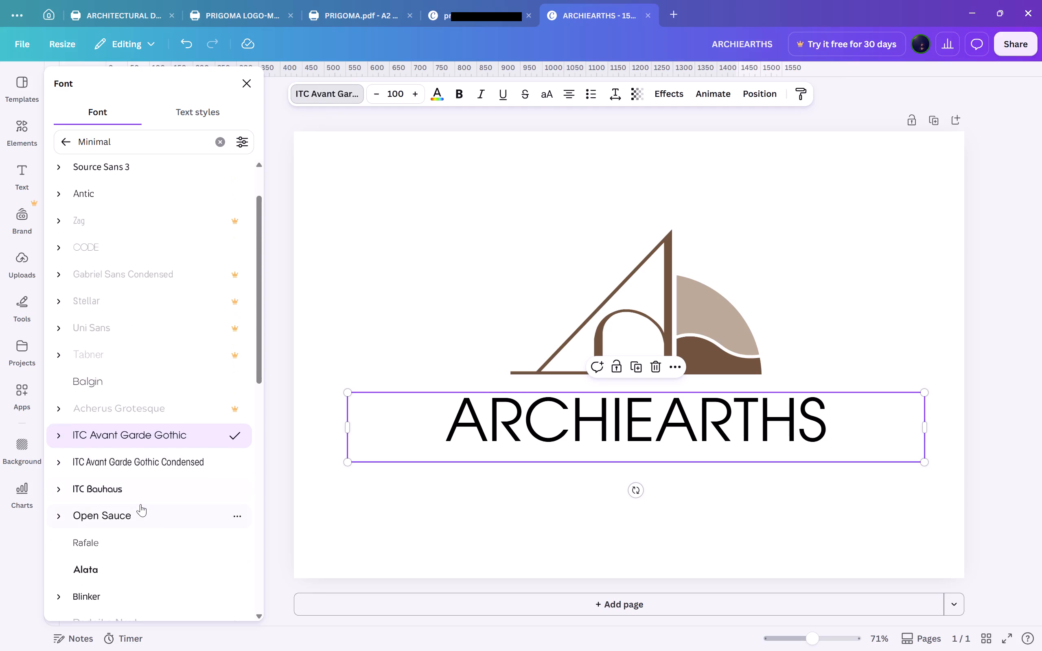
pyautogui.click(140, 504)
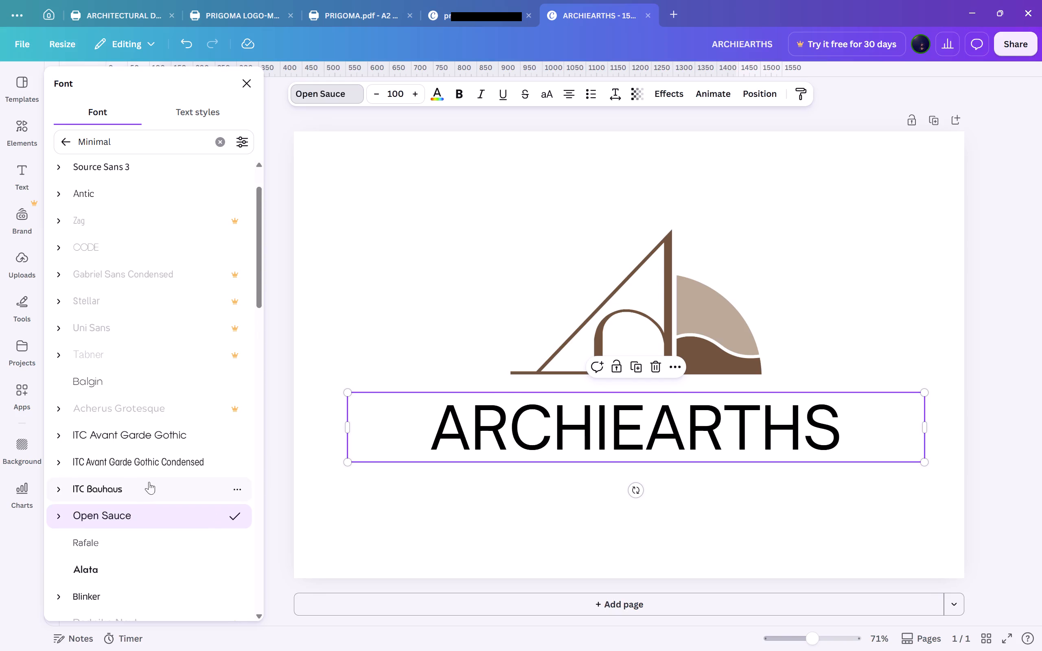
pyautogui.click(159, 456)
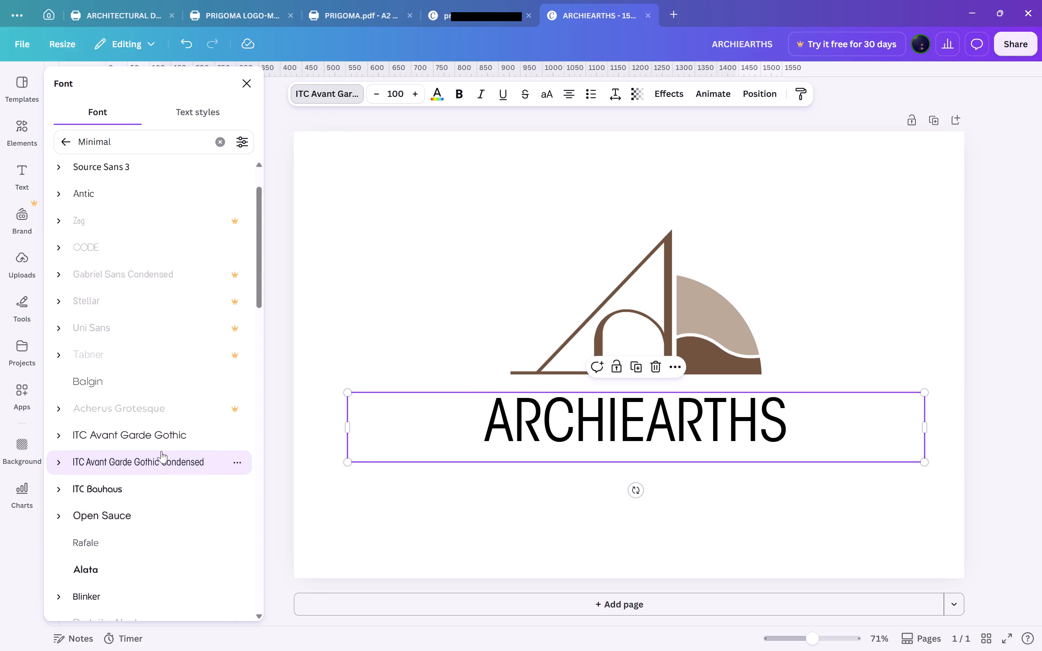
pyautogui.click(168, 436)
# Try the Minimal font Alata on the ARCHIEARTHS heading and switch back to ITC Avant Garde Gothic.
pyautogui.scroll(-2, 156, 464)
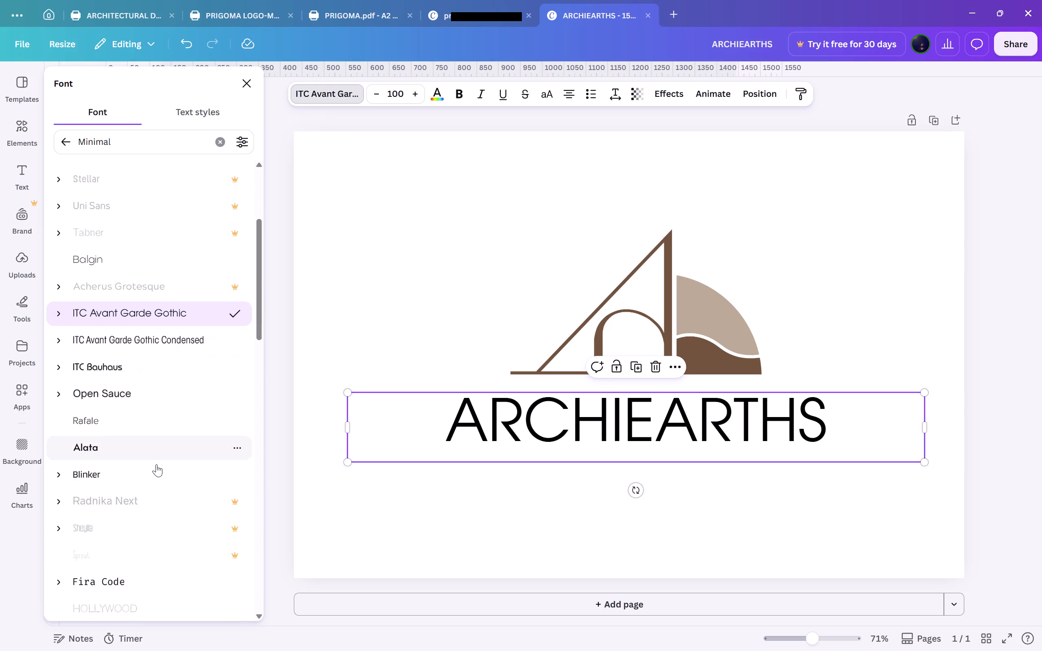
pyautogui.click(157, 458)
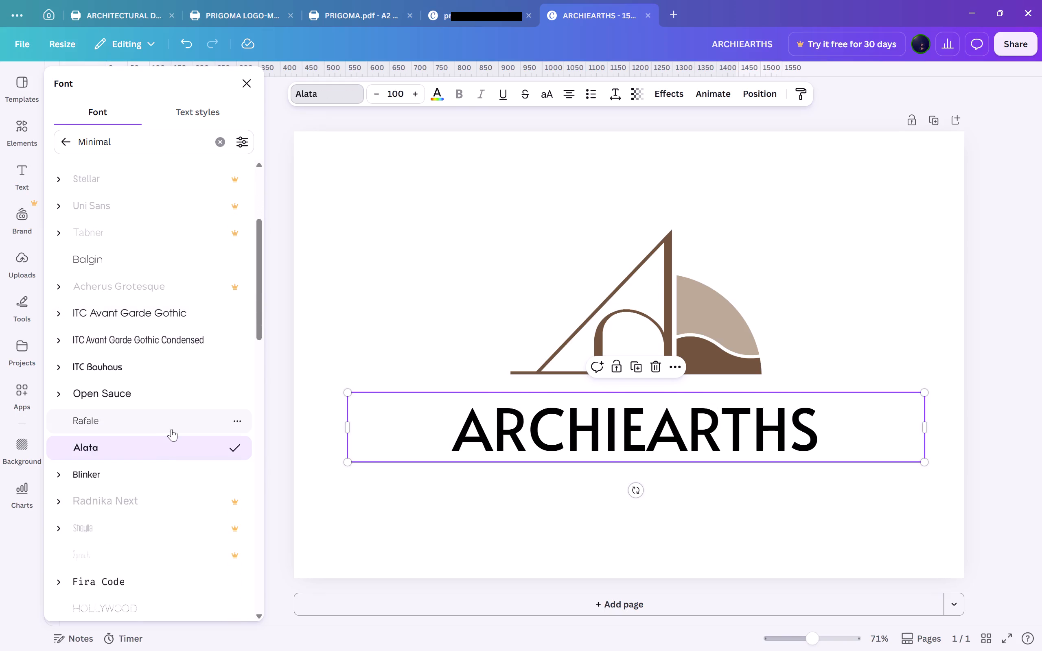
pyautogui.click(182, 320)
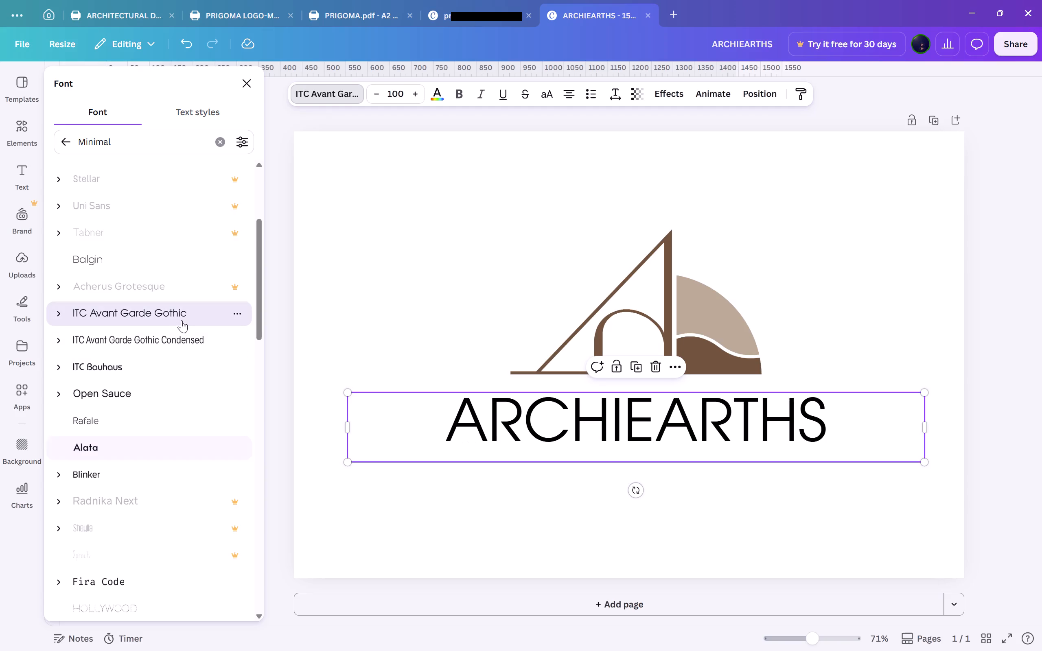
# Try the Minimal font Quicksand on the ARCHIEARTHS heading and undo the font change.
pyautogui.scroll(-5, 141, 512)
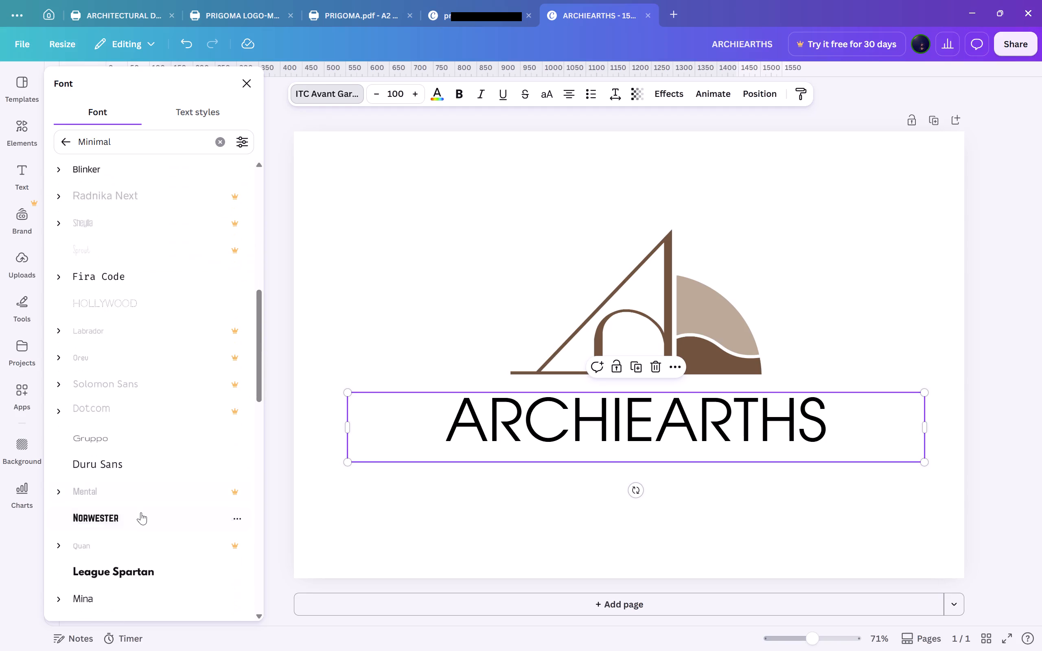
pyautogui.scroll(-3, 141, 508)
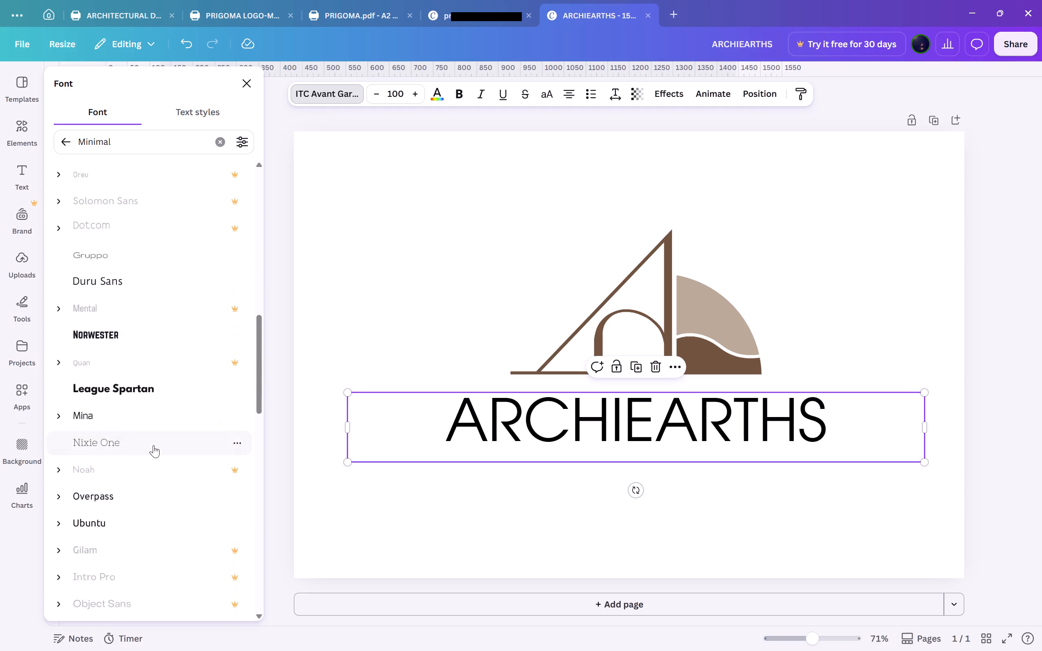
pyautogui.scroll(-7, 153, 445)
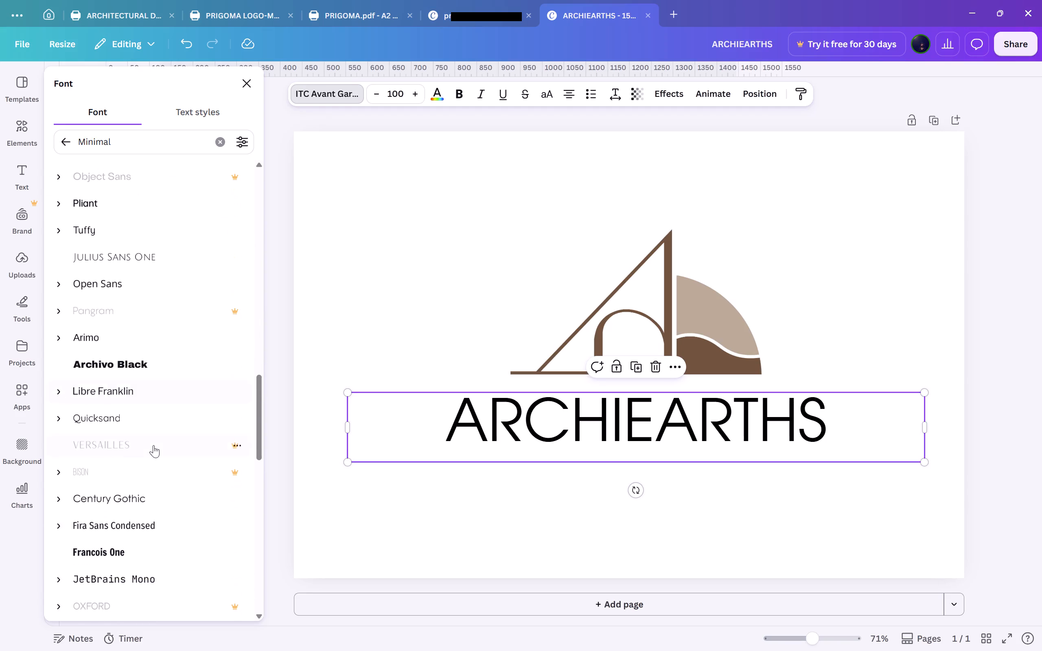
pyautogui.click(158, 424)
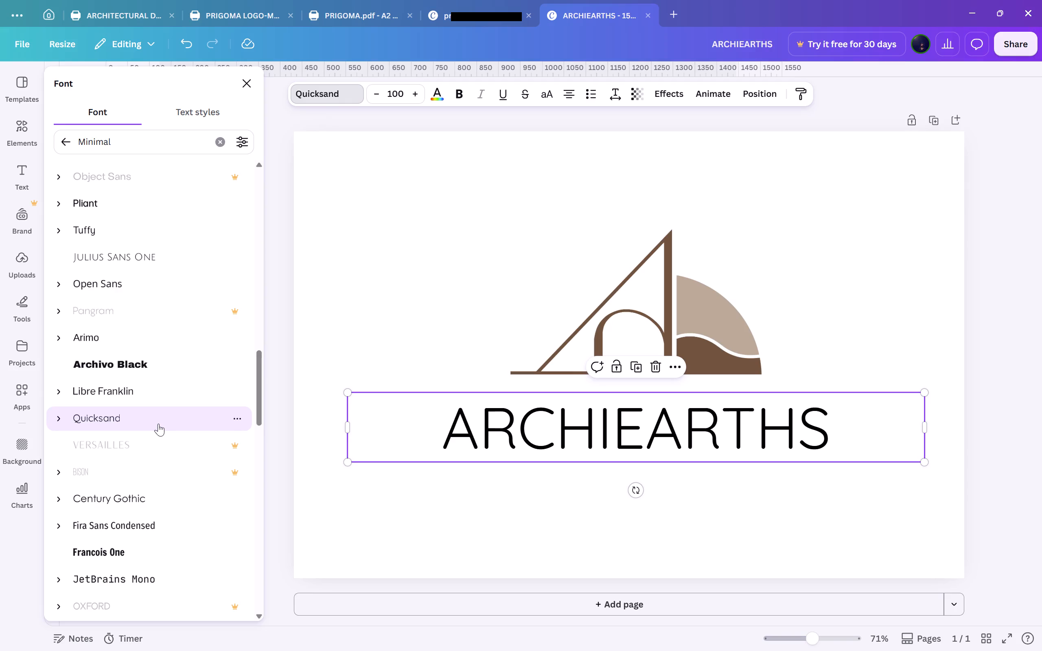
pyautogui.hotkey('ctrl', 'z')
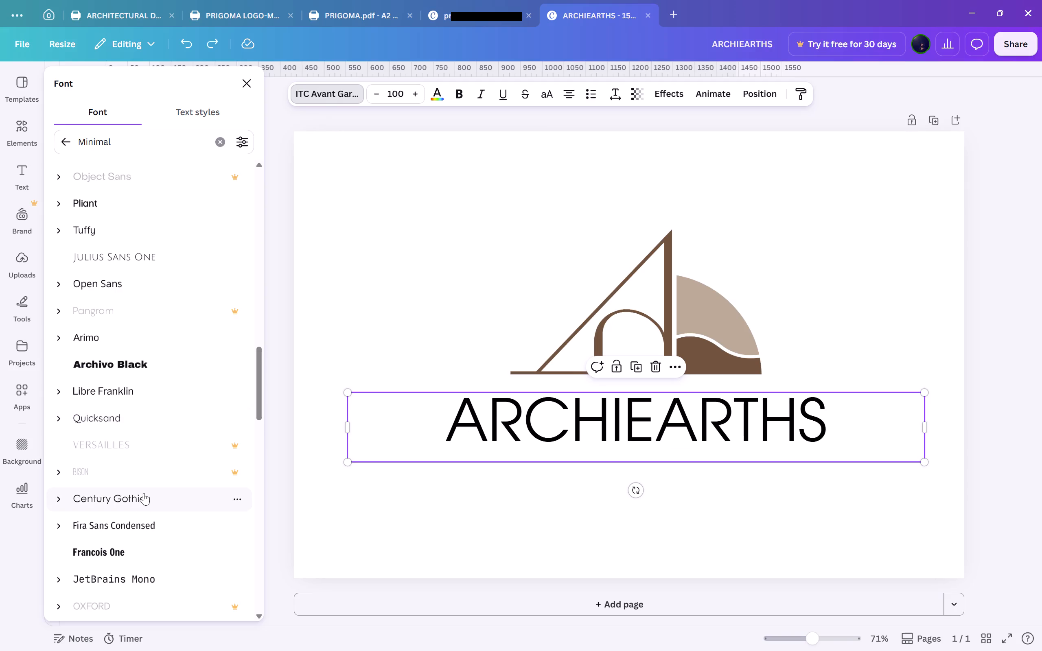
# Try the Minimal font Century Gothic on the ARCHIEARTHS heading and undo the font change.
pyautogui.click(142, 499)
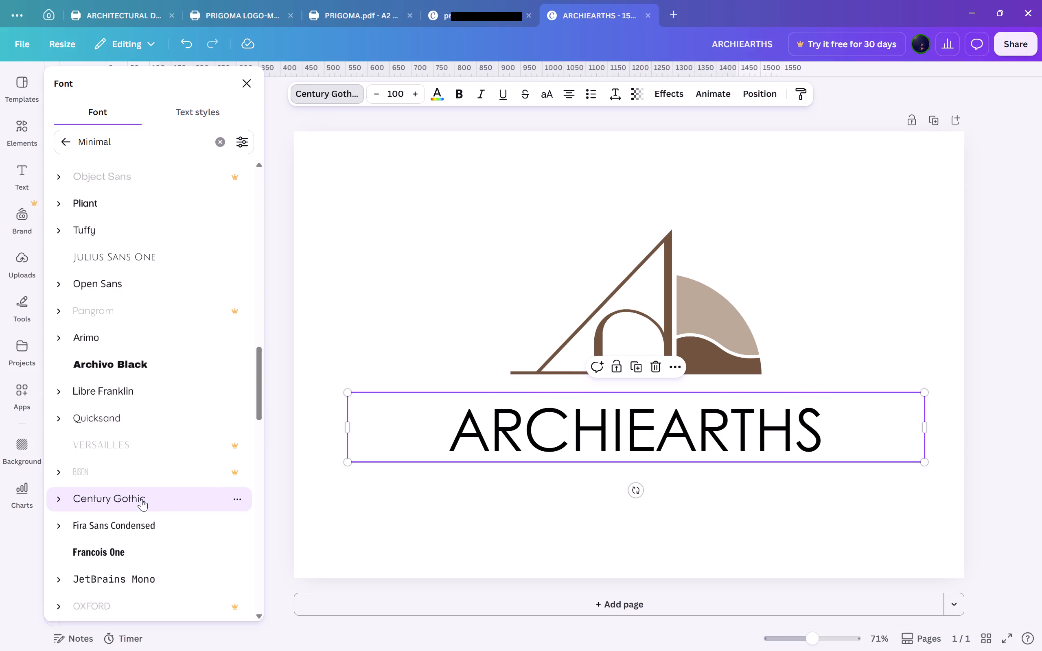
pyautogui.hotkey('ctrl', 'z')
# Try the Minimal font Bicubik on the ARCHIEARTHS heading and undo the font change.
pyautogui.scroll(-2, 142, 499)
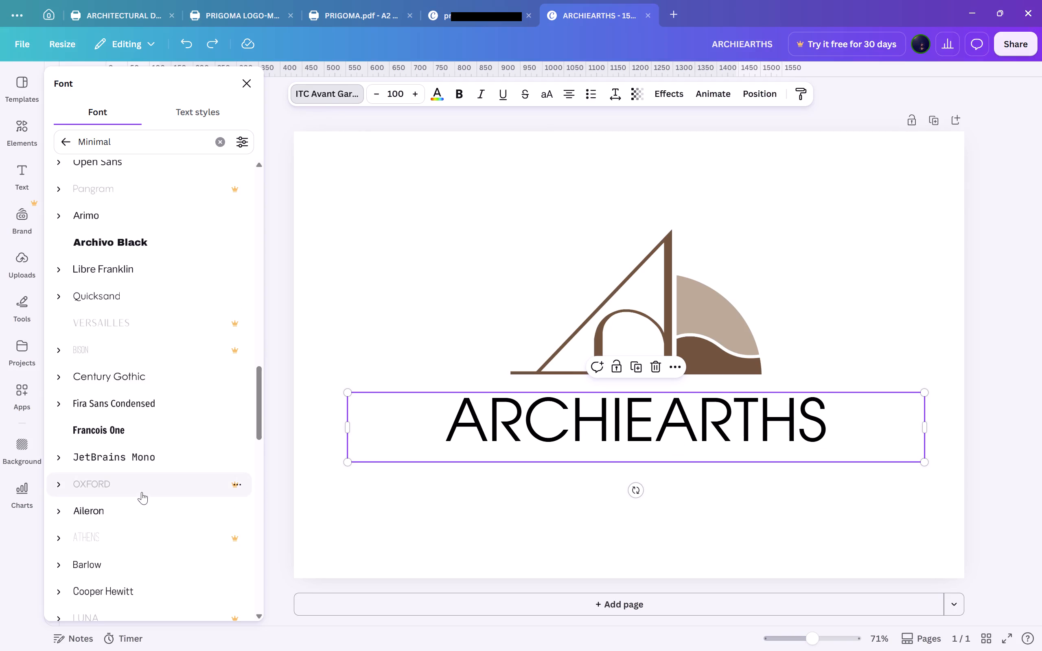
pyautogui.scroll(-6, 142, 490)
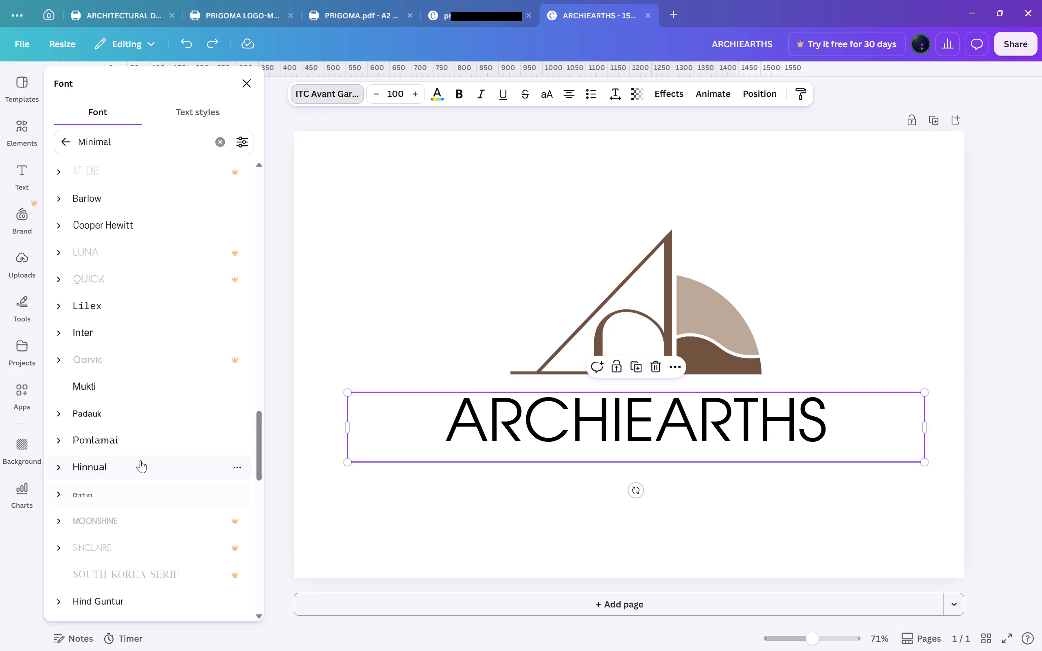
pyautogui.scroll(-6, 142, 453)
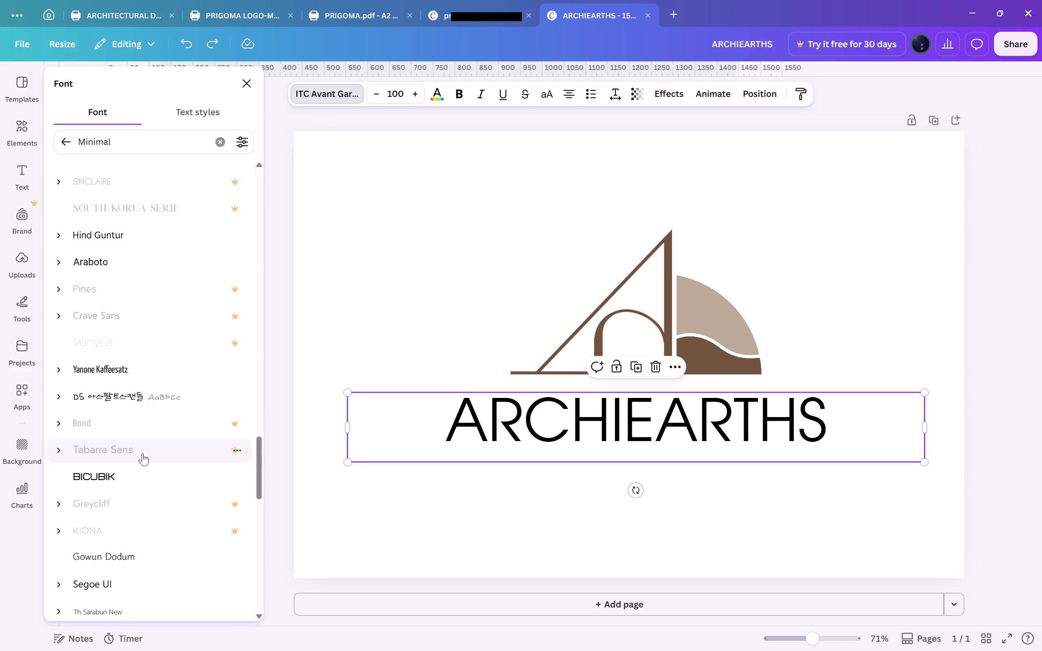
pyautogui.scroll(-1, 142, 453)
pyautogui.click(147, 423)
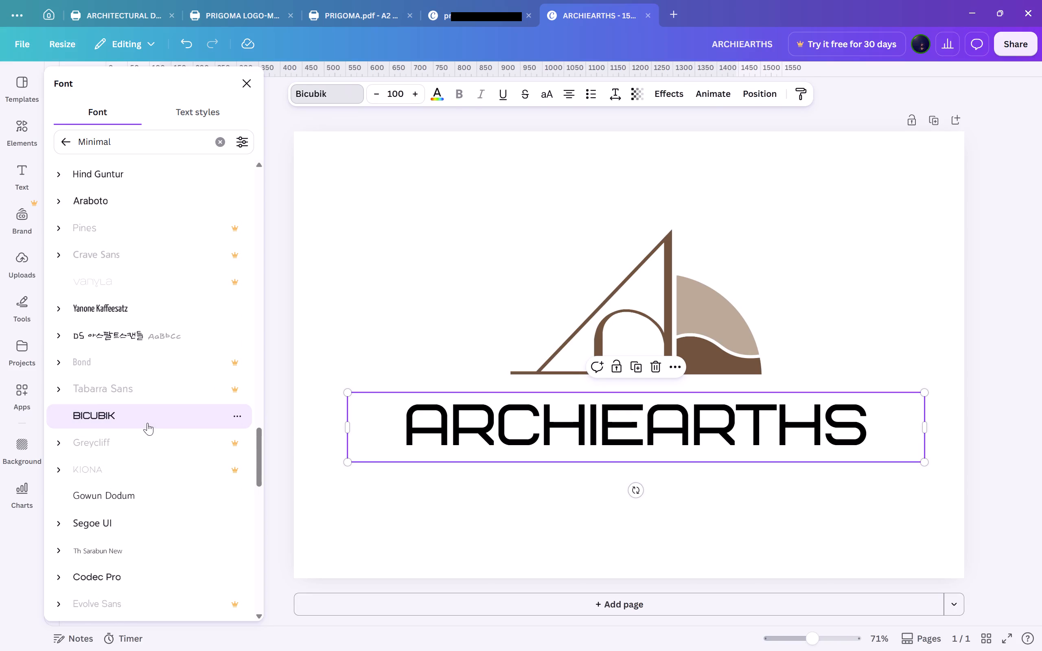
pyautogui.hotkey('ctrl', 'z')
# Look through the rest of the Minimal fonts for a typeface that suits the ARCHIEARTHS heading.
pyautogui.scroll(-5, 148, 490)
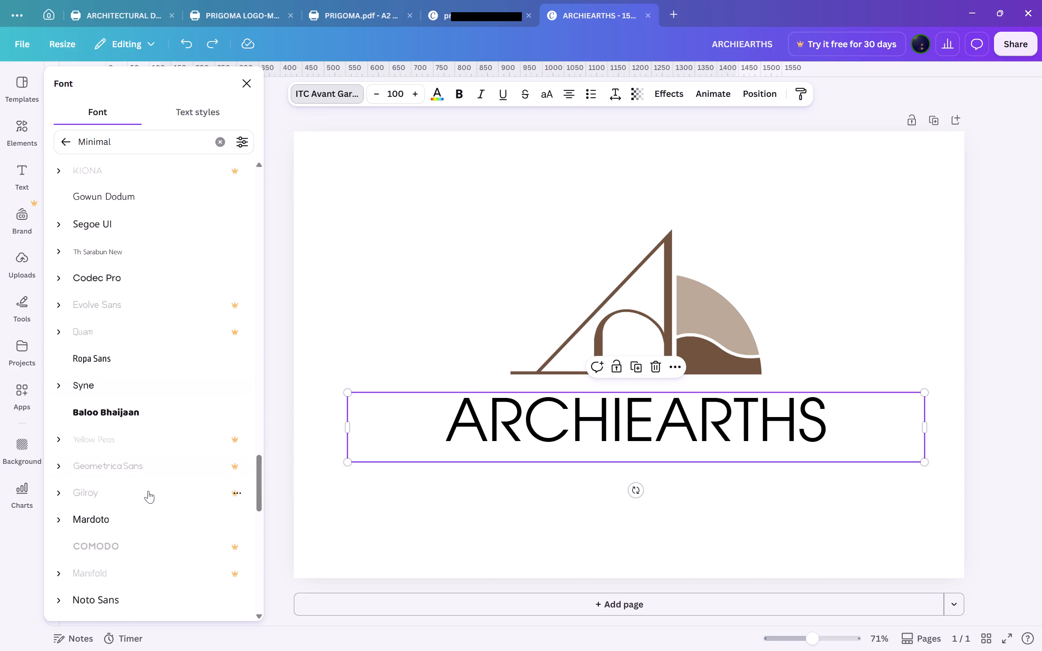
pyautogui.scroll(-6, 149, 491)
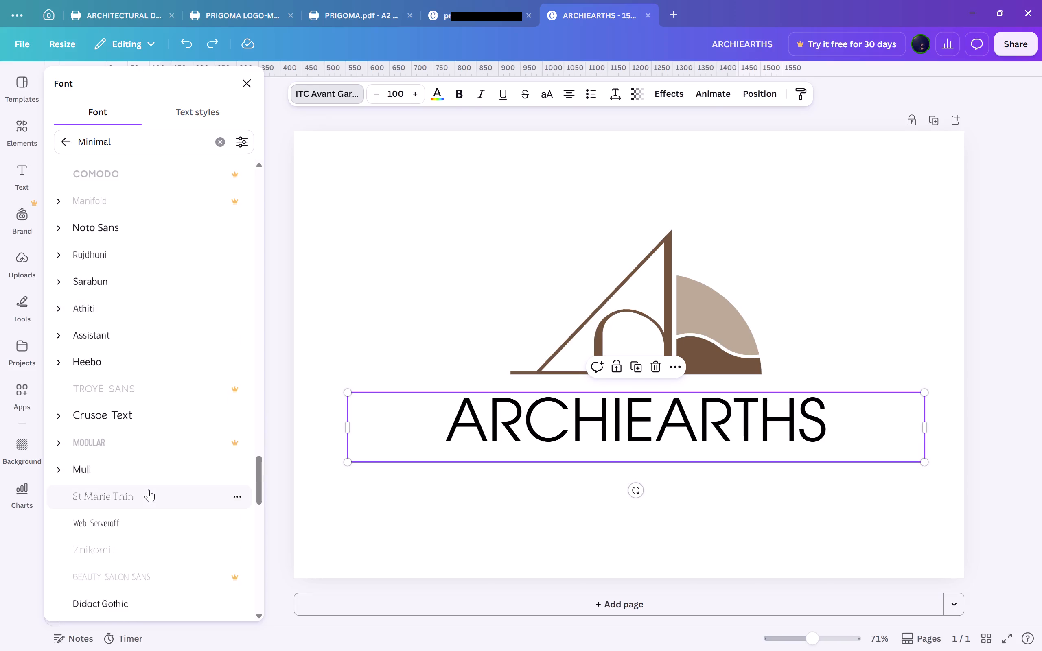
pyautogui.scroll(-3, 149, 489)
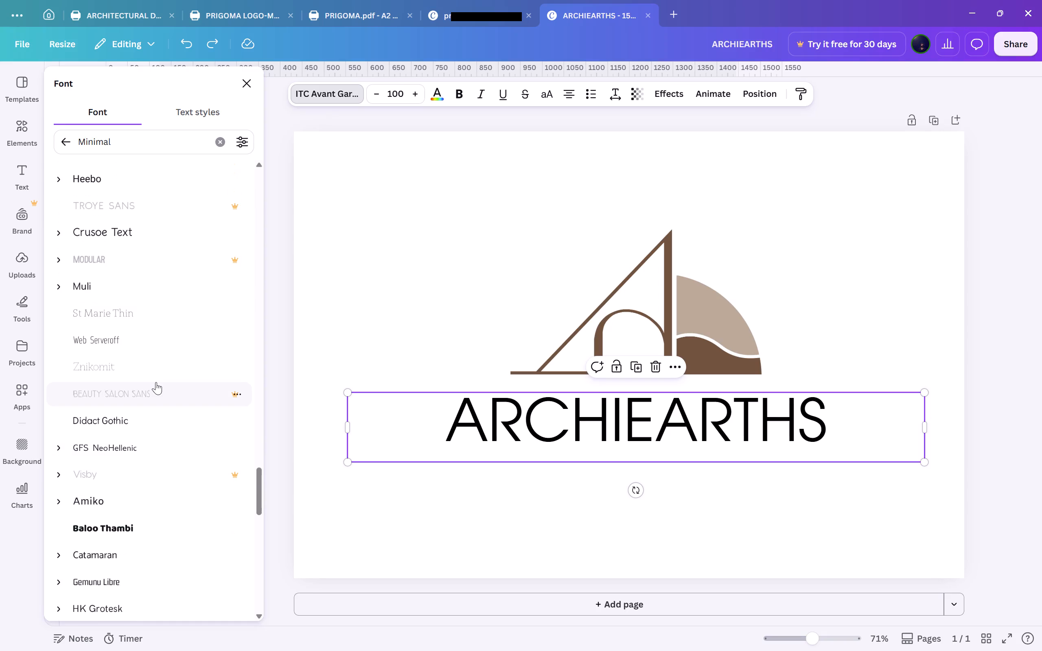
pyautogui.scroll(-2, 141, 478)
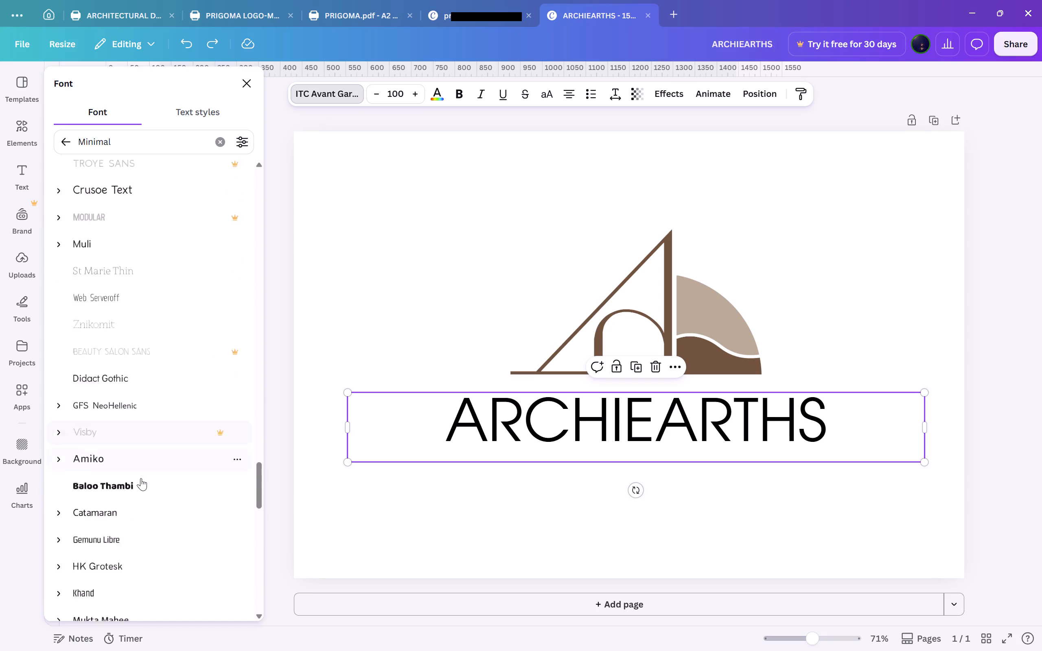
pyautogui.scroll(-6, 141, 478)
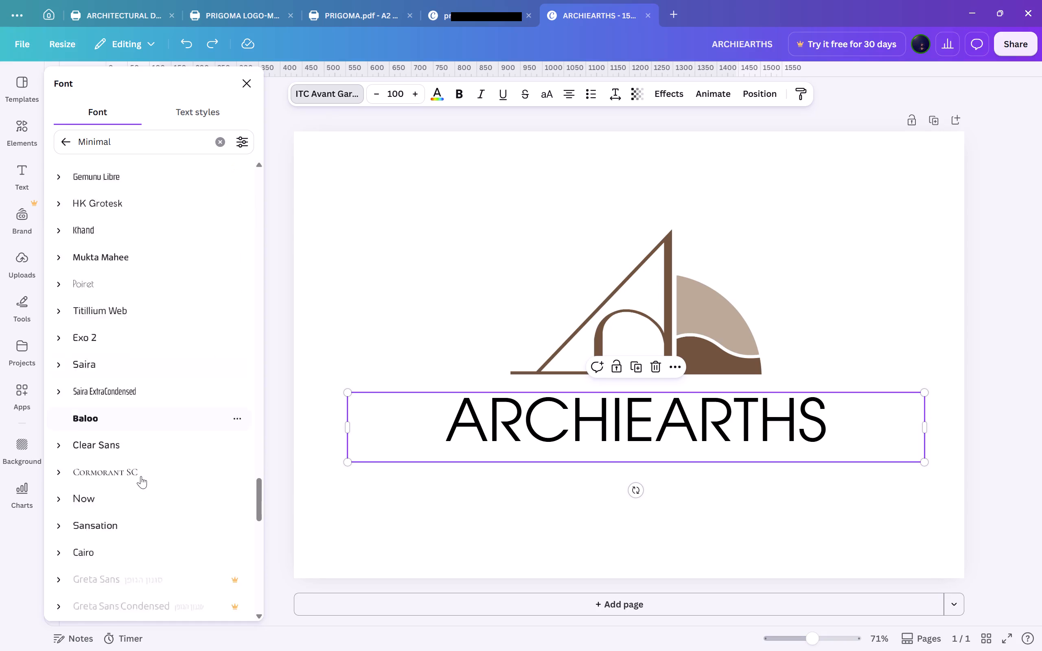
pyautogui.scroll(-3, 138, 457)
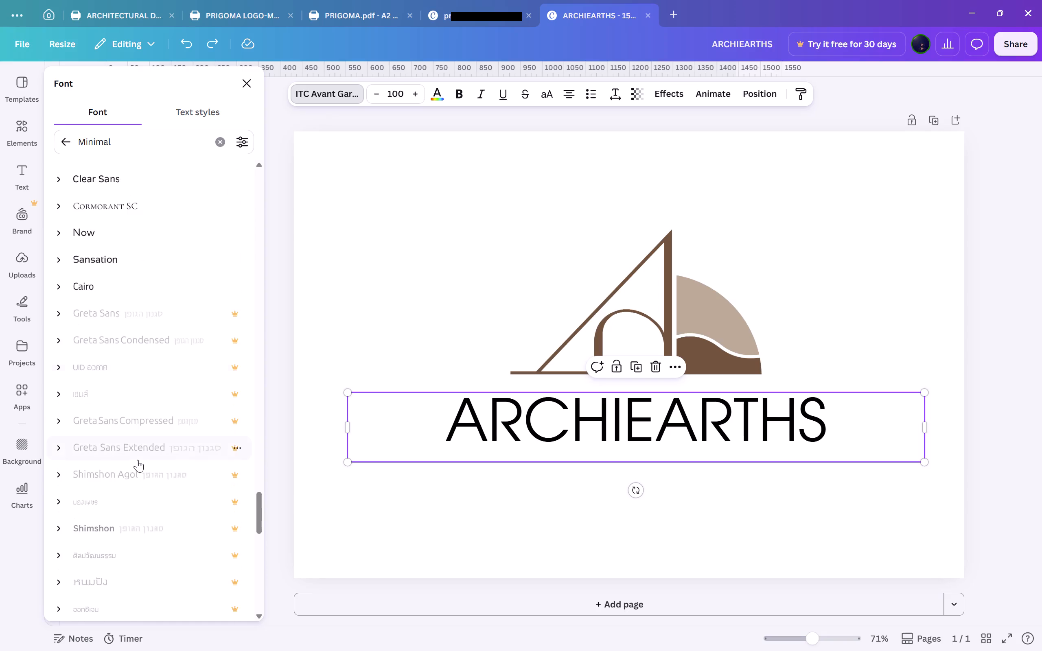
pyautogui.scroll(-19, 138, 460)
pyautogui.scroll(-3, 138, 460)
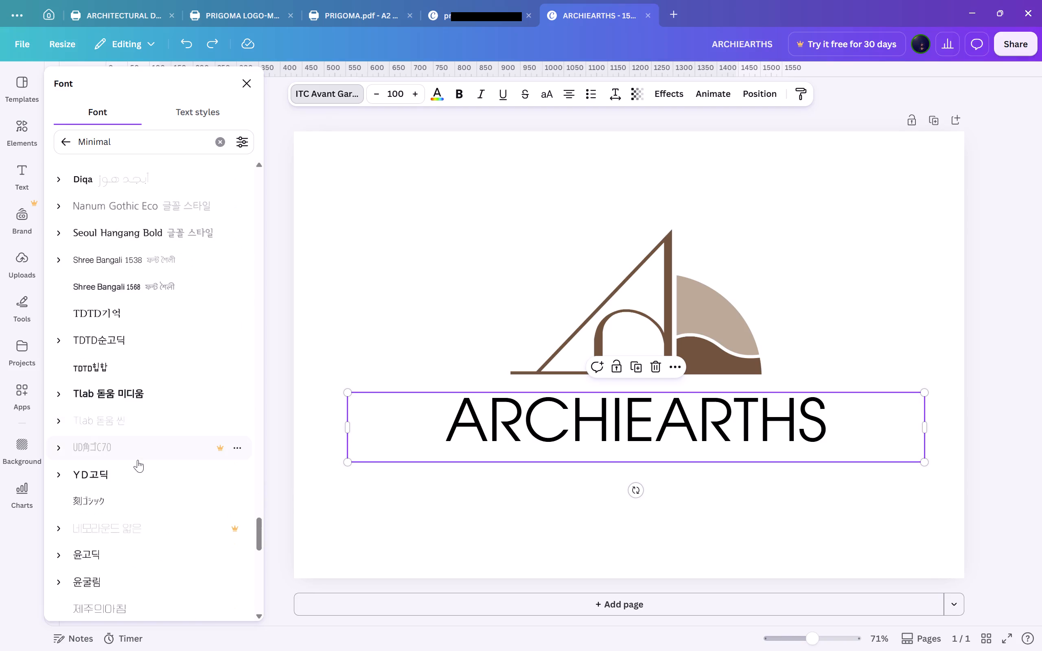
pyautogui.scroll(-3, 138, 460)
pyautogui.scroll(-18, 138, 460)
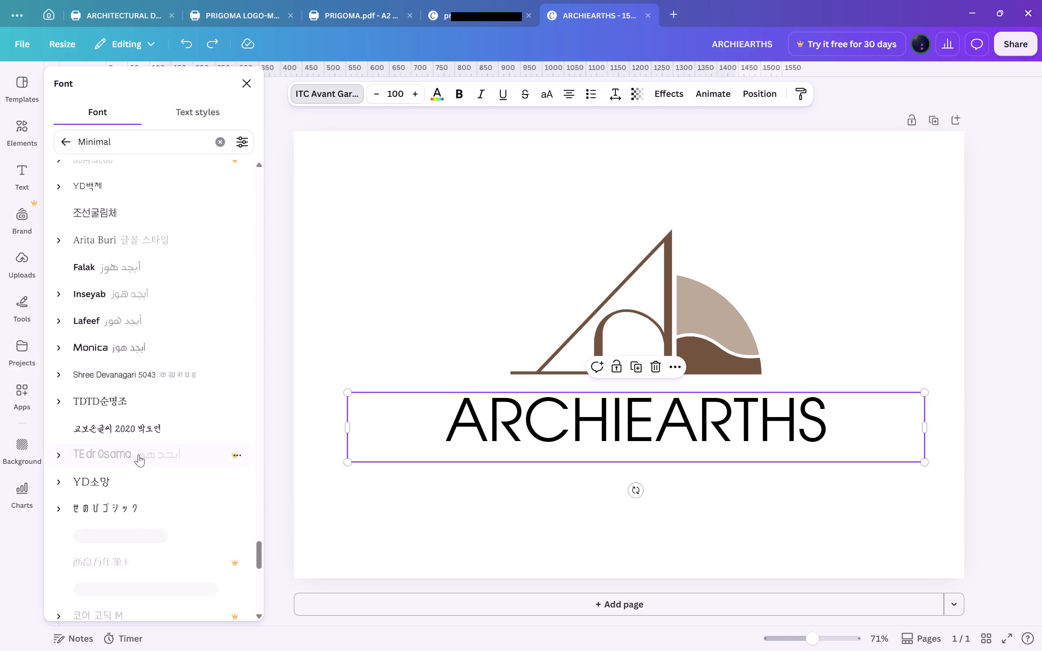
pyautogui.scroll(-5, 138, 454)
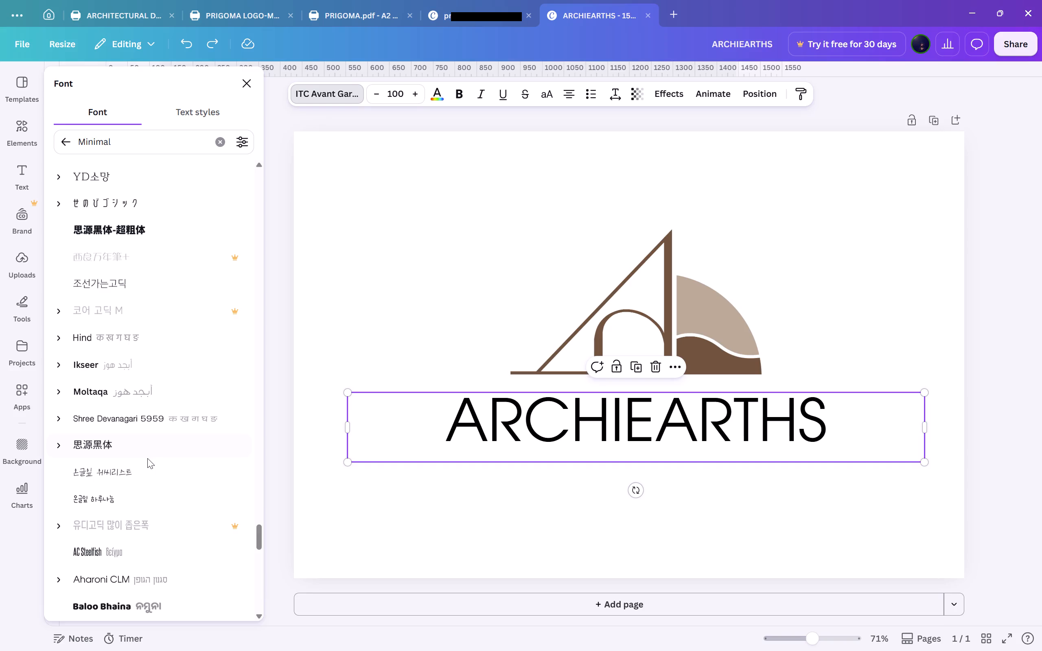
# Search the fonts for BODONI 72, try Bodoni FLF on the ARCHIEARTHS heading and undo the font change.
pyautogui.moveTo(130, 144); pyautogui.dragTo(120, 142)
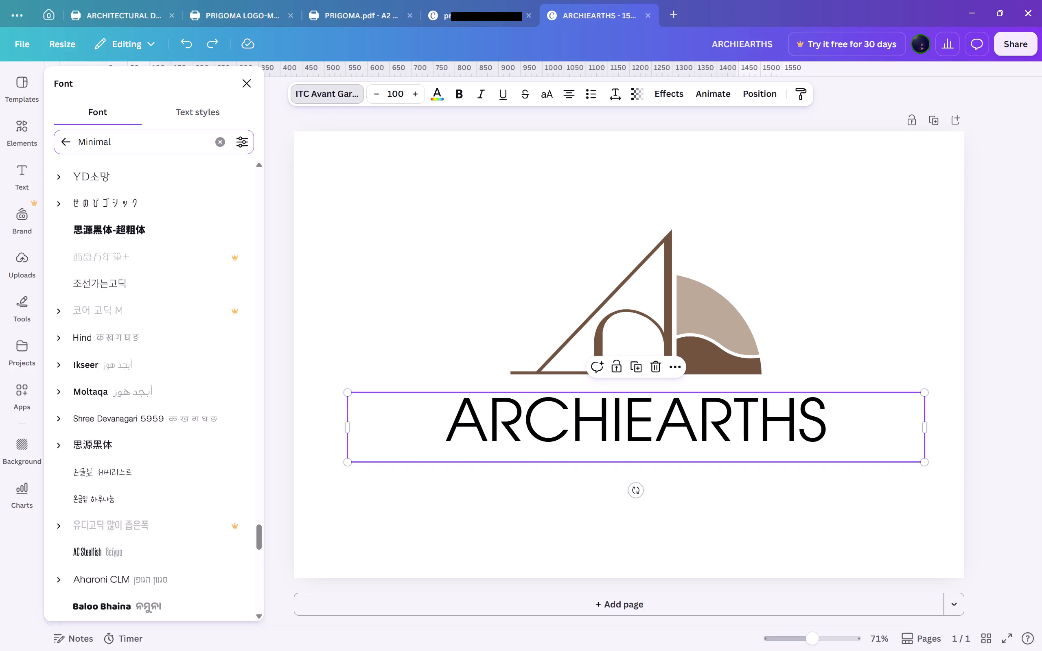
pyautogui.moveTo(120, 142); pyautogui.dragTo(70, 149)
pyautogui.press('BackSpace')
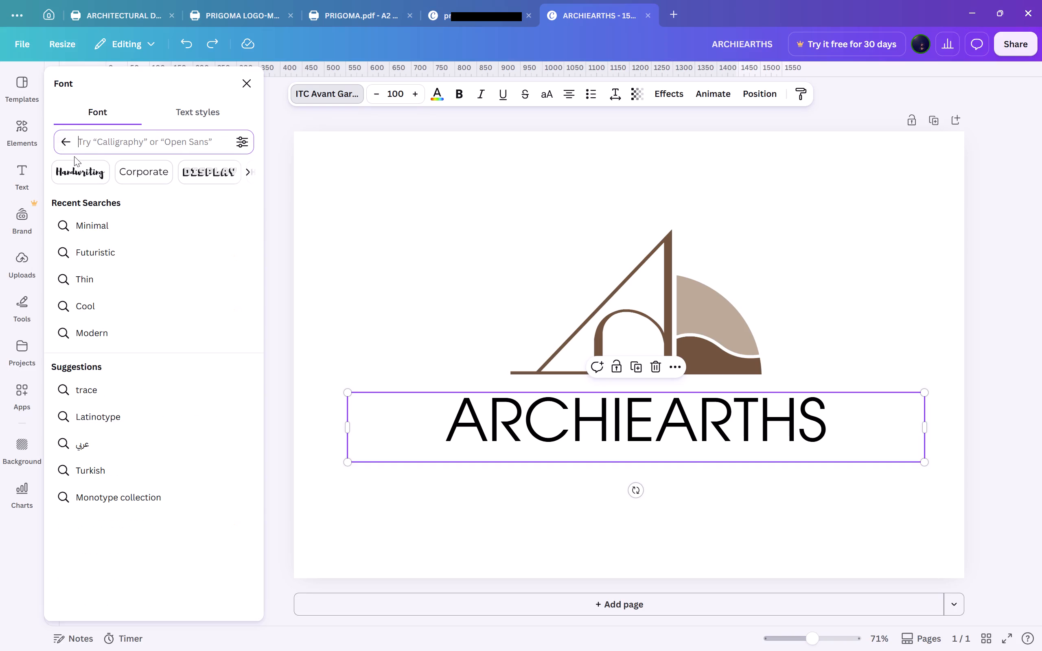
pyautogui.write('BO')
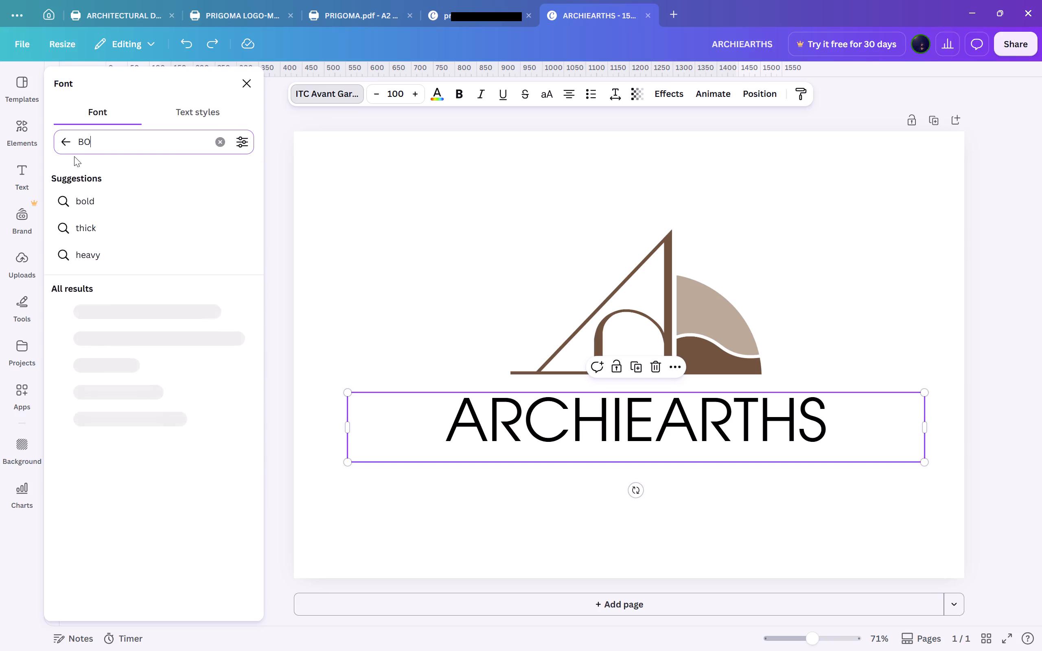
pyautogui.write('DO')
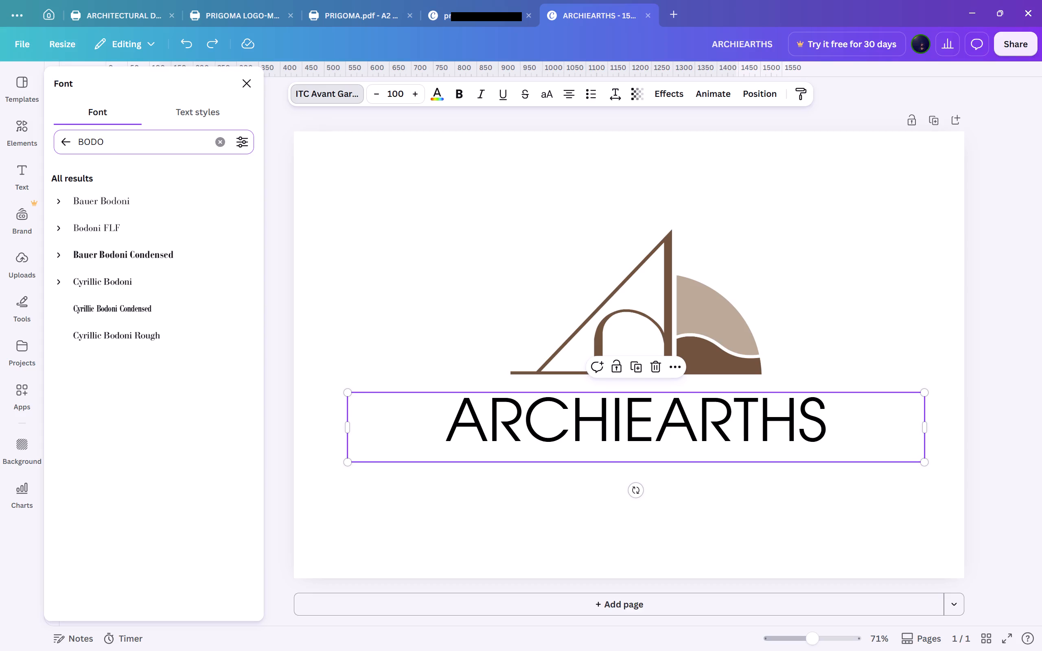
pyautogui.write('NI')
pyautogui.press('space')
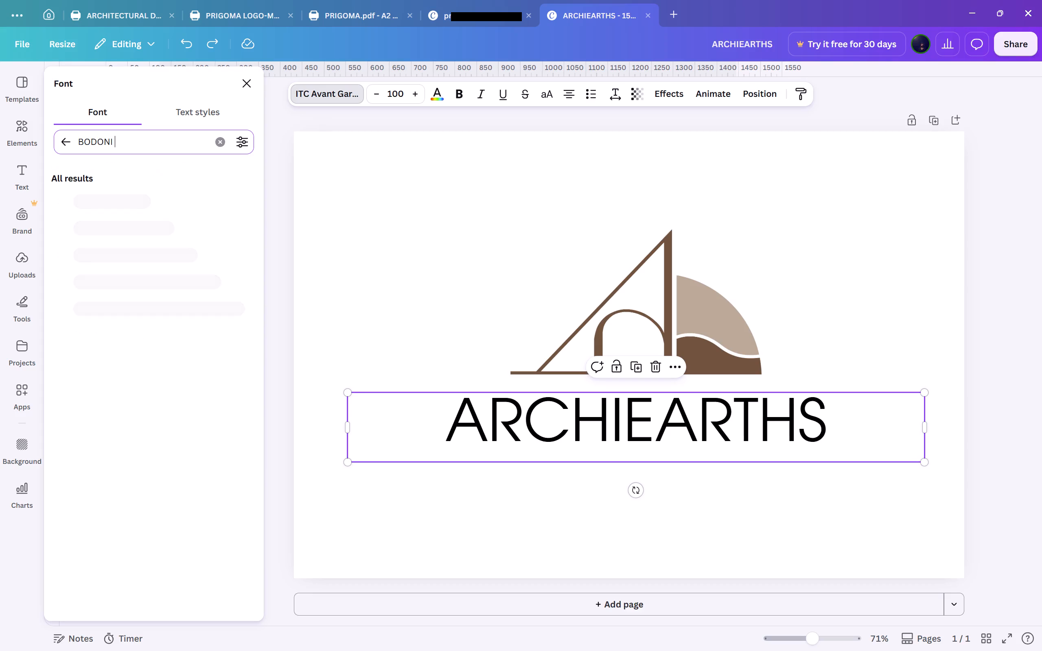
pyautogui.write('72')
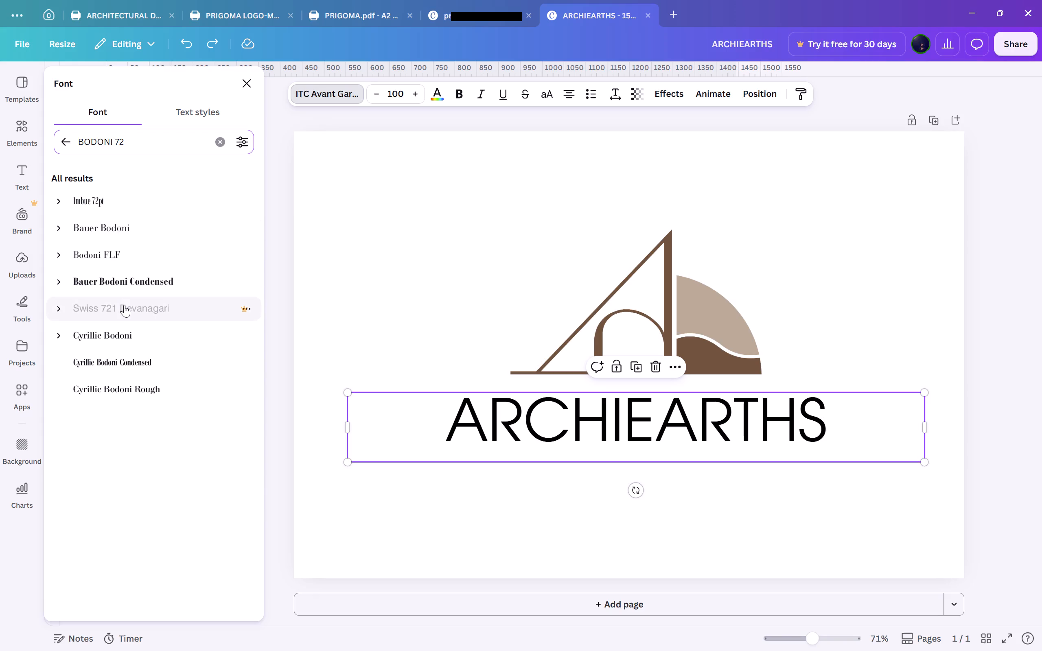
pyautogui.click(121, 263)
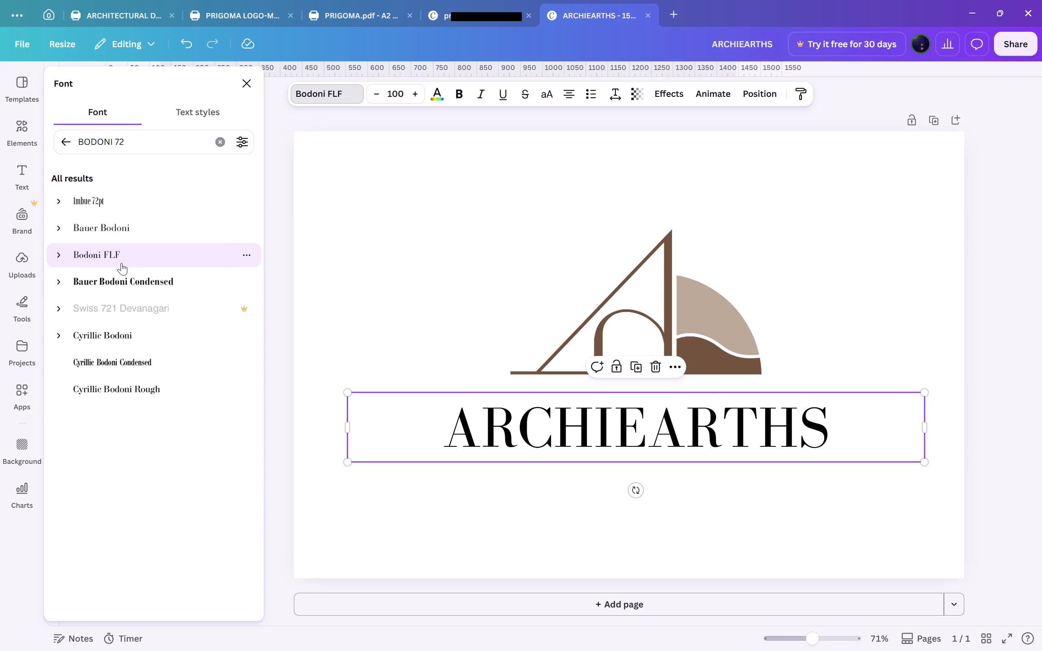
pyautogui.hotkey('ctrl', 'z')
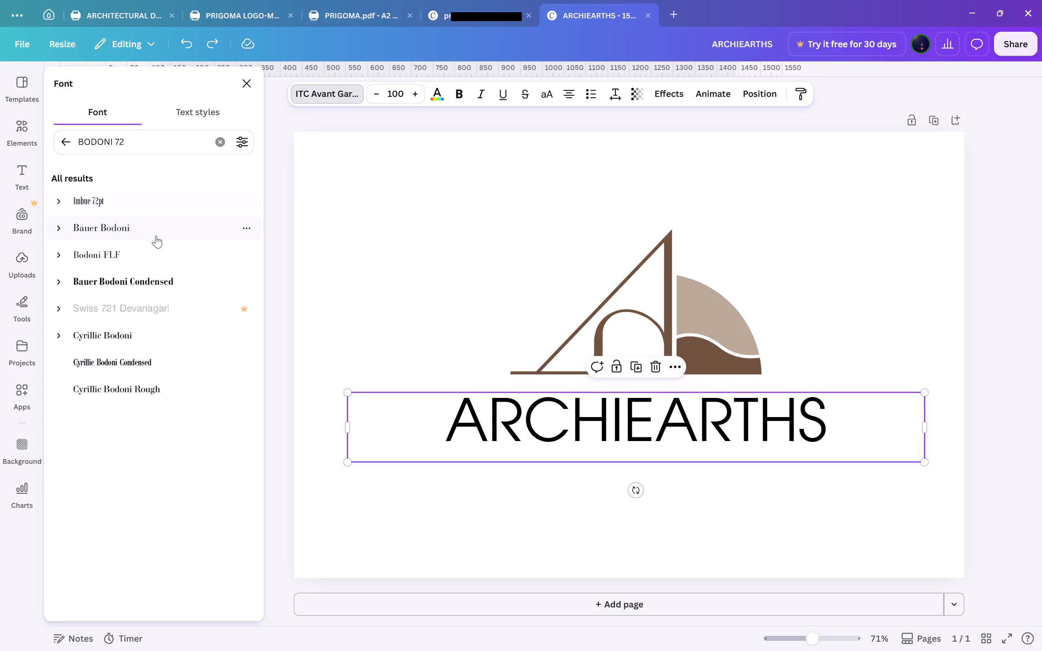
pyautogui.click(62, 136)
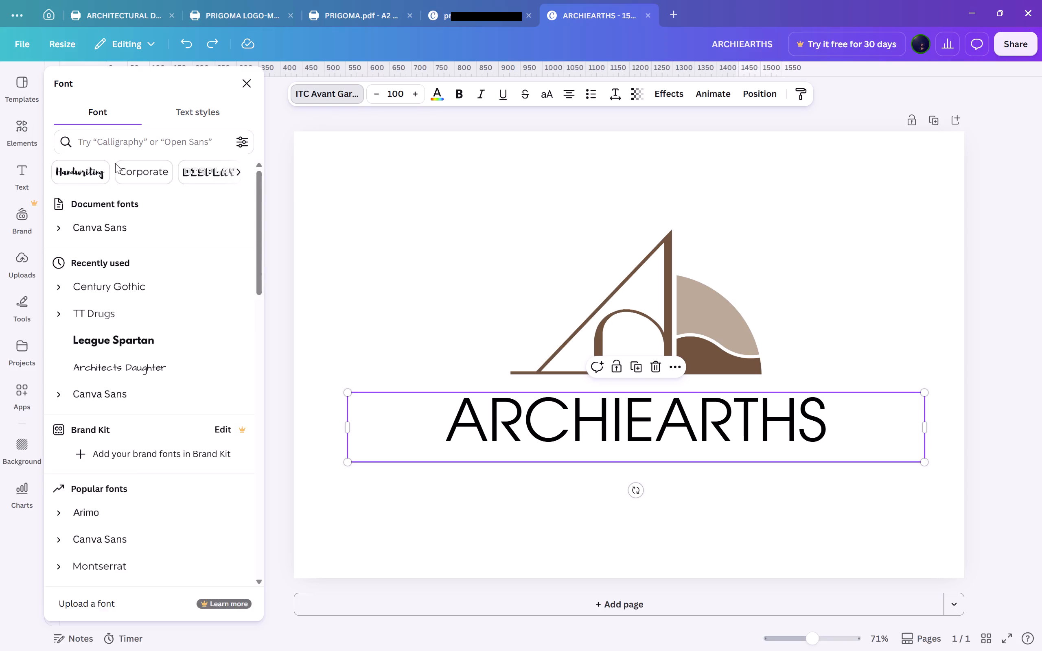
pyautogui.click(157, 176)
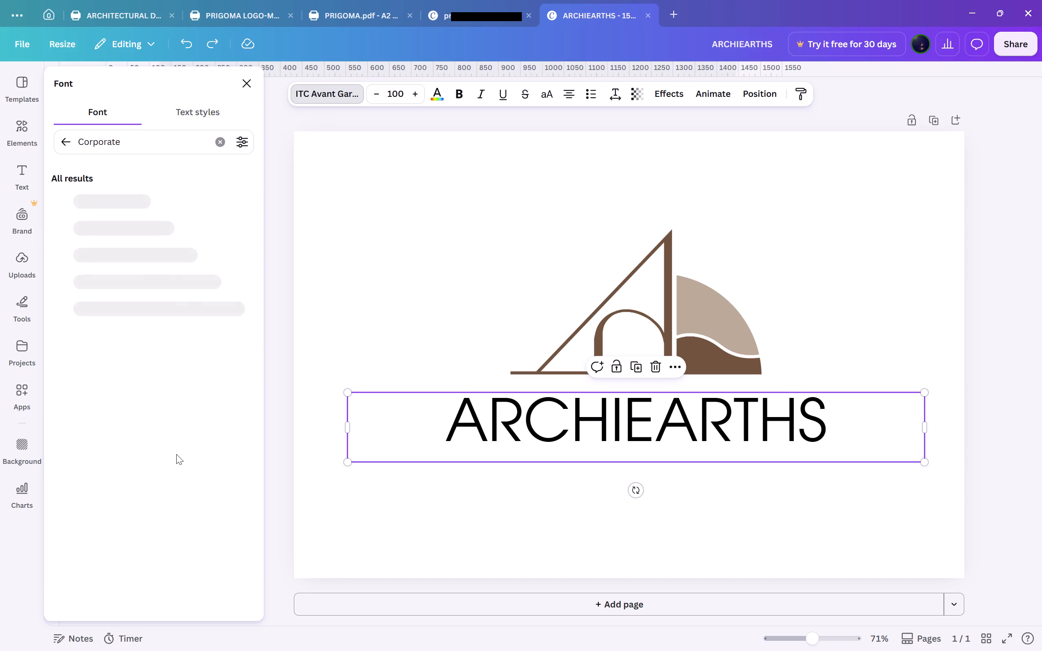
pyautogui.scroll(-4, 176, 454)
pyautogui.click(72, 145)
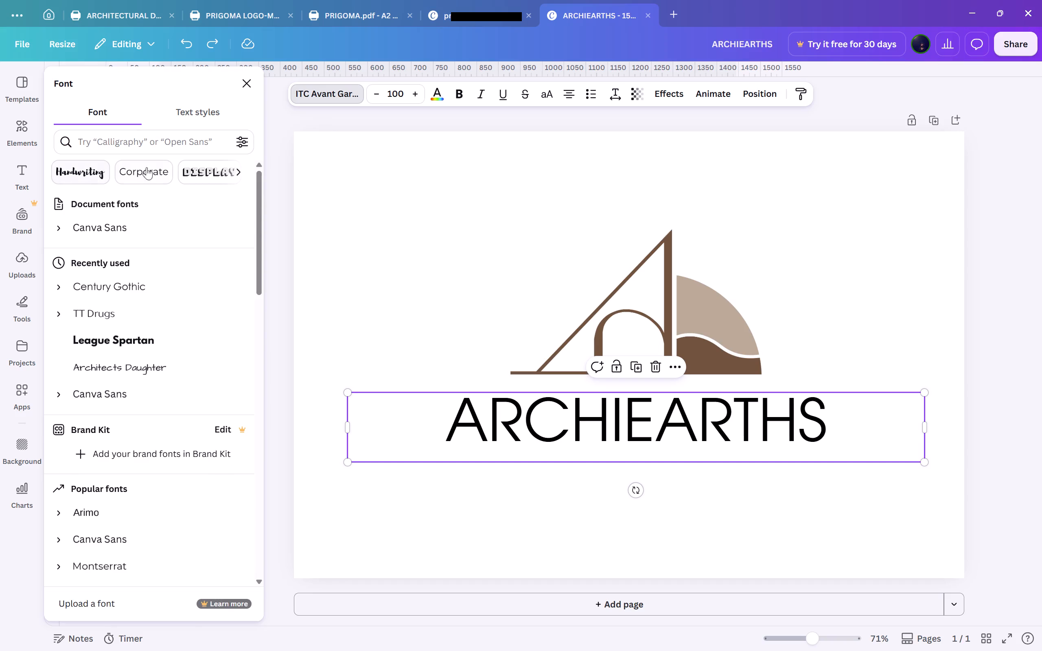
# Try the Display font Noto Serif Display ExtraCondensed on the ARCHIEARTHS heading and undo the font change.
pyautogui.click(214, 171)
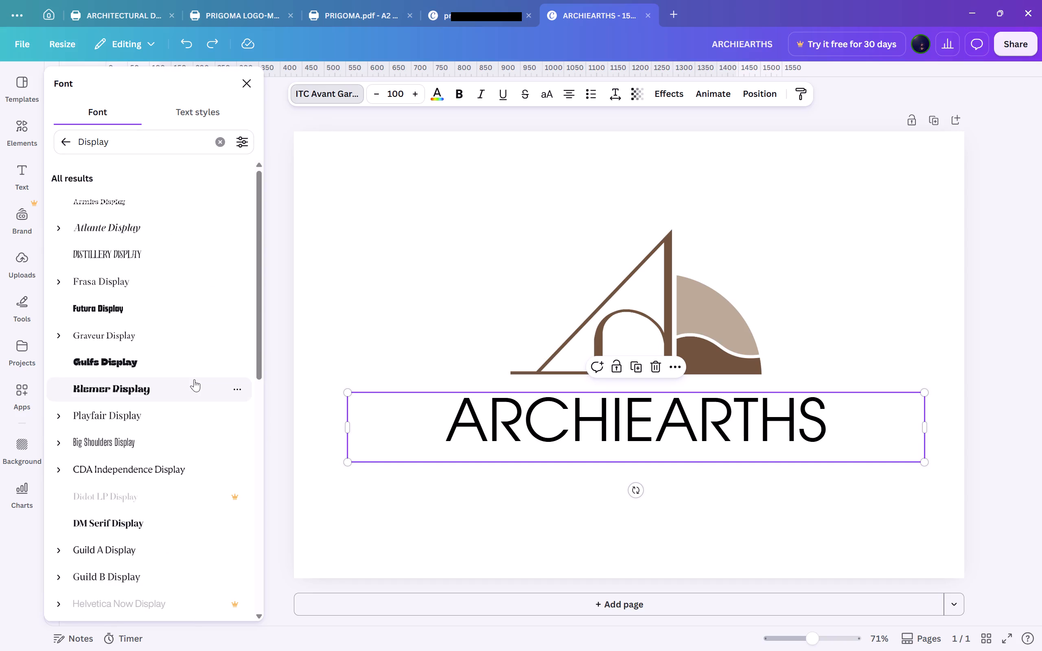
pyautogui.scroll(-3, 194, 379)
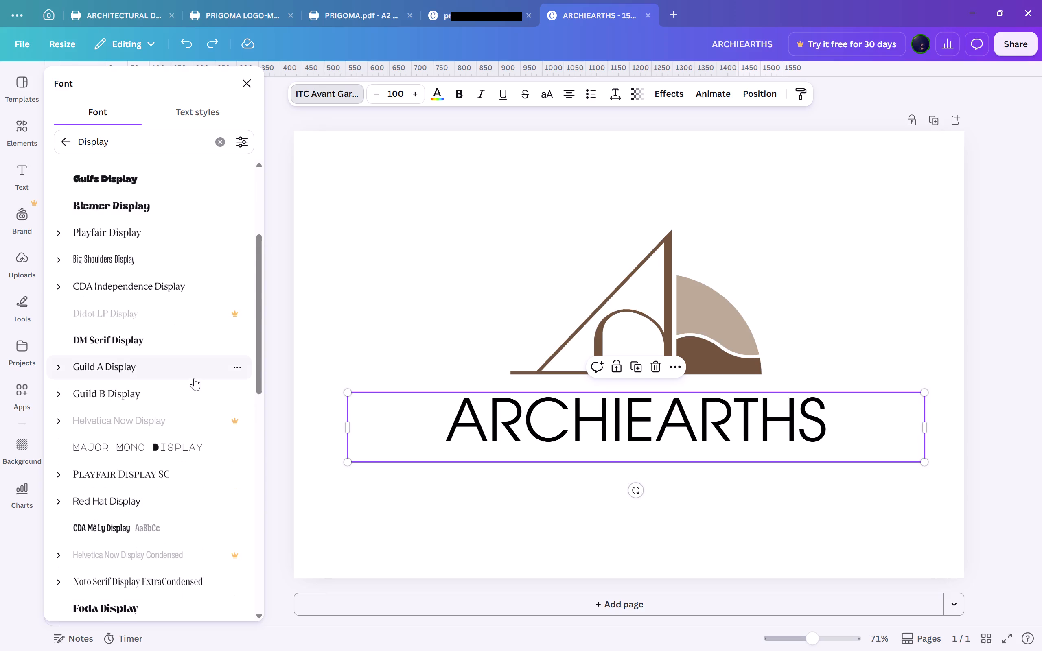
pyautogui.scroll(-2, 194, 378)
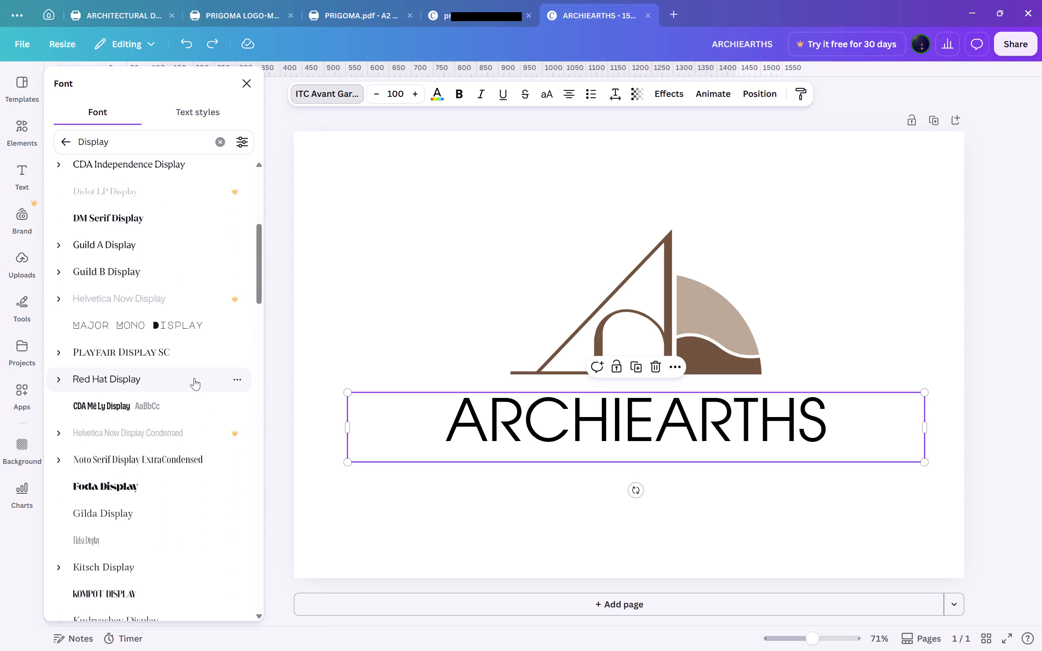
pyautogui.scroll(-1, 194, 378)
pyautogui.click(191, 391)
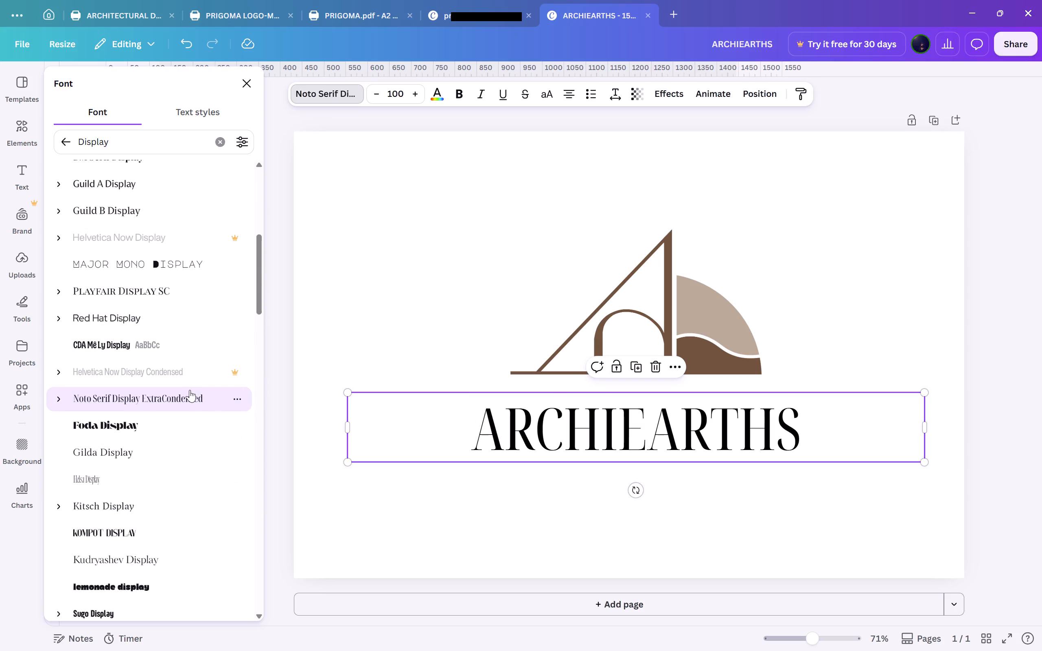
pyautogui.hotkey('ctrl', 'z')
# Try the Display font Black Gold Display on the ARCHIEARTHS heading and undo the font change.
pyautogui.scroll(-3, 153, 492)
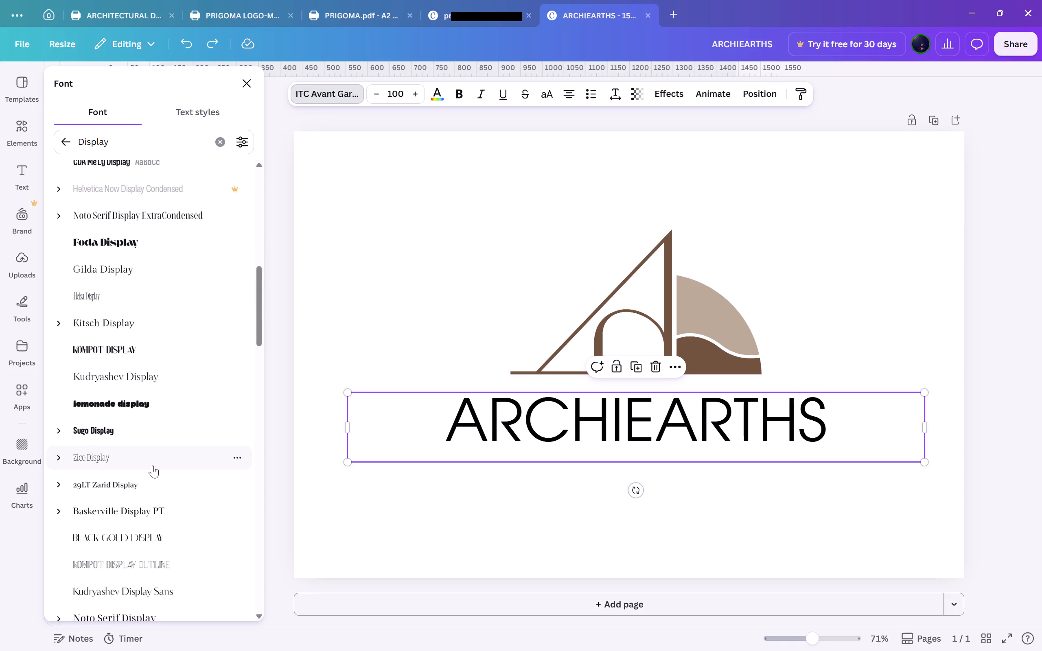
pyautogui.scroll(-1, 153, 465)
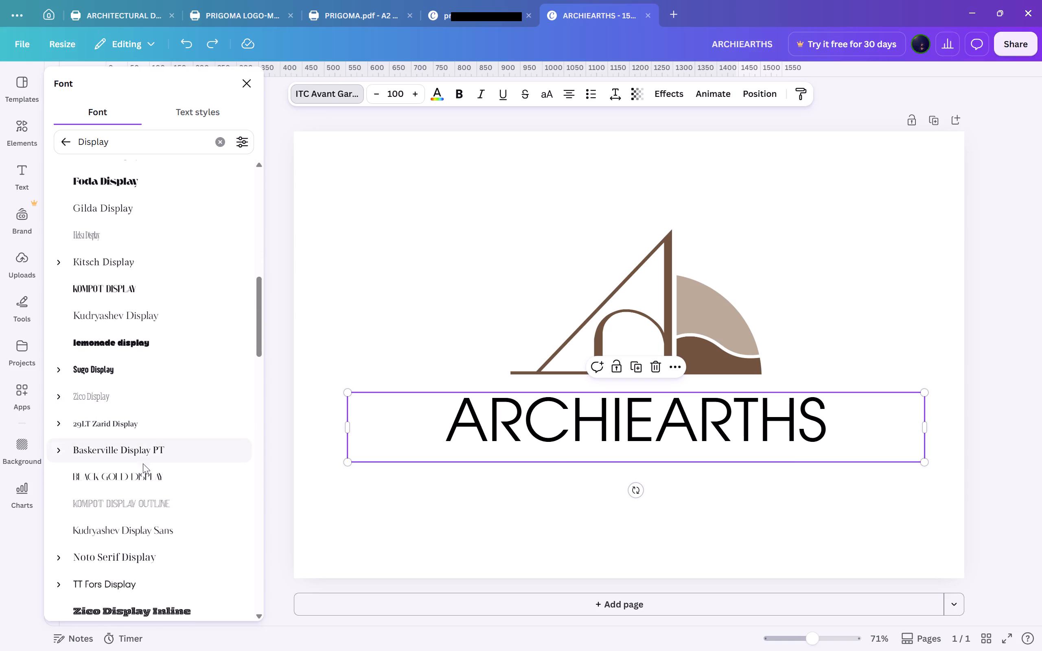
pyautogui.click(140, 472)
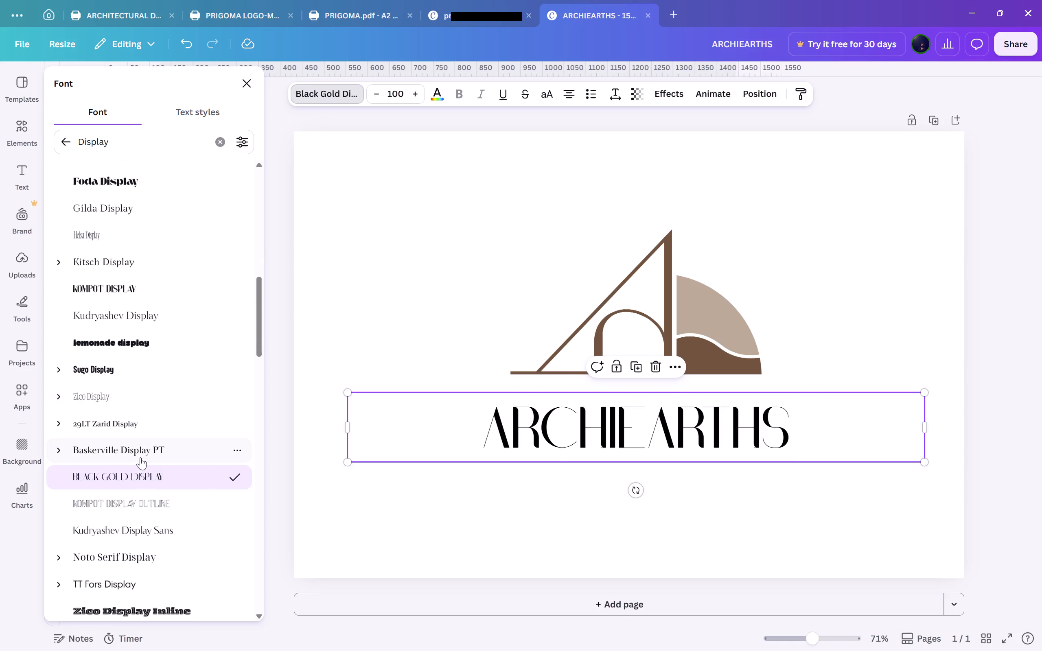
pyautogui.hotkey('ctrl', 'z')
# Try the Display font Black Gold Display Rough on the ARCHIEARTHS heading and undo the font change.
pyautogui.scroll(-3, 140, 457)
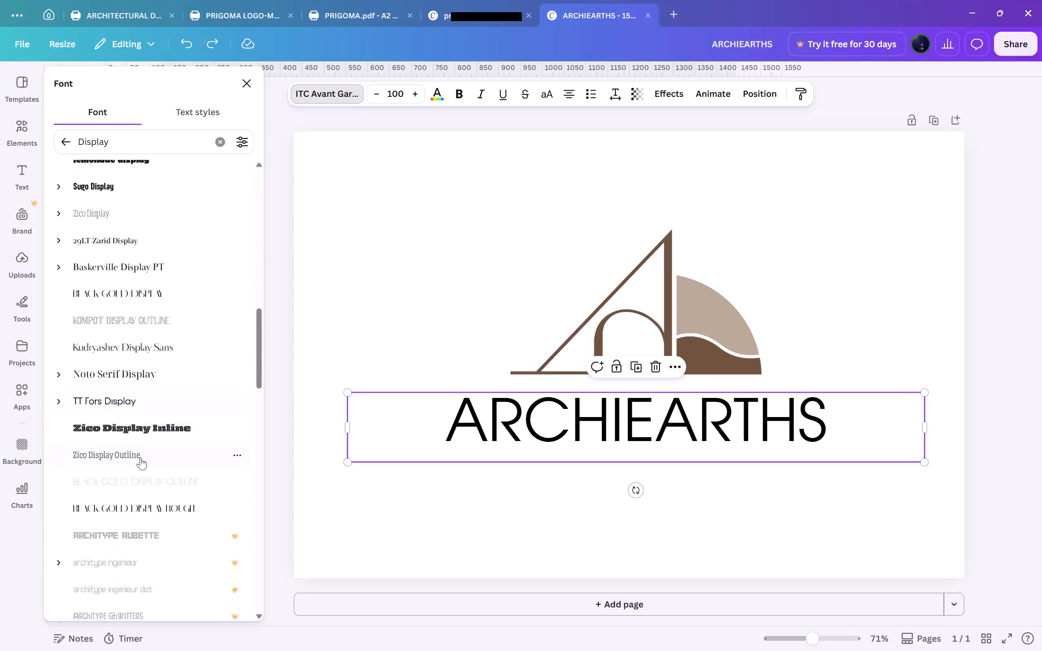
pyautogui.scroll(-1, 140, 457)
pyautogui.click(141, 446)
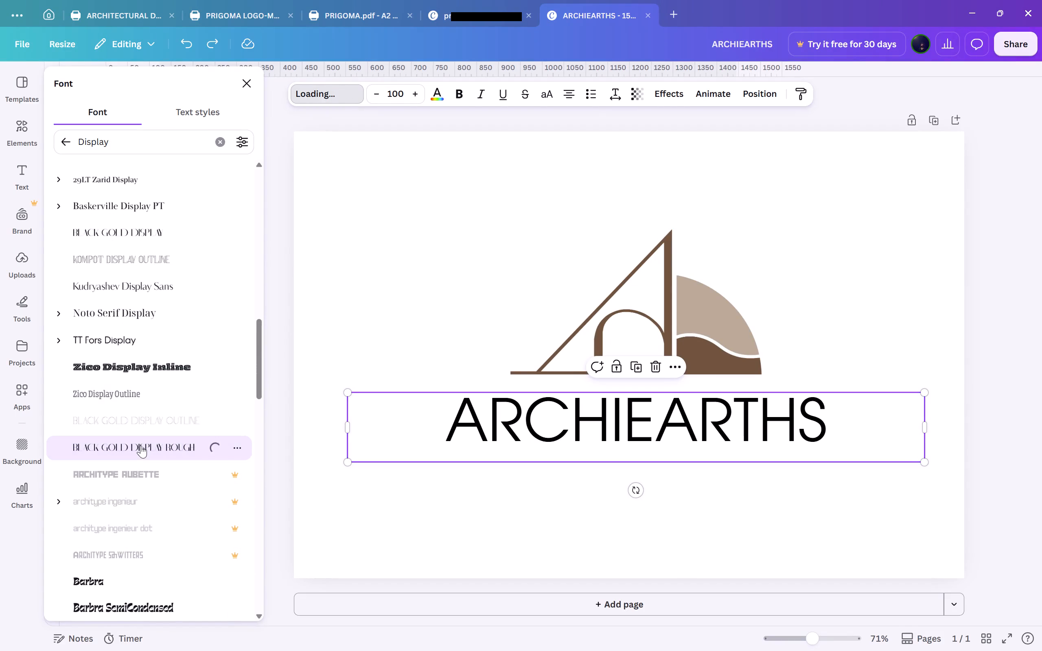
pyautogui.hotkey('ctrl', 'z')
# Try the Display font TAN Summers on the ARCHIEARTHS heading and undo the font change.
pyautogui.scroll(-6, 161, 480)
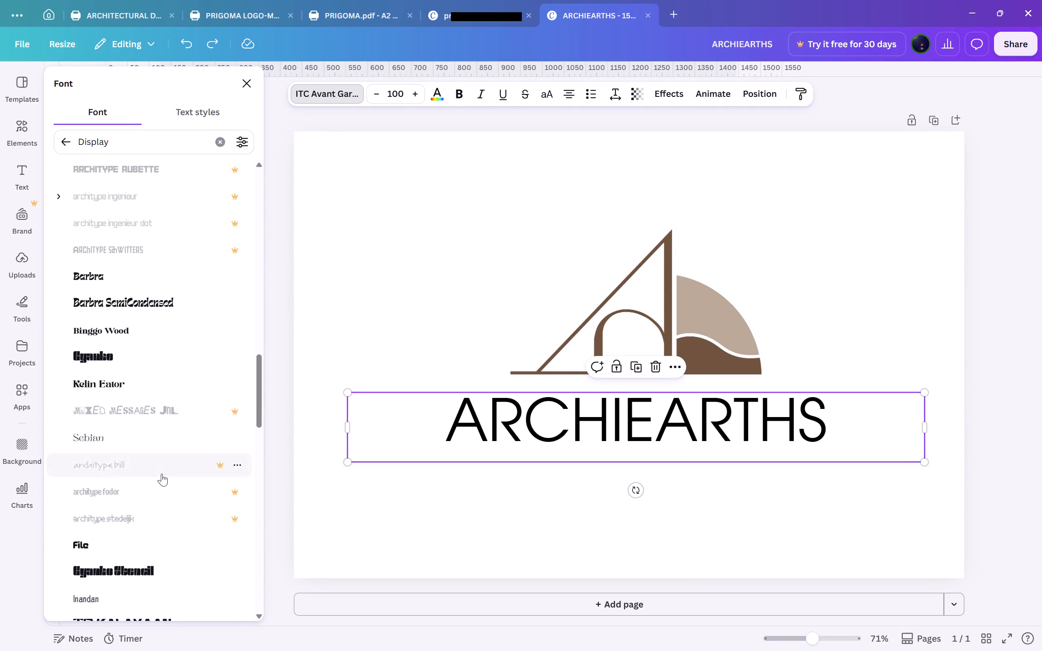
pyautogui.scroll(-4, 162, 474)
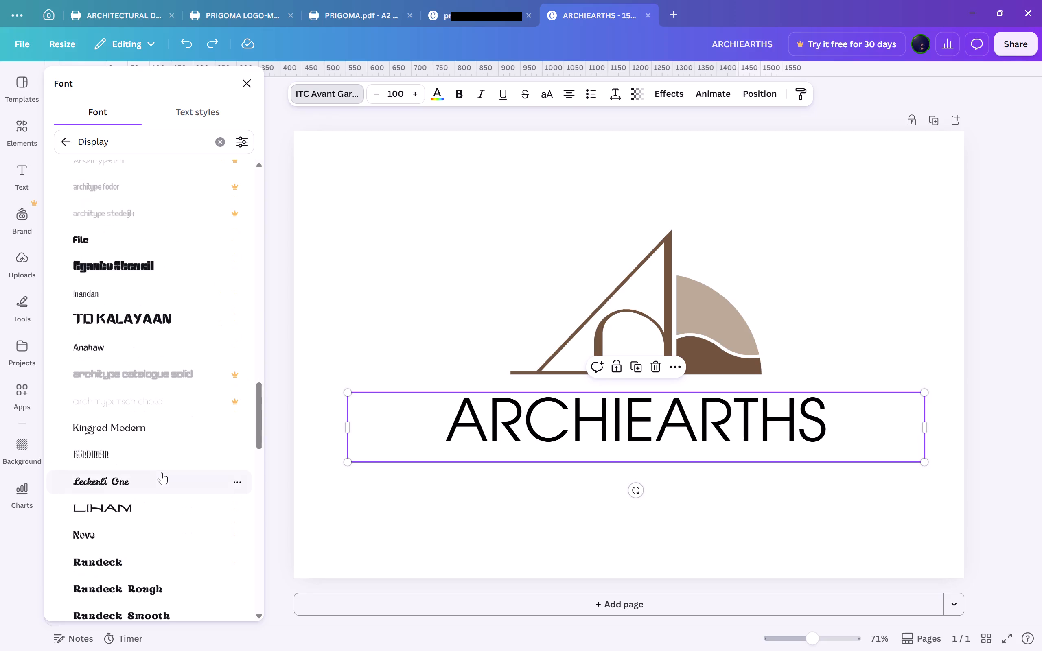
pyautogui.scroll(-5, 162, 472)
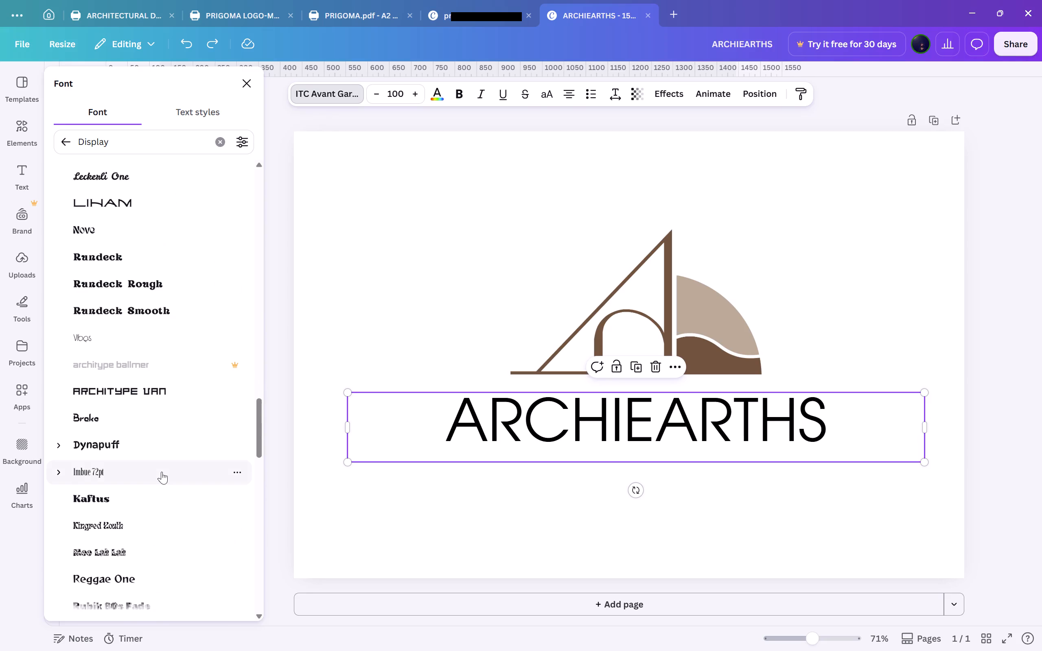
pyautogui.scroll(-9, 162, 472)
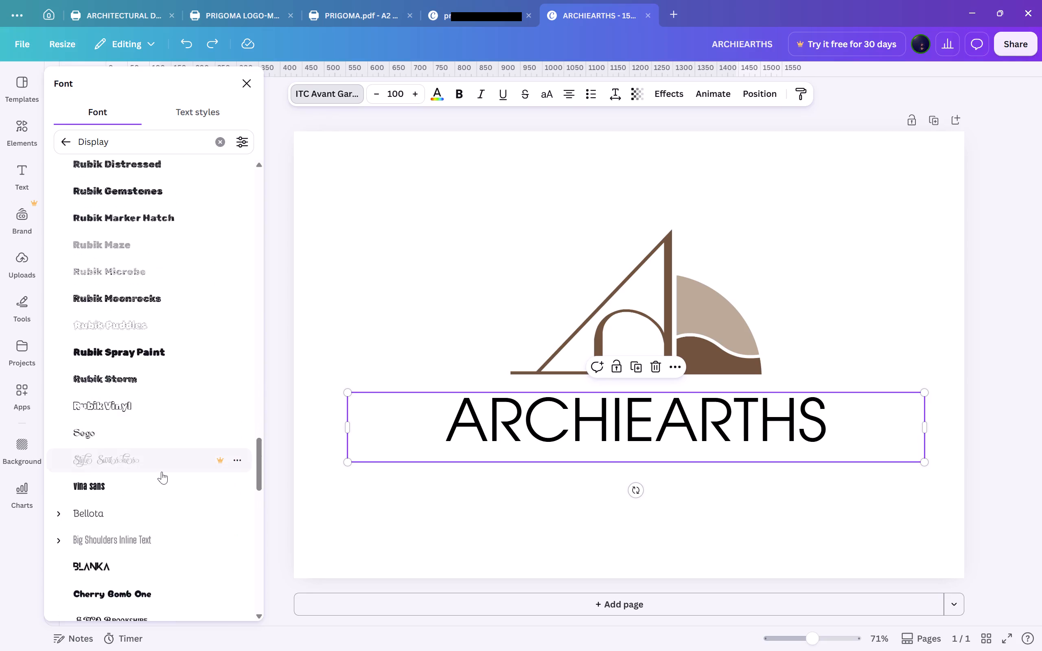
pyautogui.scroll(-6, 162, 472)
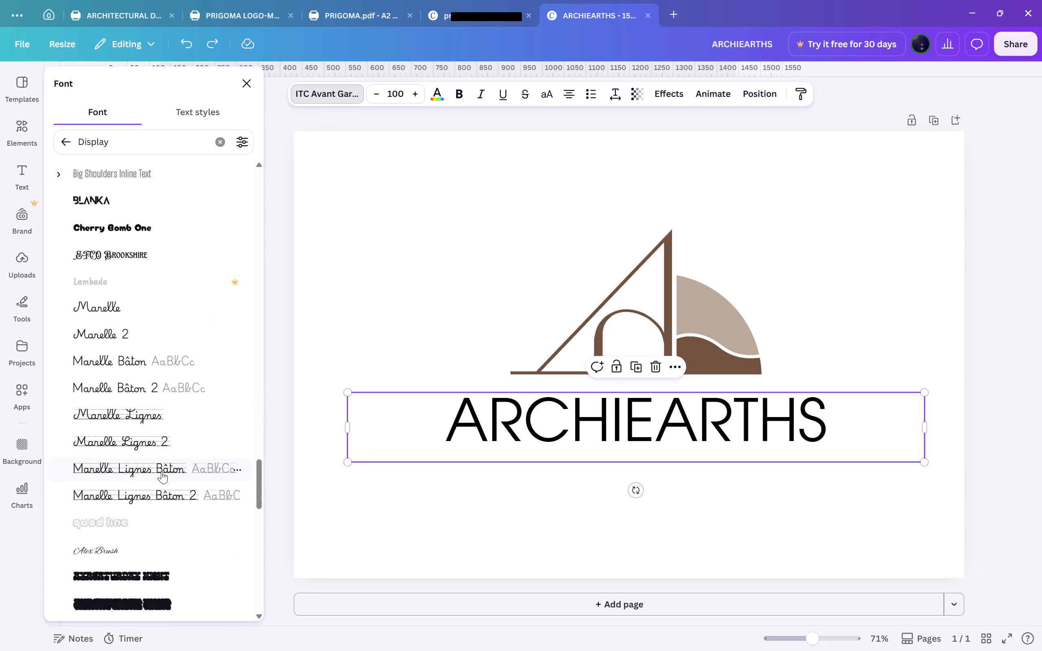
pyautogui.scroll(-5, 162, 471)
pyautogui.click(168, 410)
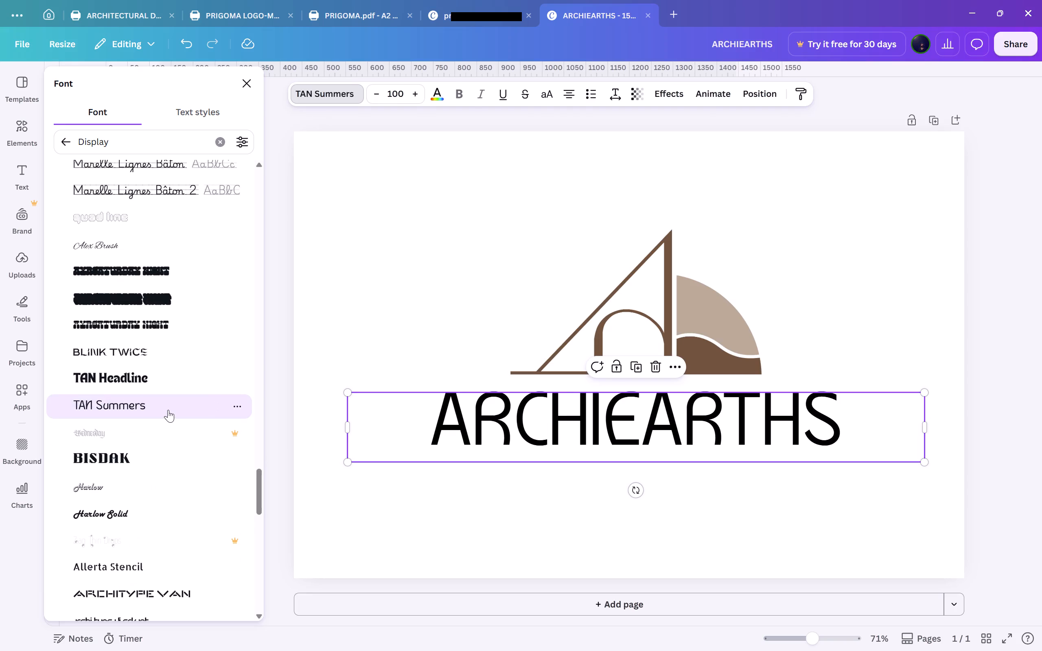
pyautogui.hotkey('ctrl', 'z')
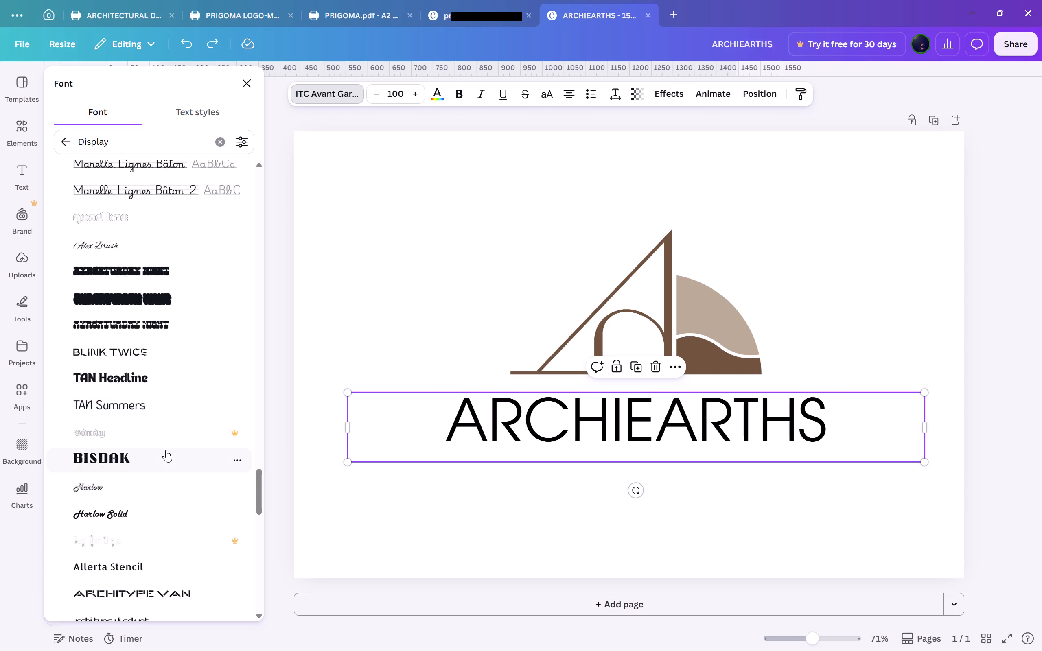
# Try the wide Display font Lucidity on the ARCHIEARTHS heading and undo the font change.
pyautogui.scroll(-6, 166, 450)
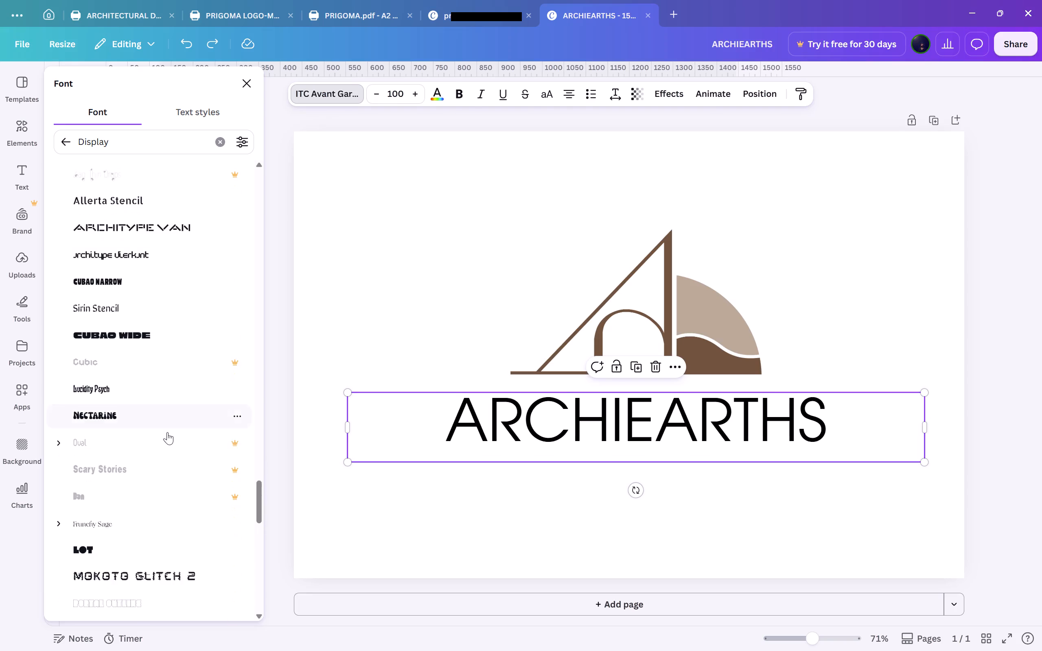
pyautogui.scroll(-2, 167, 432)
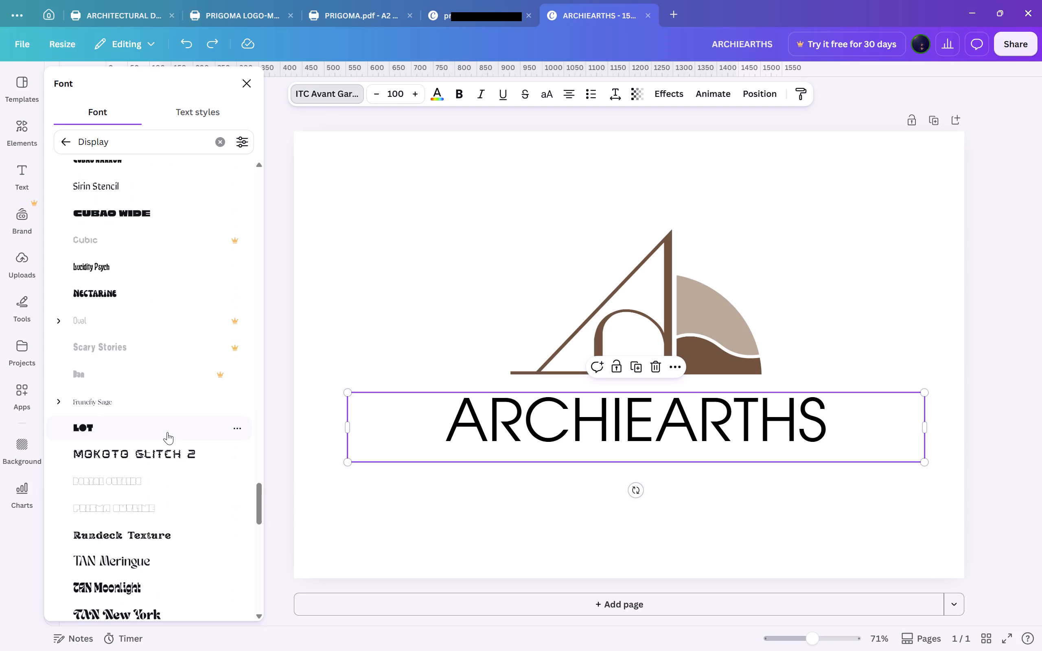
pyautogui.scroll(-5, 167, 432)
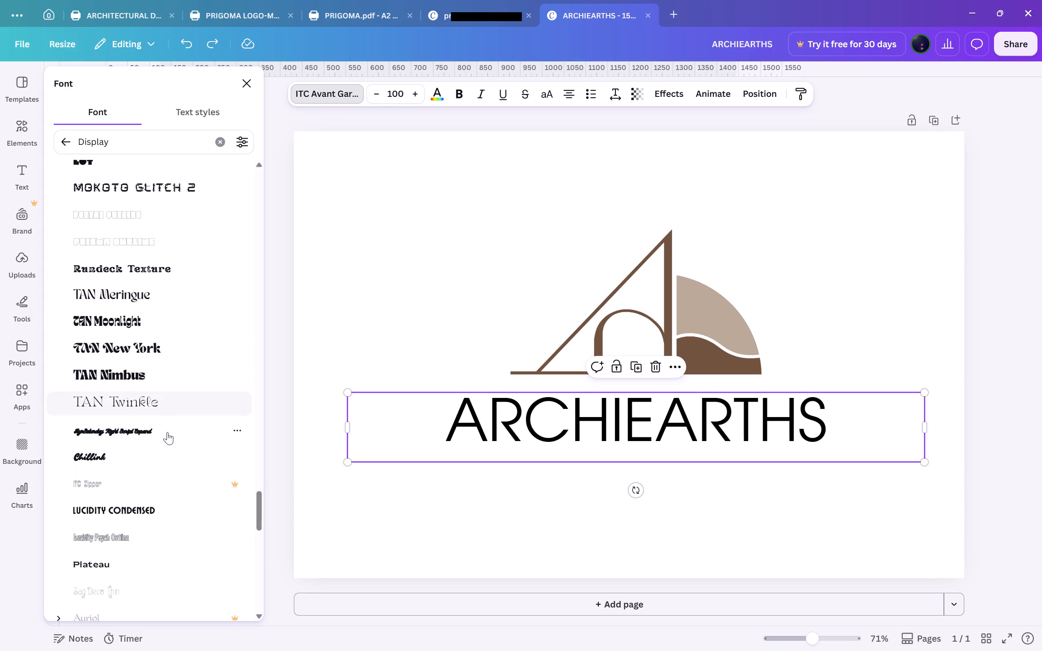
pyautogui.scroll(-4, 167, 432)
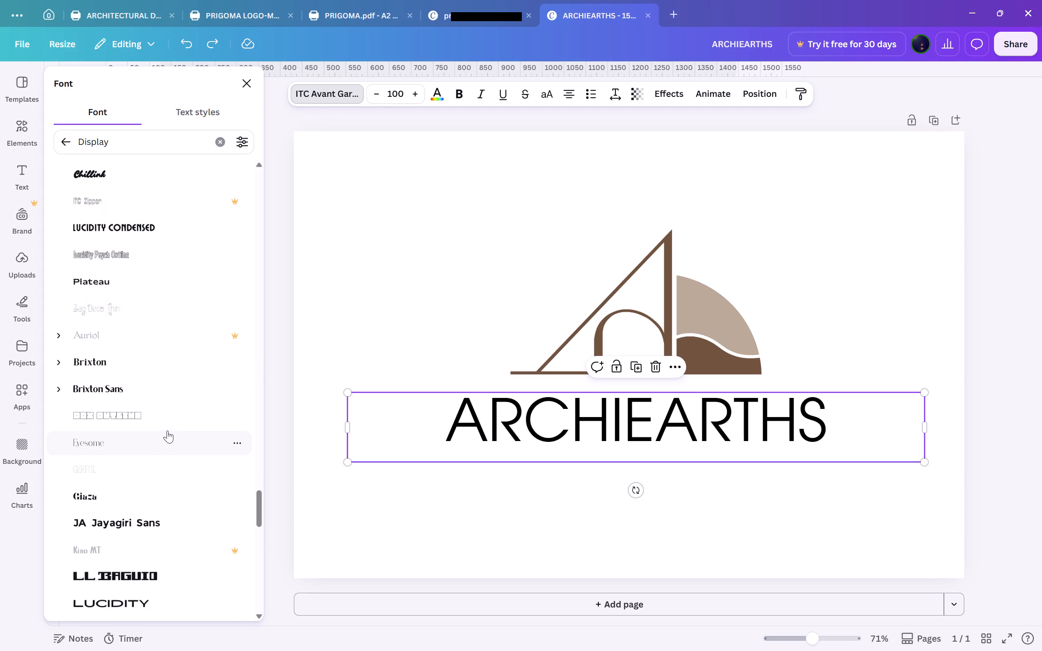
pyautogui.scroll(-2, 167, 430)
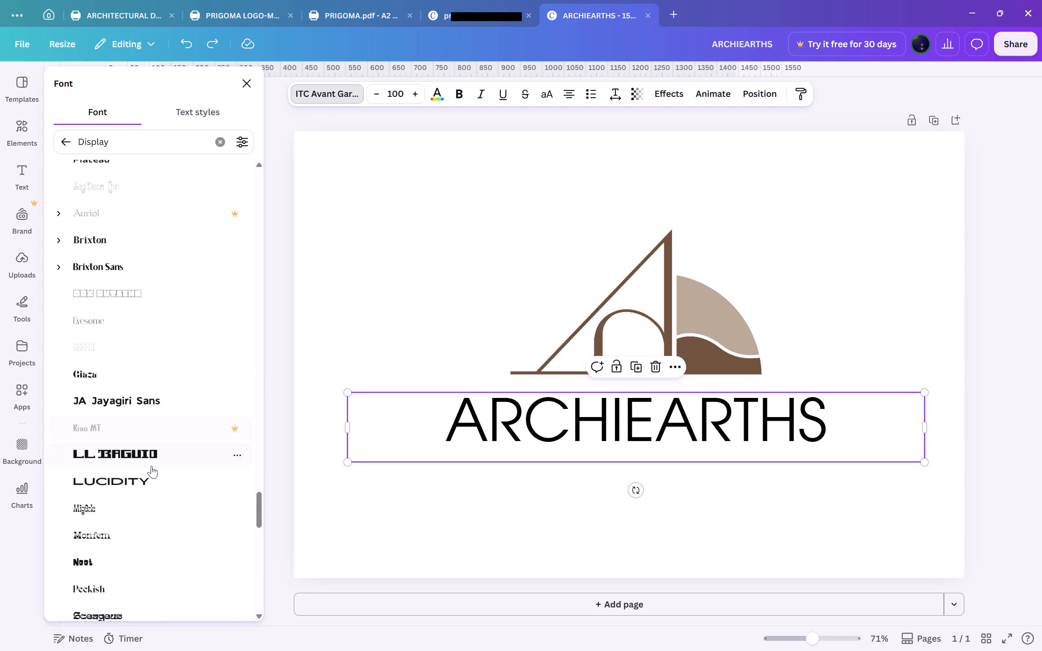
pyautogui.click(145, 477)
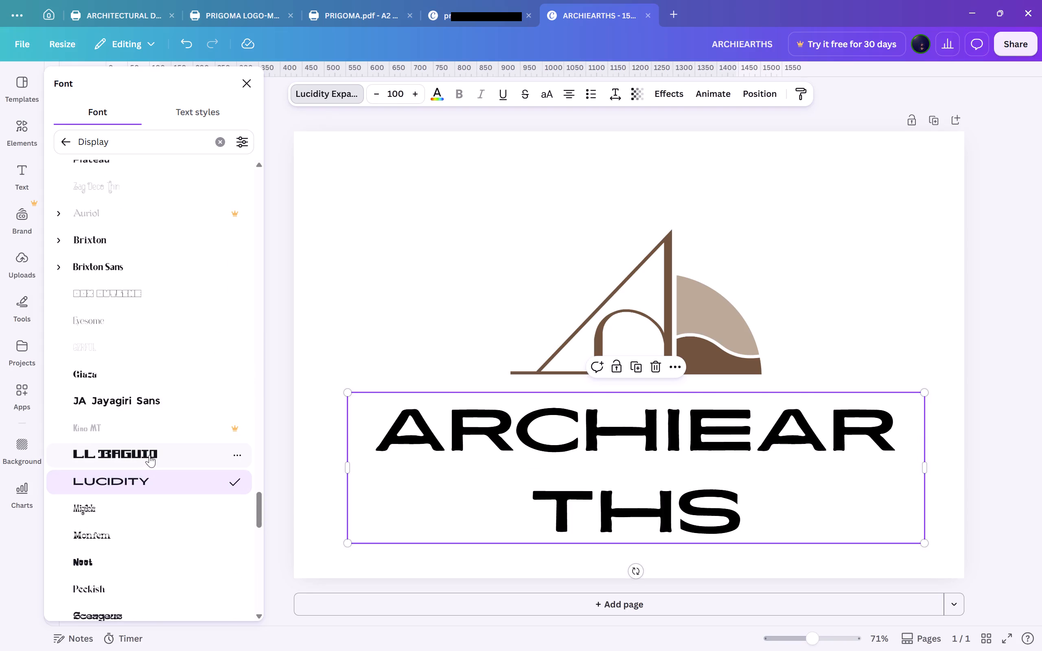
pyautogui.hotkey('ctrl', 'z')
# Look through further Display fonts for a typeface that suits the ARCHIEARTHS heading.
pyautogui.scroll(-7, 149, 462)
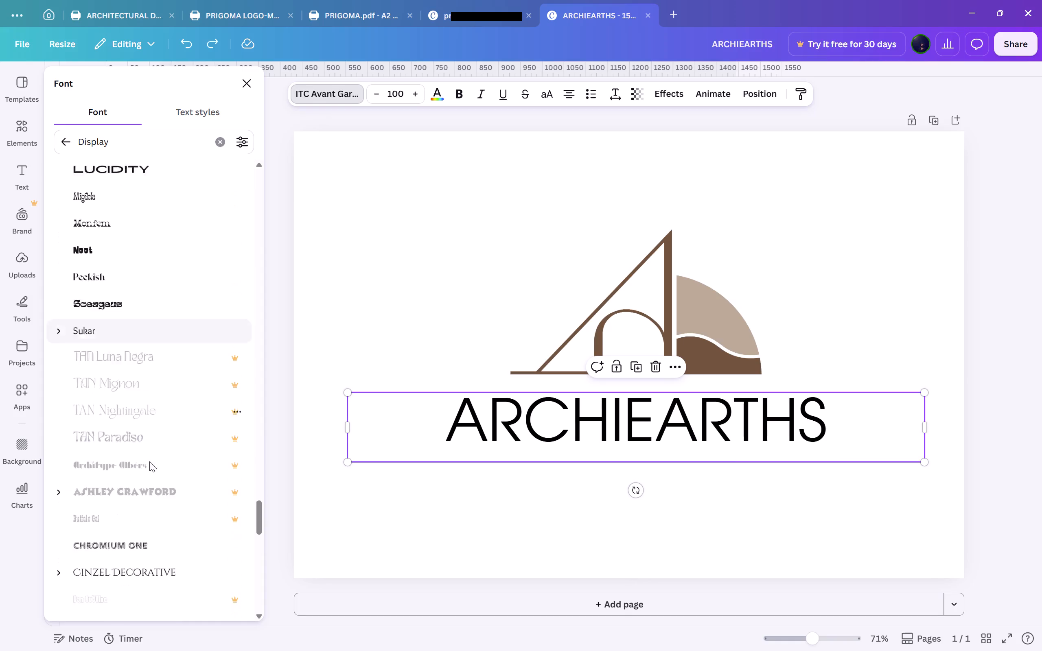
pyautogui.scroll(-17, 149, 461)
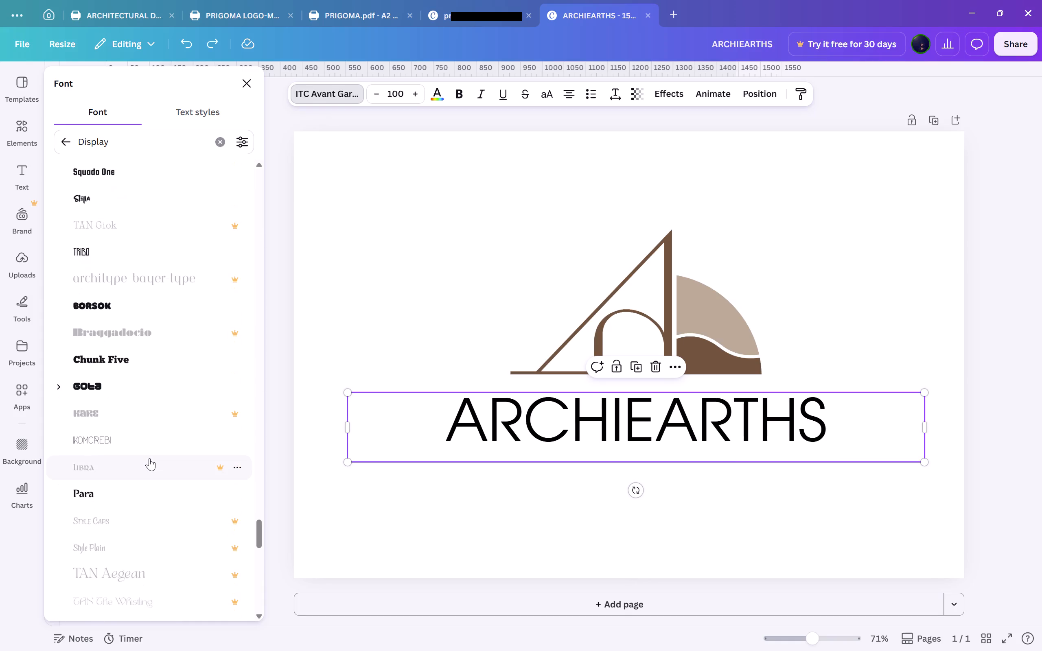
pyautogui.scroll(-7, 149, 458)
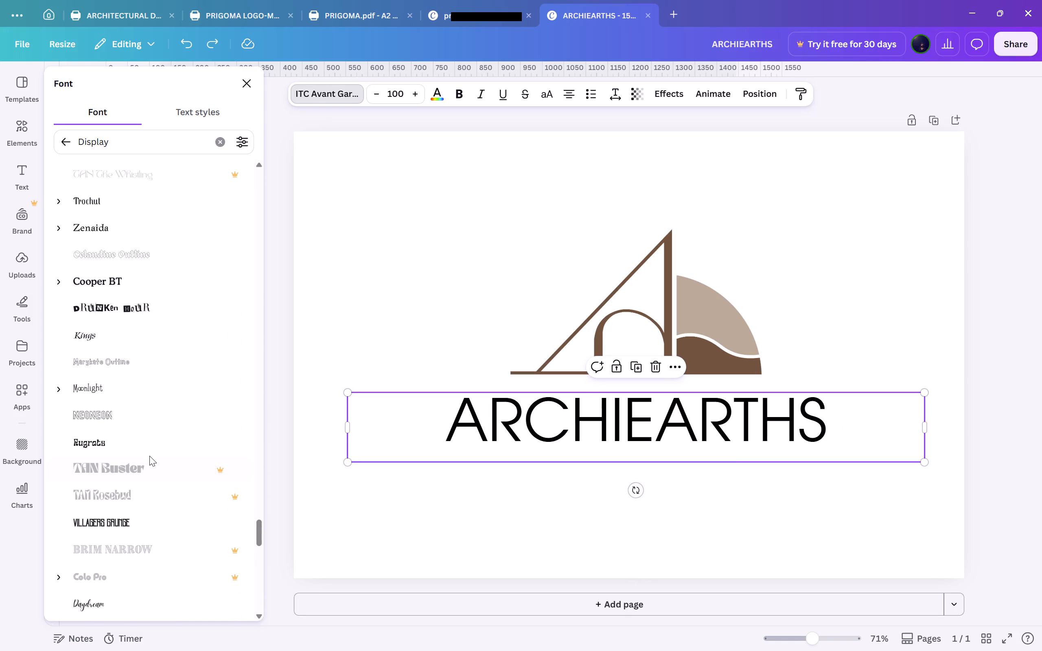
pyautogui.scroll(-5, 149, 455)
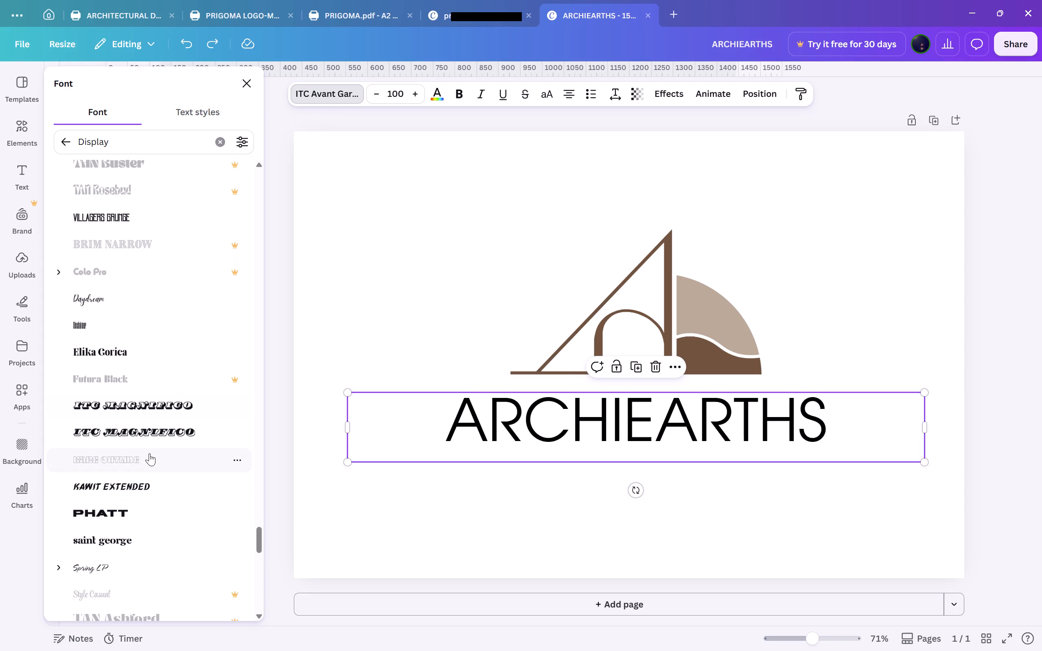
pyautogui.scroll(-6, 149, 453)
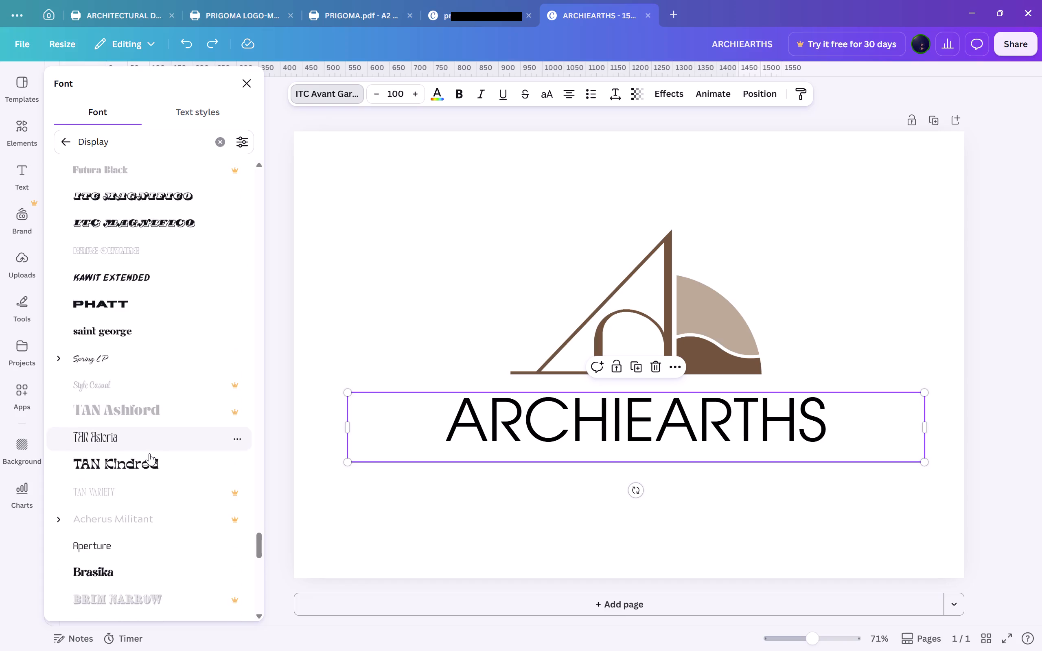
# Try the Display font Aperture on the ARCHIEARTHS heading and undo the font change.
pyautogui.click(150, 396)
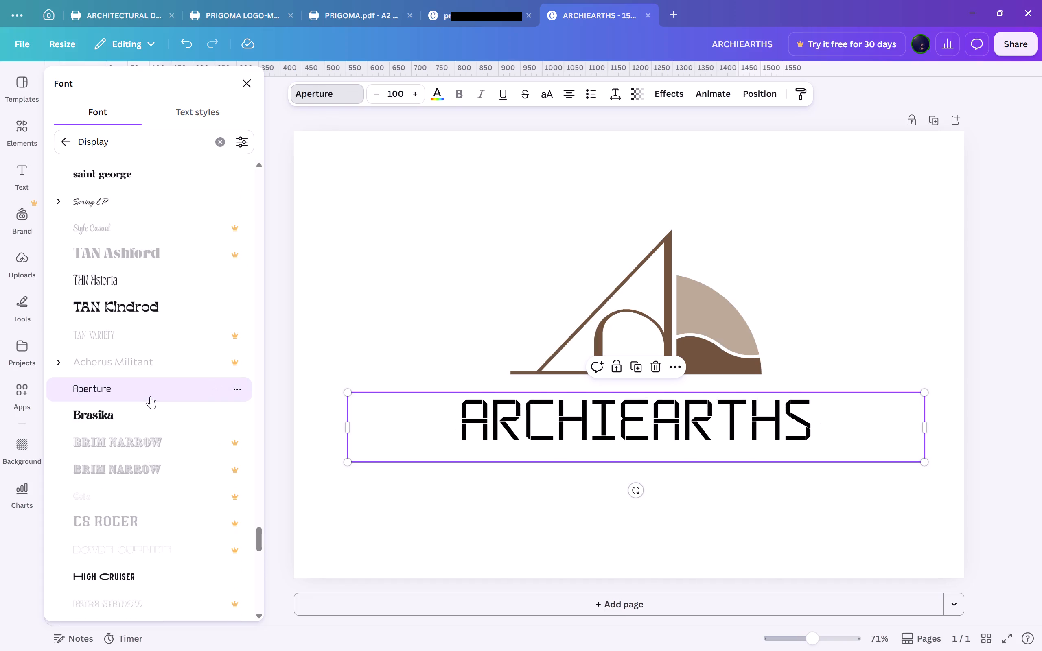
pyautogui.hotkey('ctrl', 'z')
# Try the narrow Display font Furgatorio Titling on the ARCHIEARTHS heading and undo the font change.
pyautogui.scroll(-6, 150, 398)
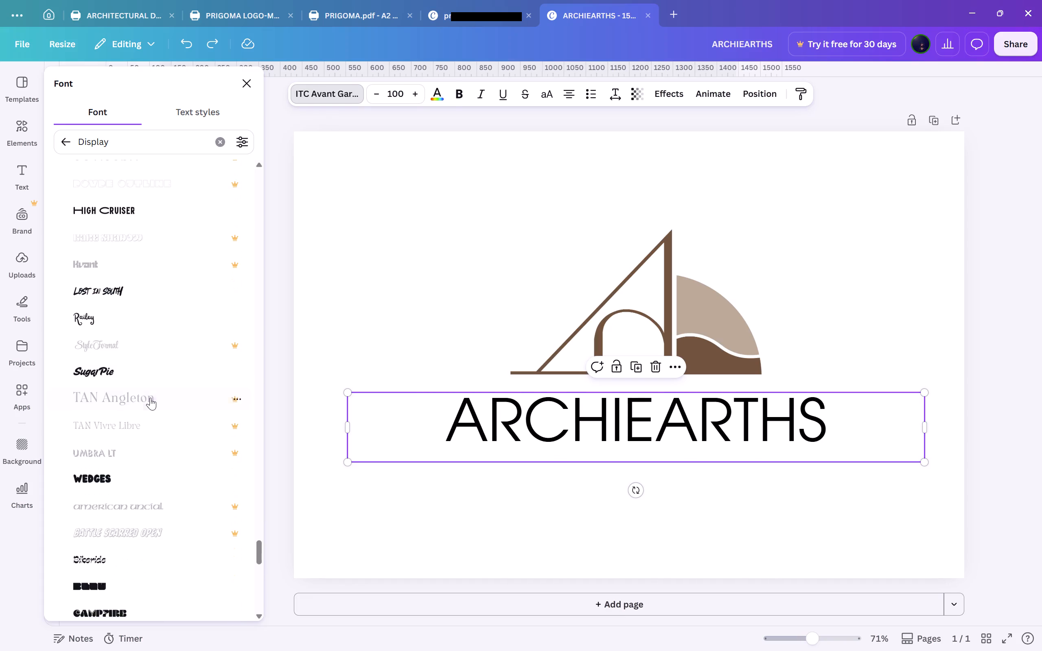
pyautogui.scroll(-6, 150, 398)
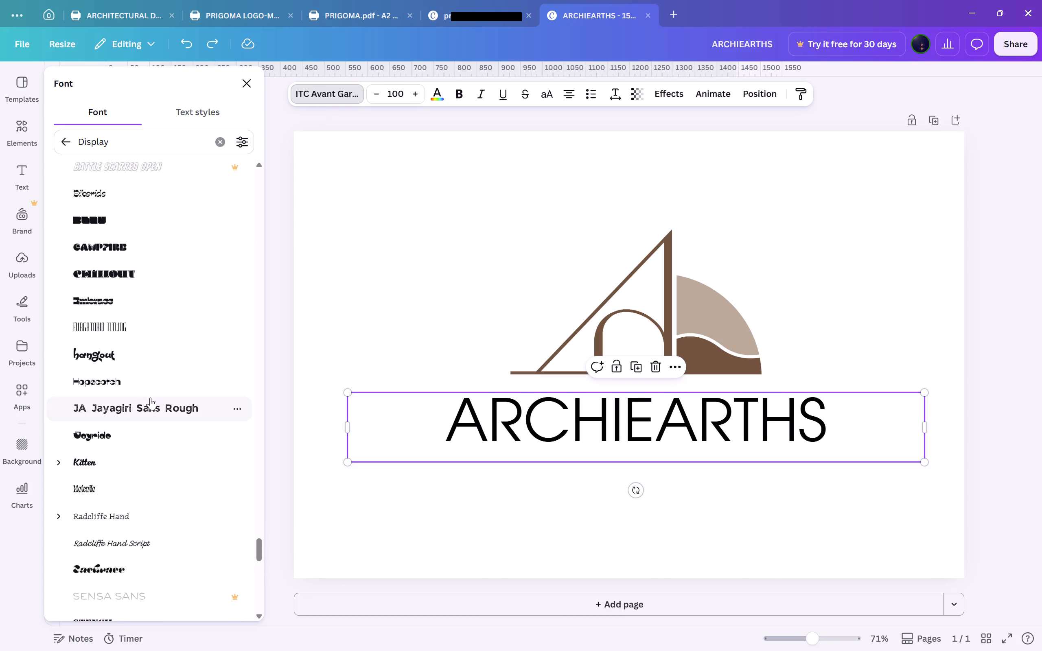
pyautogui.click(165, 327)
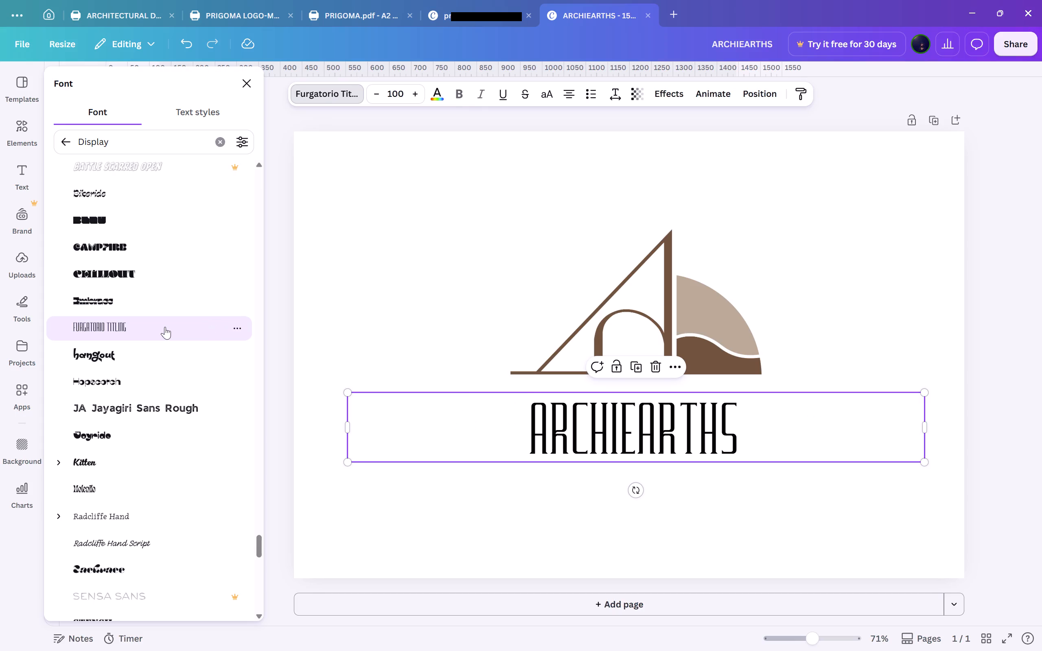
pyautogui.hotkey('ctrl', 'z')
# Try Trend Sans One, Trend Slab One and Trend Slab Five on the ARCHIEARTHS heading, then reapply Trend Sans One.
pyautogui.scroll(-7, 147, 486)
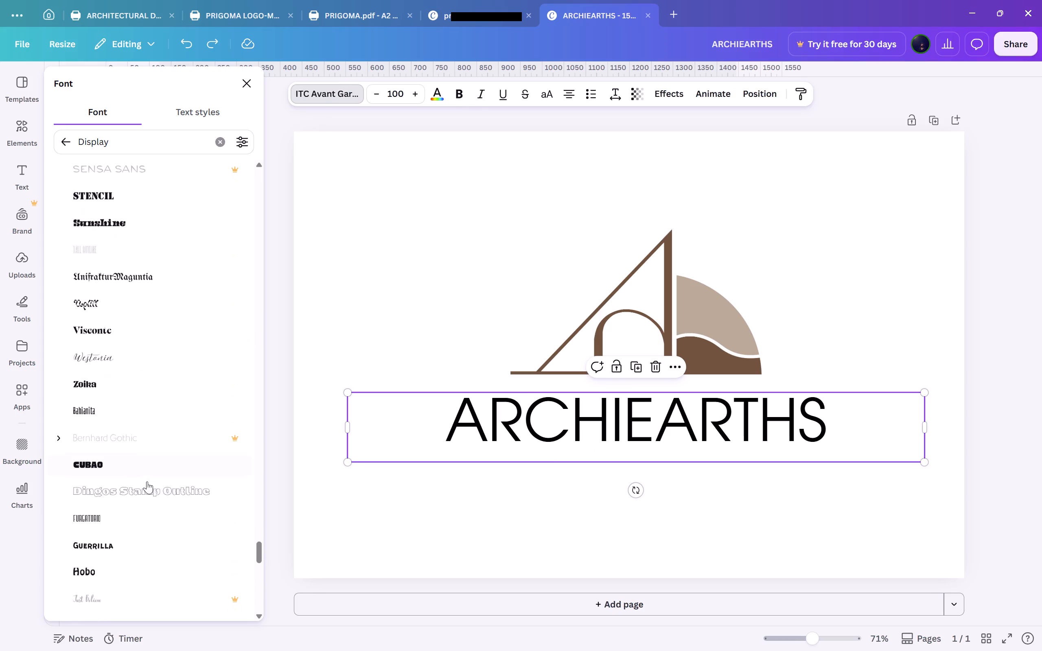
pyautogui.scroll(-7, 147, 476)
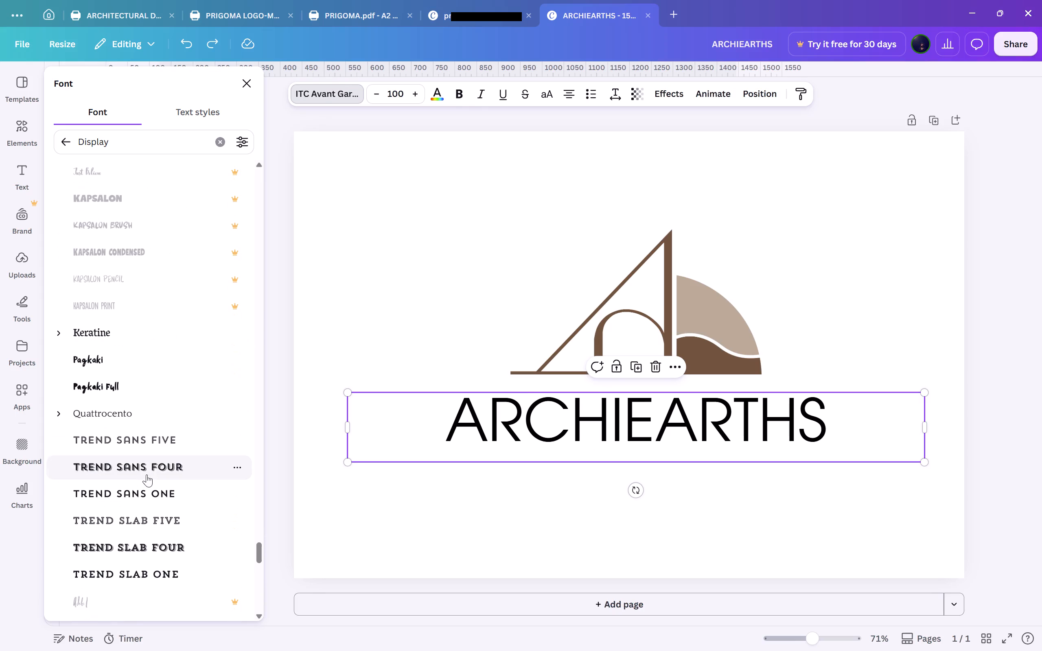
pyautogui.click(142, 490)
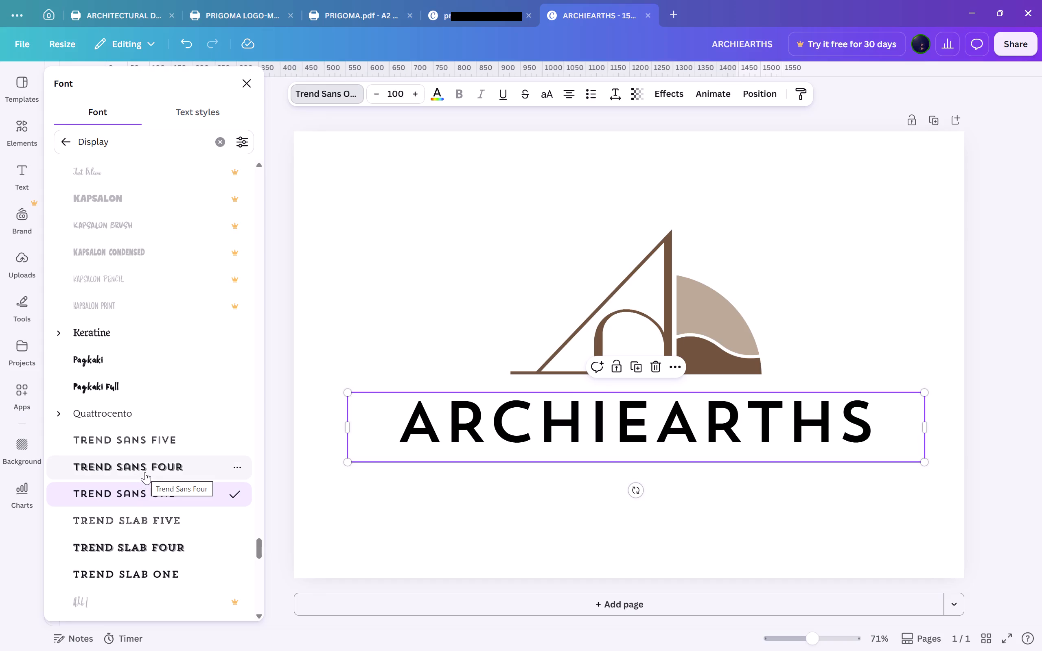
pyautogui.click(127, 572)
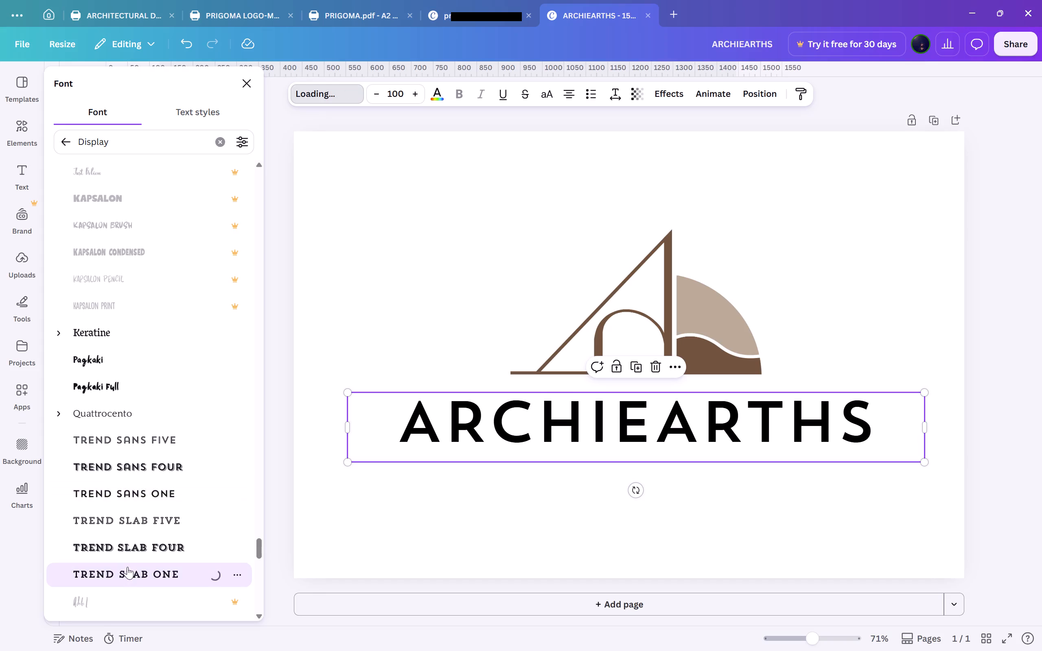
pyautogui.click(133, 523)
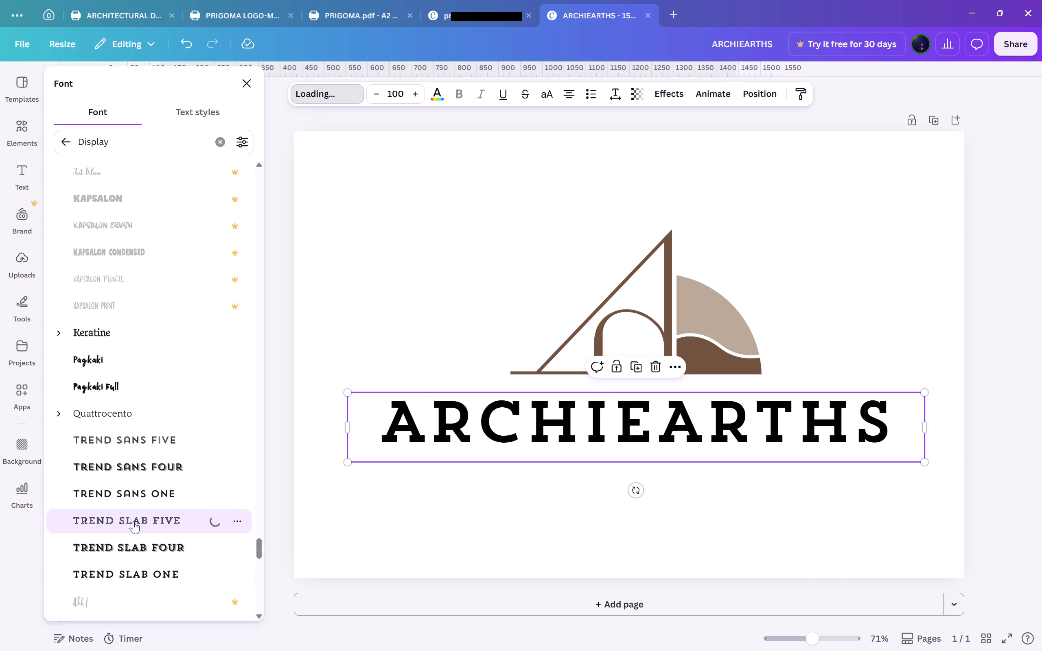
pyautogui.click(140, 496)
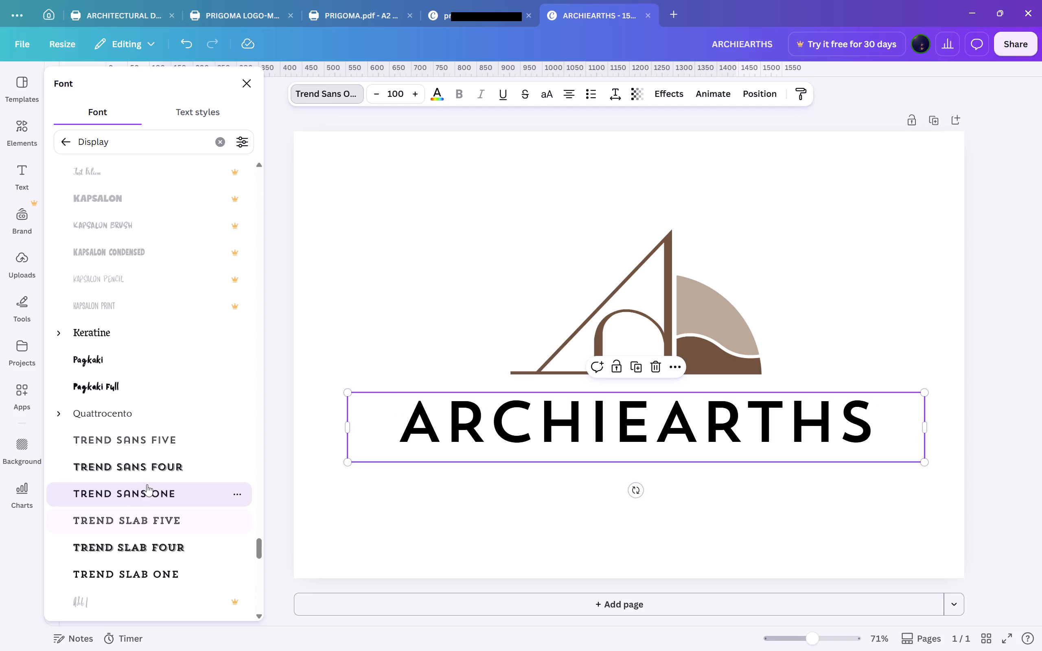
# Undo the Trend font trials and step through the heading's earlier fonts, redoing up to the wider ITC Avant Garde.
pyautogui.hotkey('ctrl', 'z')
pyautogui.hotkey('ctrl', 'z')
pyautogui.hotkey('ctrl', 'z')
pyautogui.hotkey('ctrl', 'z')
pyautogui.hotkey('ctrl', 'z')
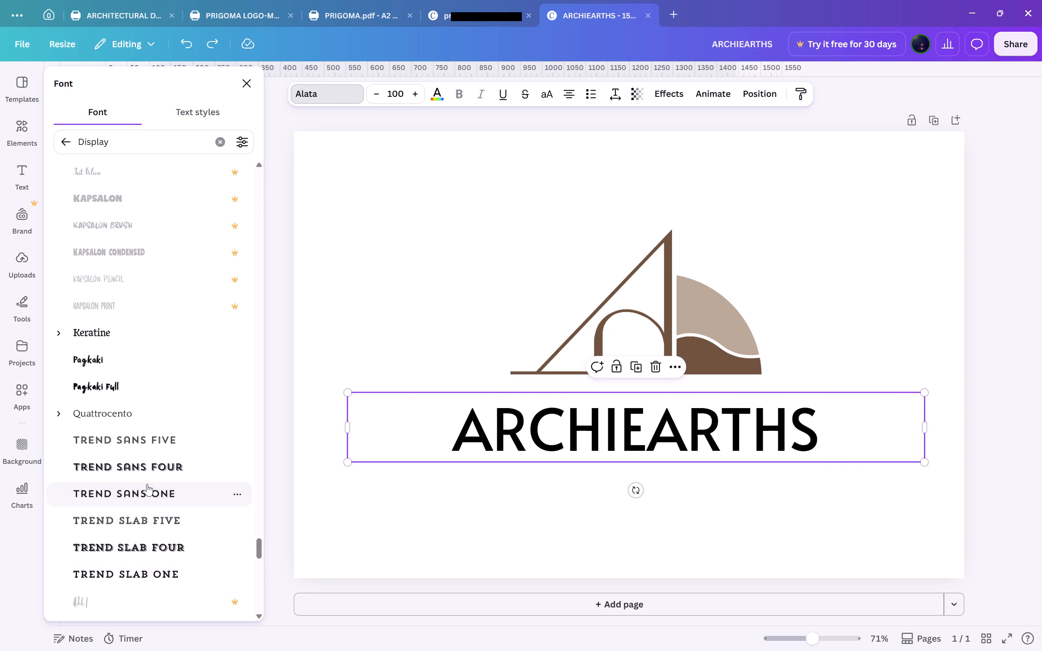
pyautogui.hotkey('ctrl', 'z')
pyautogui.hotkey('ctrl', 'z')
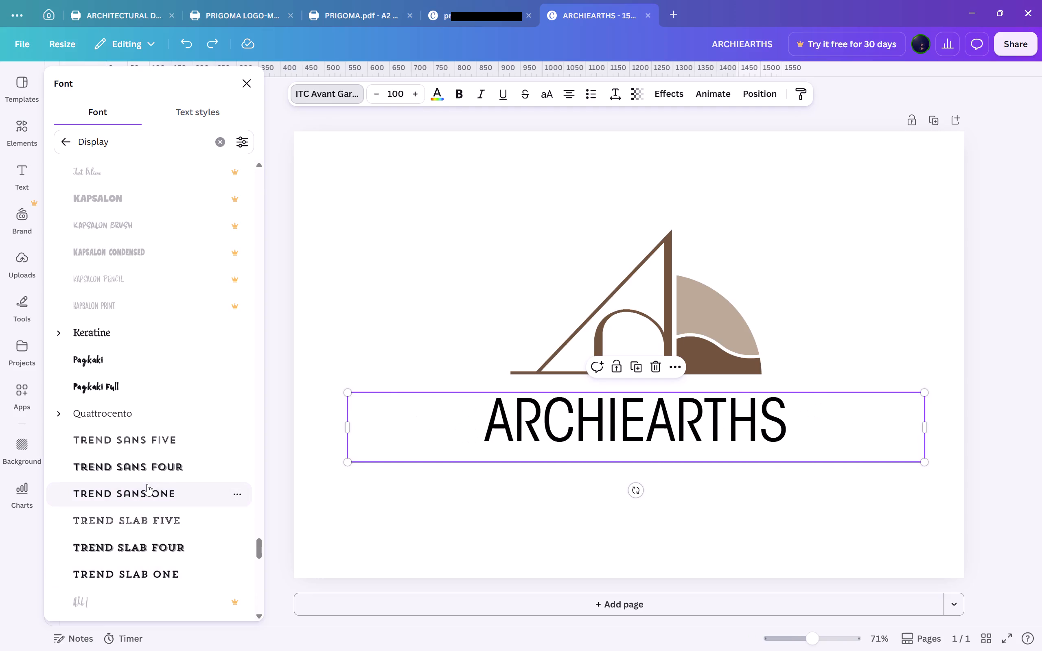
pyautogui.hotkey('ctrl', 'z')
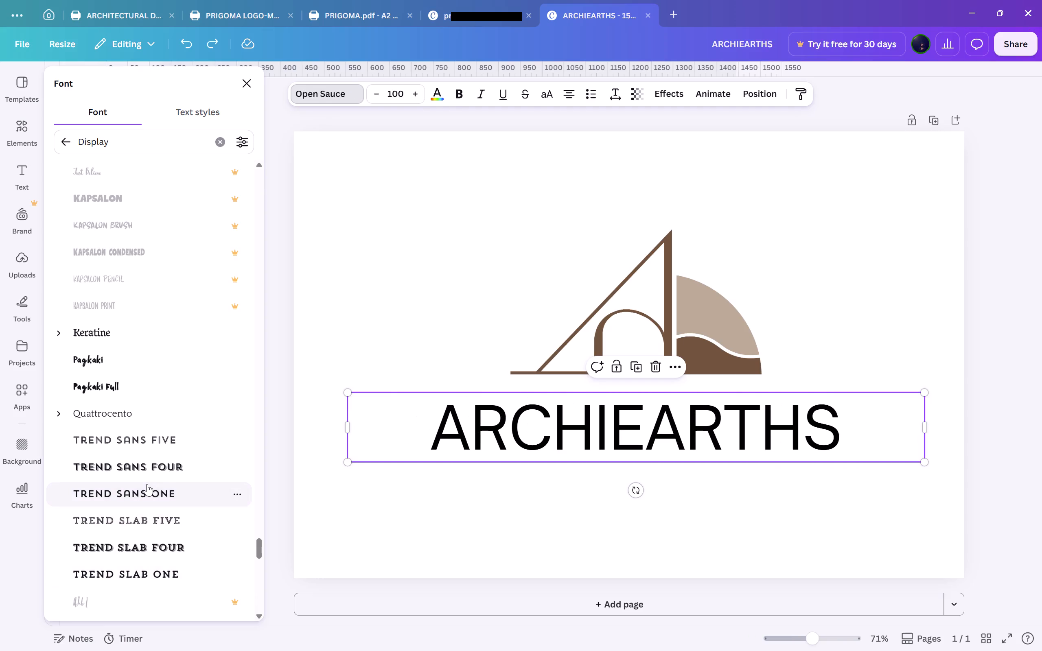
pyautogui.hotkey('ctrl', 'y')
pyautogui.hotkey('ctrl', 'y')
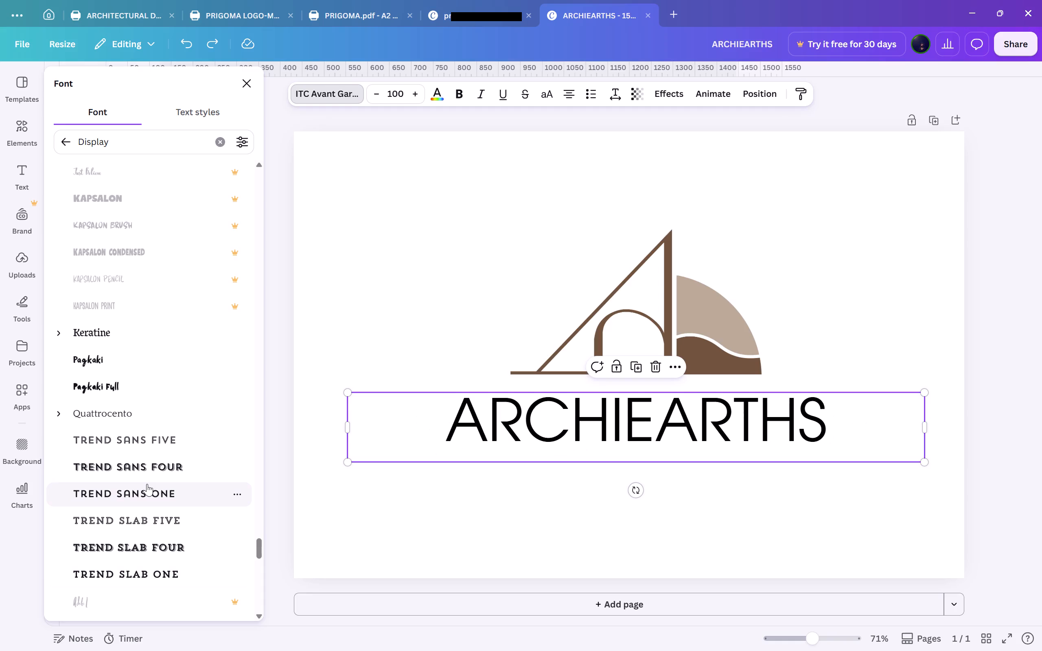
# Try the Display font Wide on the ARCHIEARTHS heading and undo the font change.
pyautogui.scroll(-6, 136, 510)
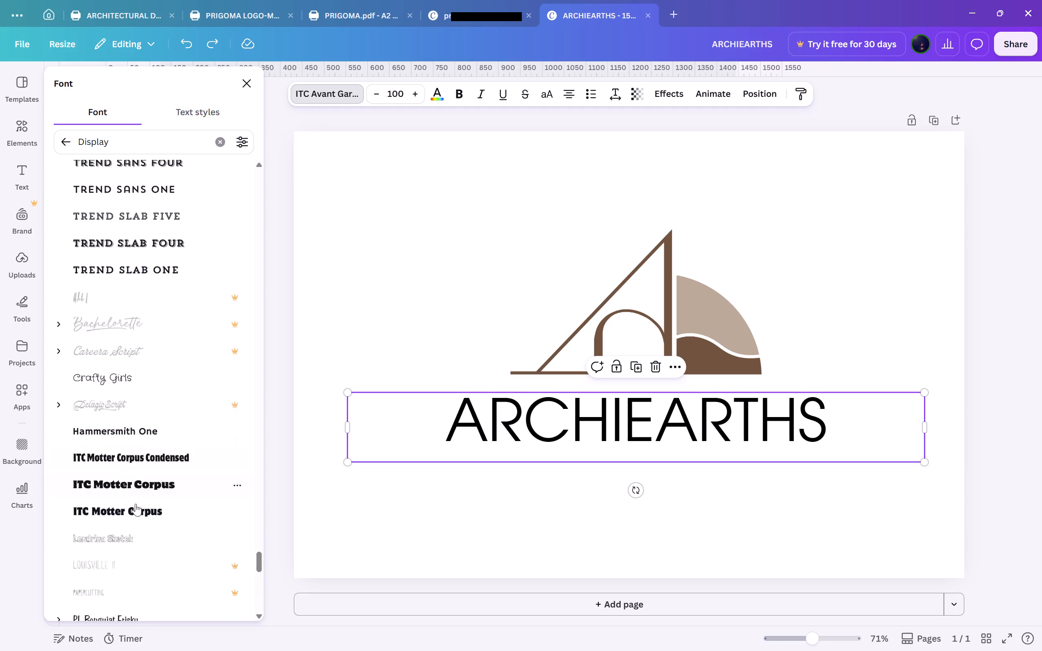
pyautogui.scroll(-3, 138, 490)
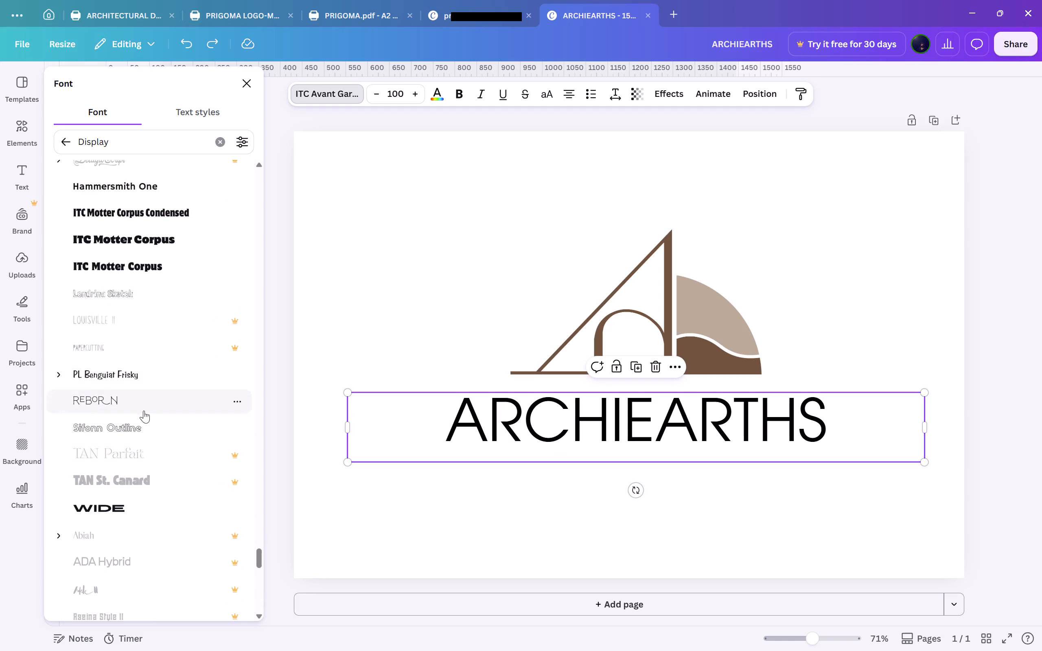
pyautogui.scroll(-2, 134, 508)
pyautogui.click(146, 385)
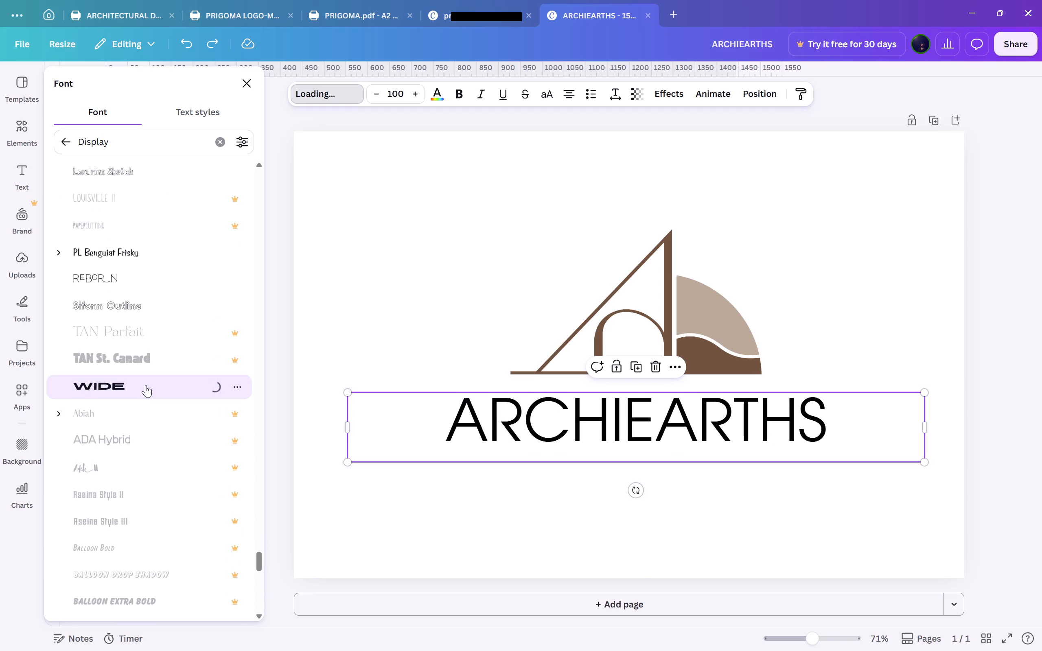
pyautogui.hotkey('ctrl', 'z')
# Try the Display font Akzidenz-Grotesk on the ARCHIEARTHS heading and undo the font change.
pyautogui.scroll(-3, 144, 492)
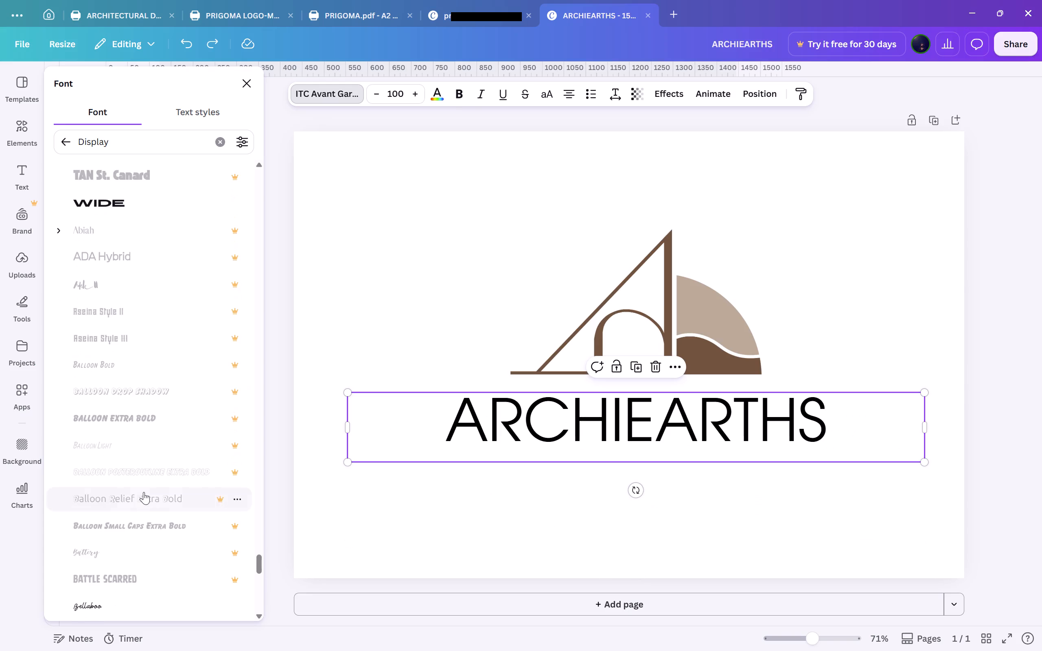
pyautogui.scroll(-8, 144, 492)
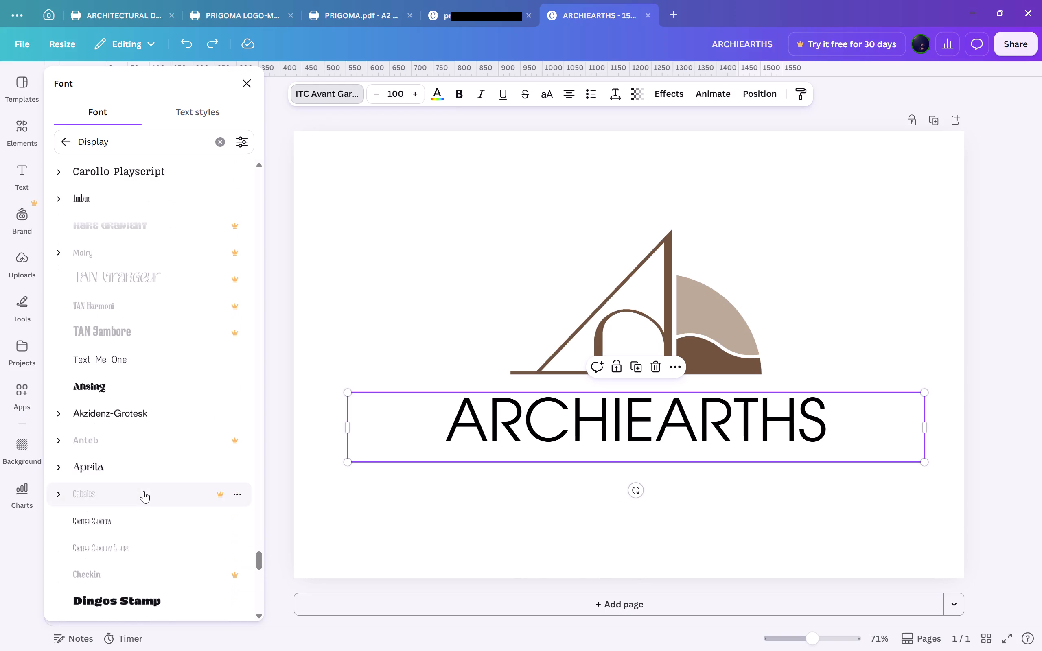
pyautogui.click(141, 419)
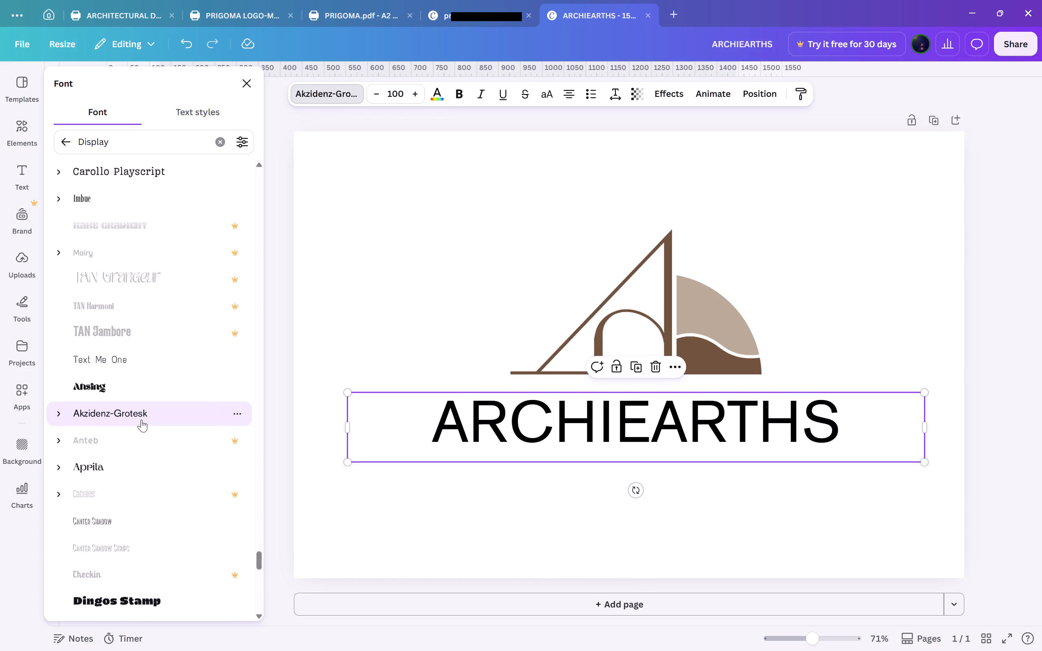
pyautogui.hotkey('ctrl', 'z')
# Examine more of the Display fonts beyond Akzidenz-Grotesk for a candidate for the ARCHIEARTHS heading.
pyautogui.scroll(-4, 152, 533)
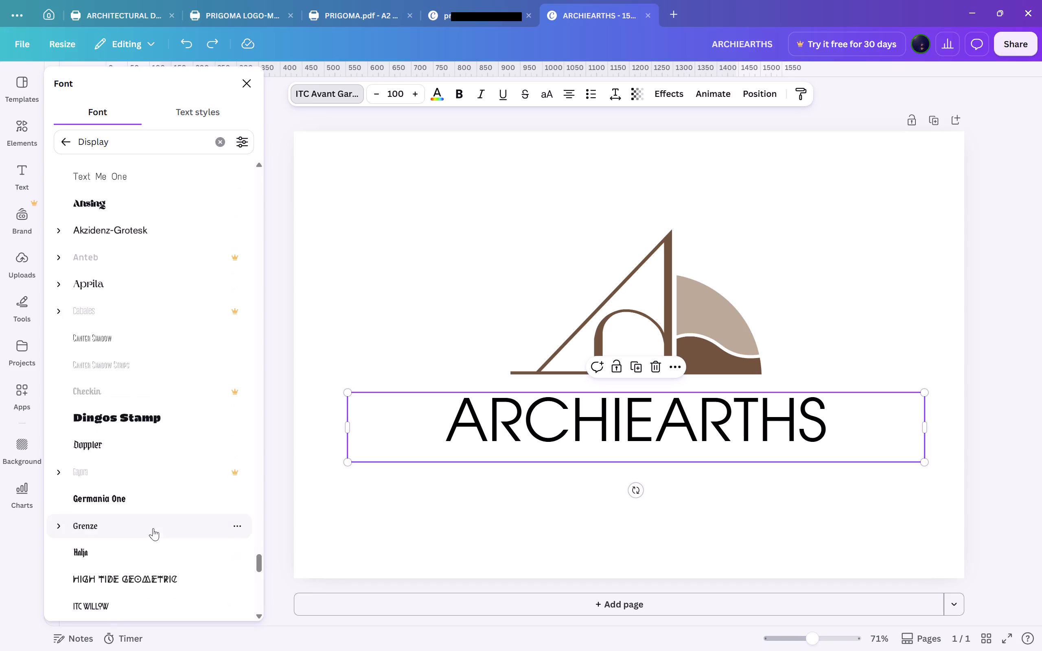
pyautogui.scroll(-1, 153, 528)
pyautogui.scroll(-3, 155, 487)
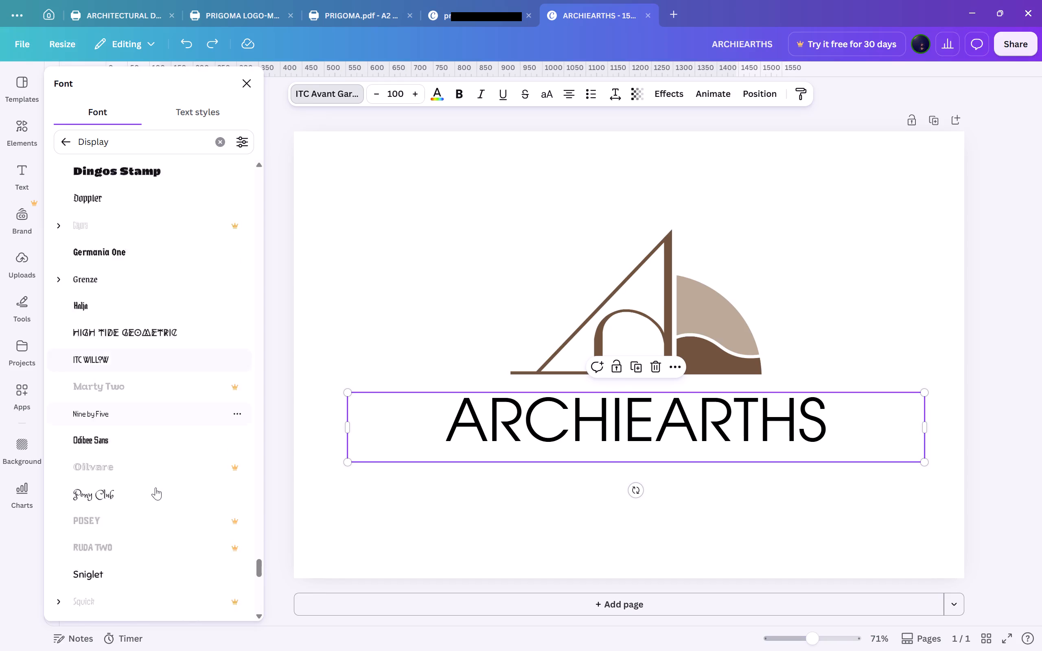
pyautogui.scroll(-6, 155, 487)
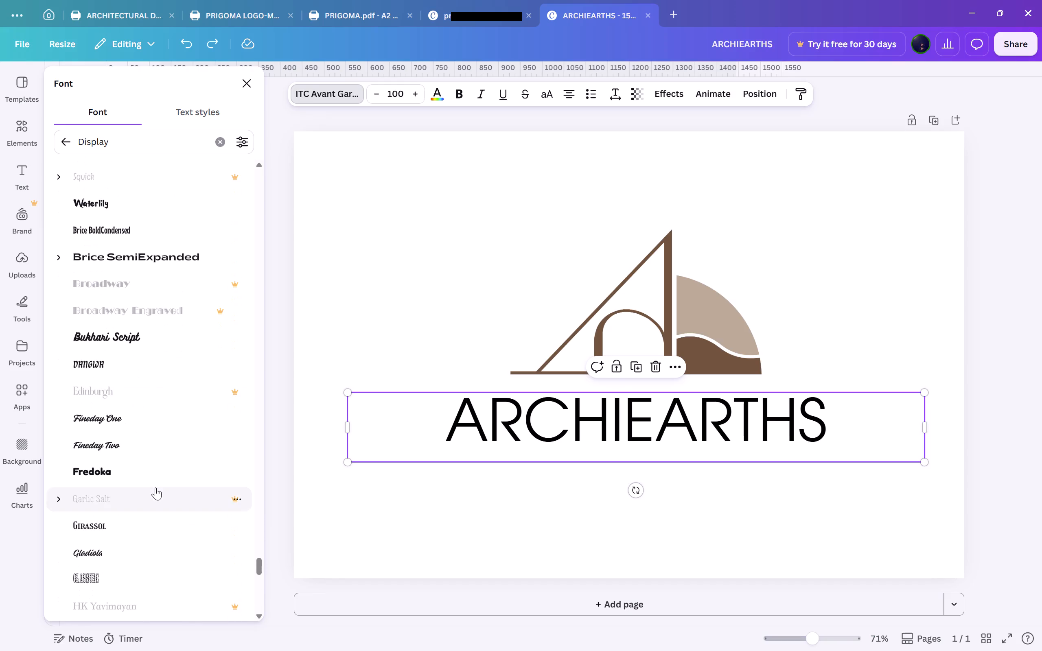
pyautogui.scroll(-5, 155, 487)
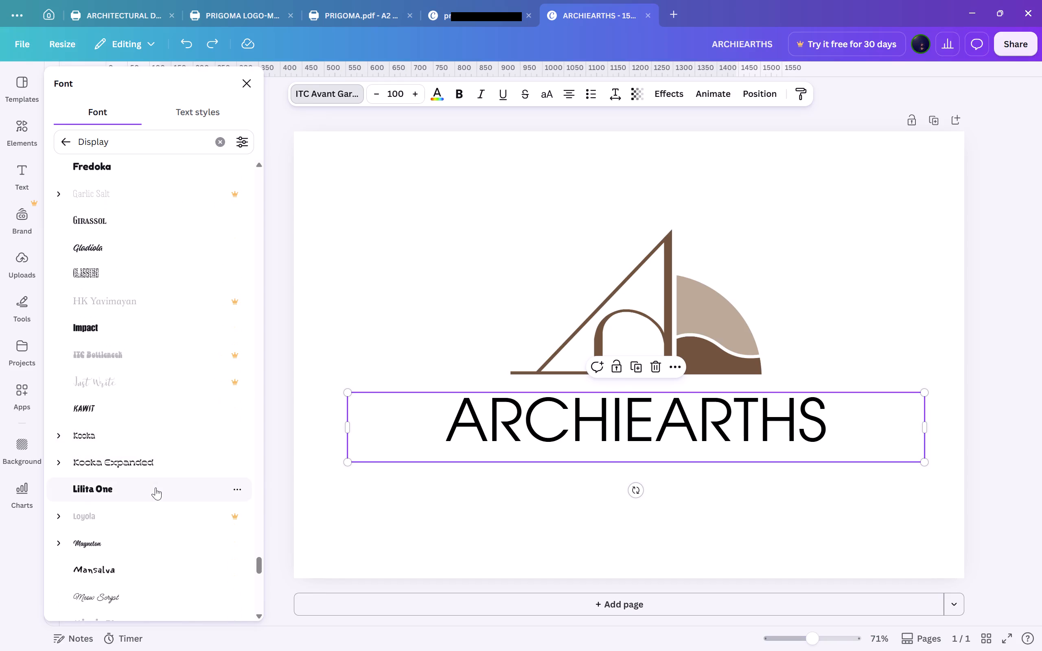
pyautogui.scroll(-5, 155, 487)
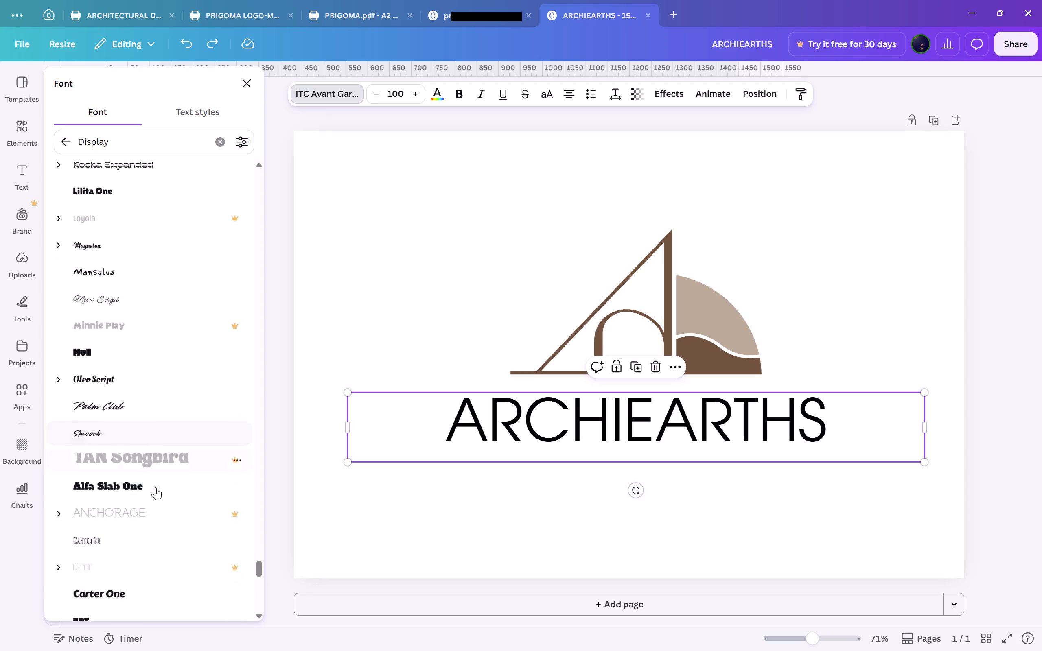
pyautogui.scroll(-8, 155, 487)
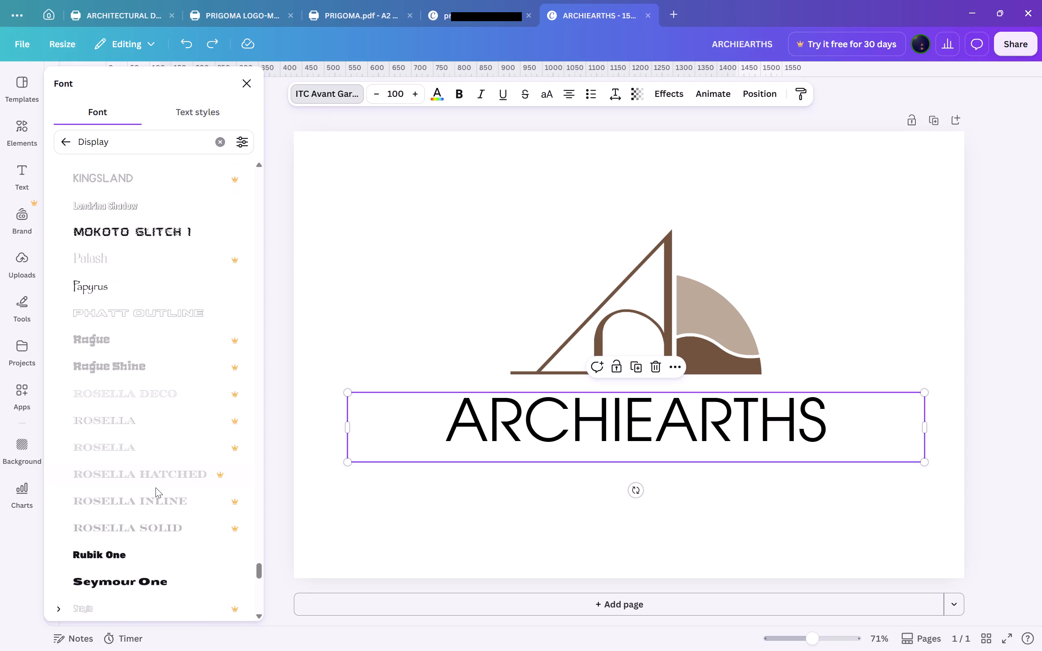
pyautogui.scroll(-7, 155, 487)
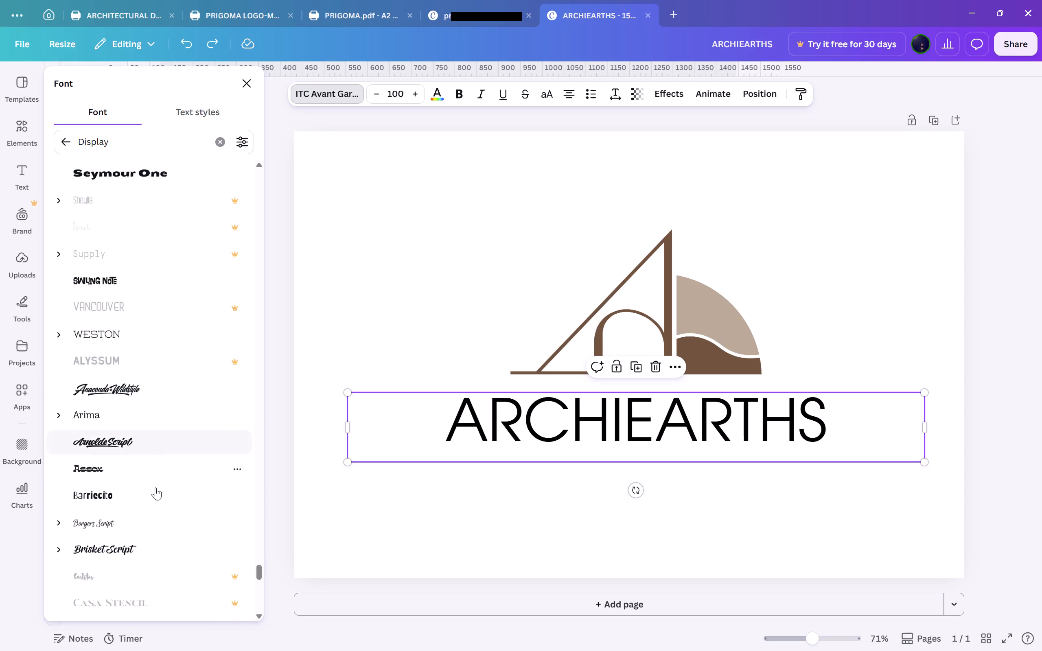
pyautogui.scroll(-6, 155, 487)
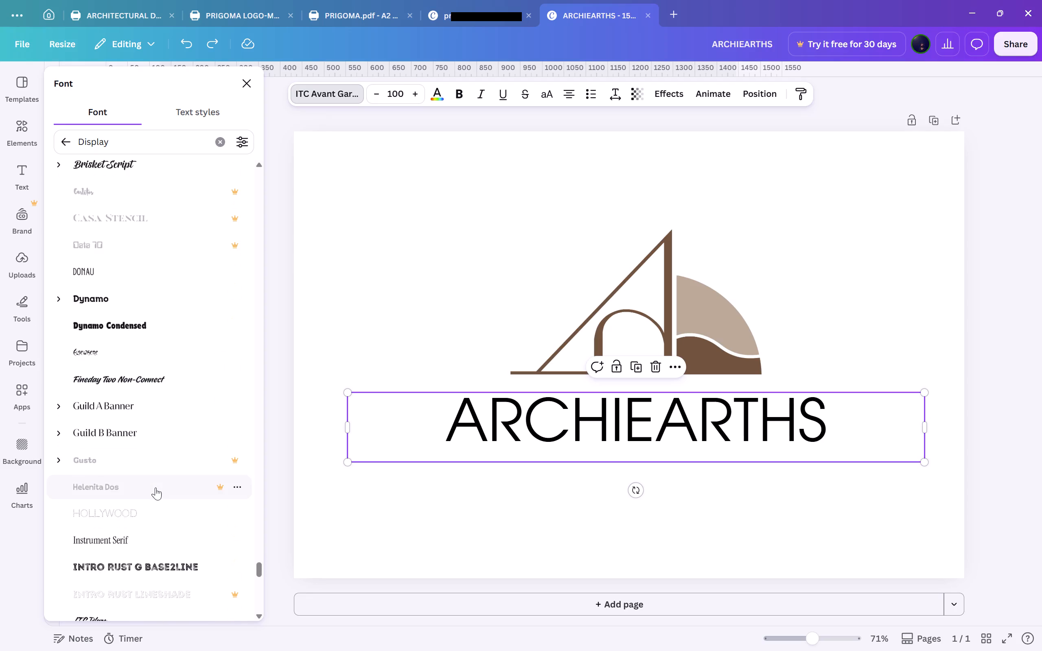
pyautogui.scroll(-7, 155, 487)
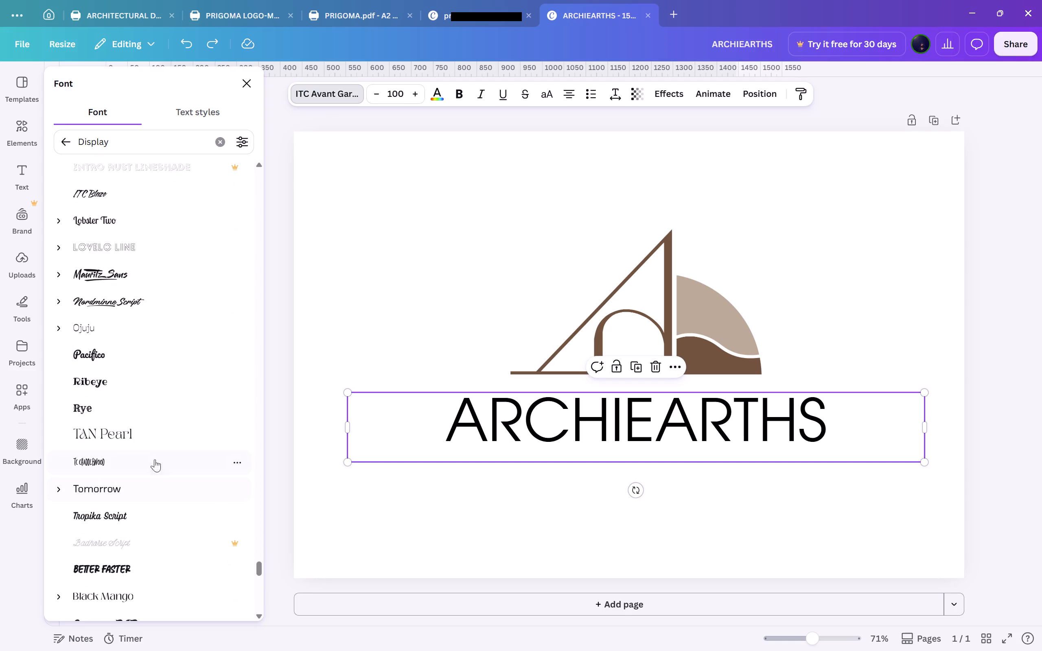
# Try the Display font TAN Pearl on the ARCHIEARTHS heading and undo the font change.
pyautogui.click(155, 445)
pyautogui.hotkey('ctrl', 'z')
# Examine more of the Display fonts beyond TAN Pearl for a candidate for the ARCHIEARTHS heading.
pyautogui.scroll(-6, 149, 524)
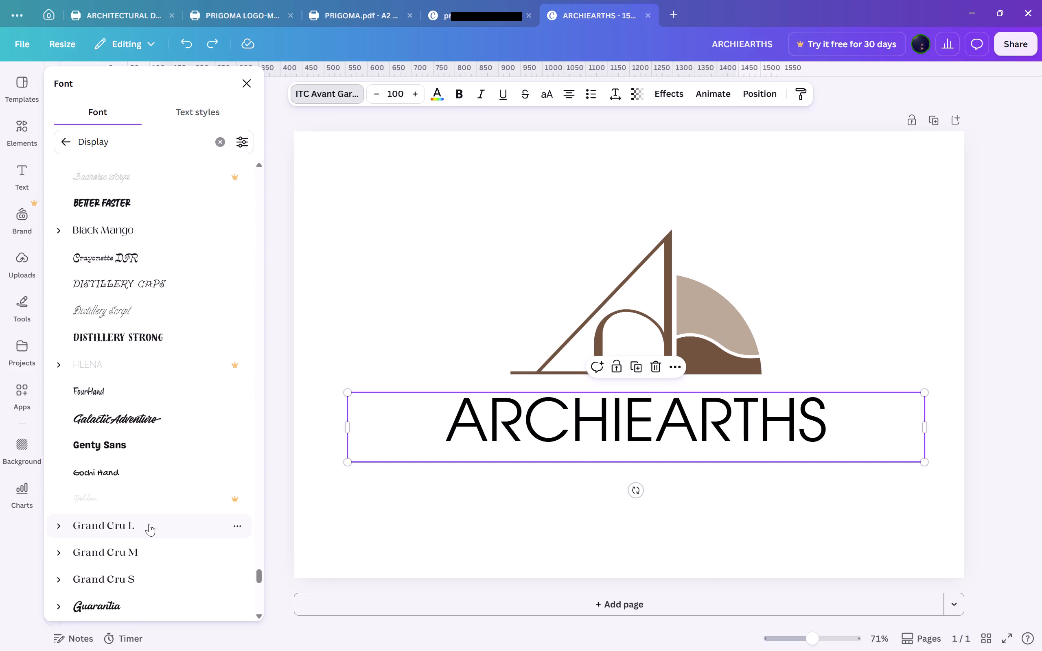
pyautogui.scroll(-5, 149, 524)
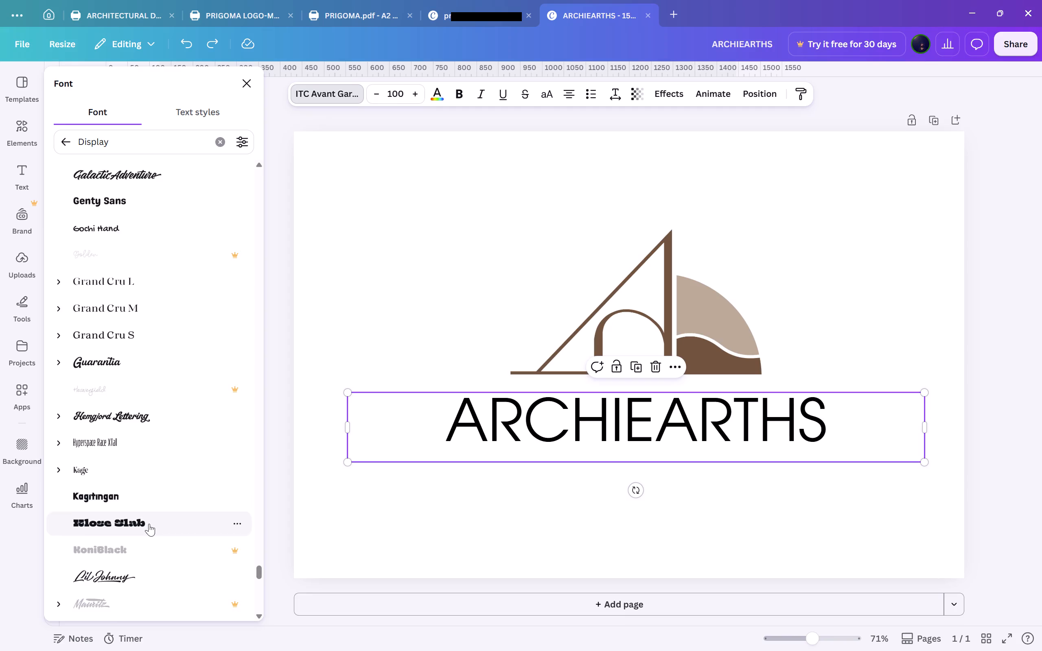
pyautogui.scroll(-9, 149, 524)
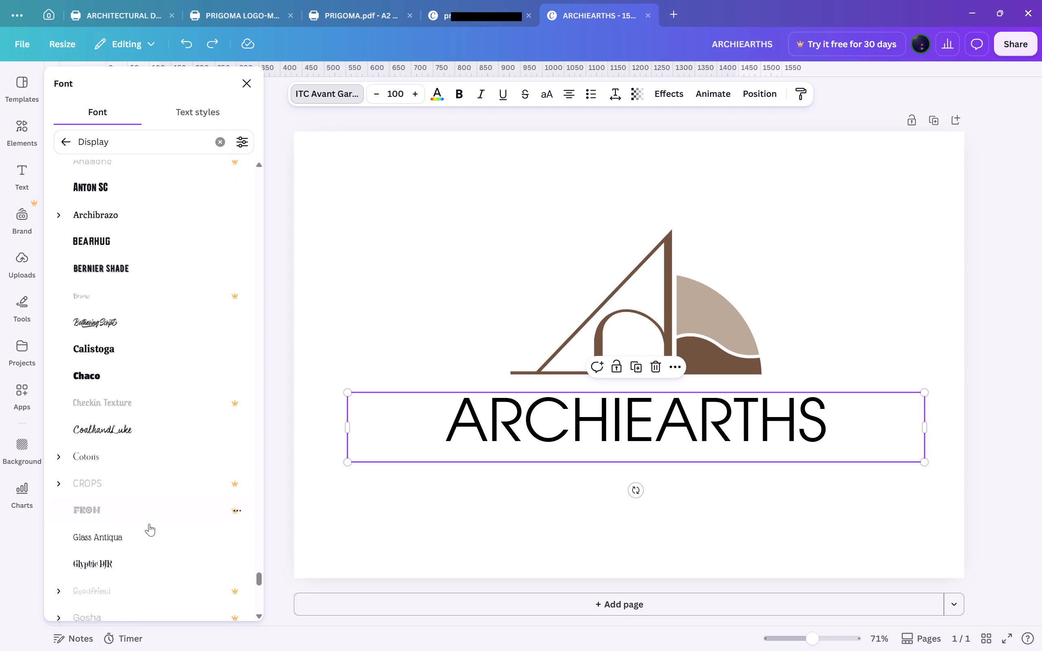
pyautogui.scroll(-6, 149, 523)
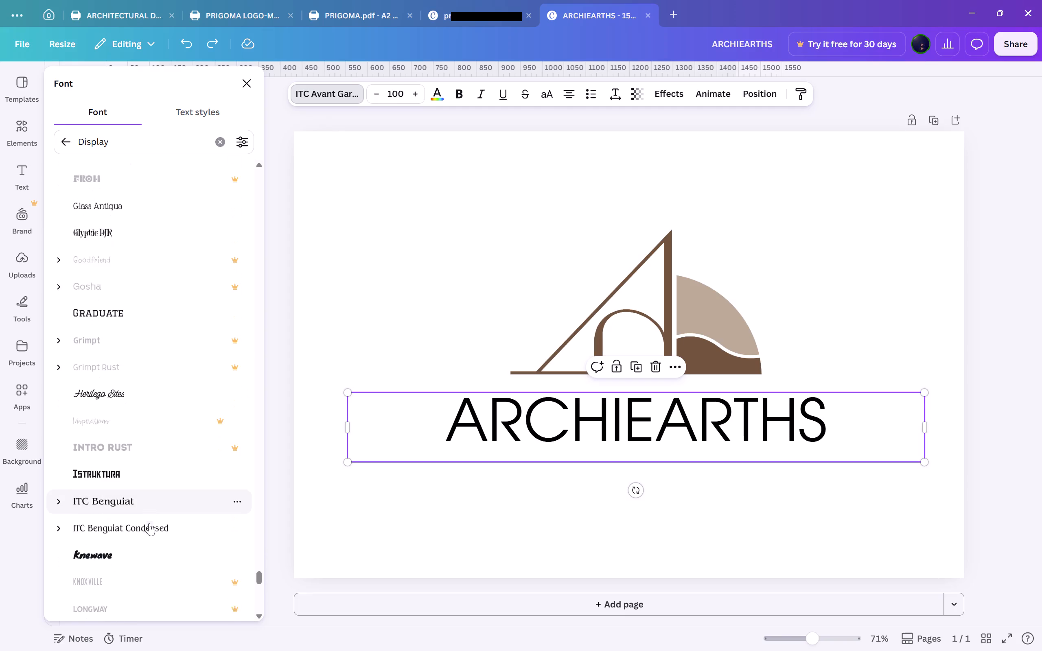
pyautogui.scroll(-8, 149, 523)
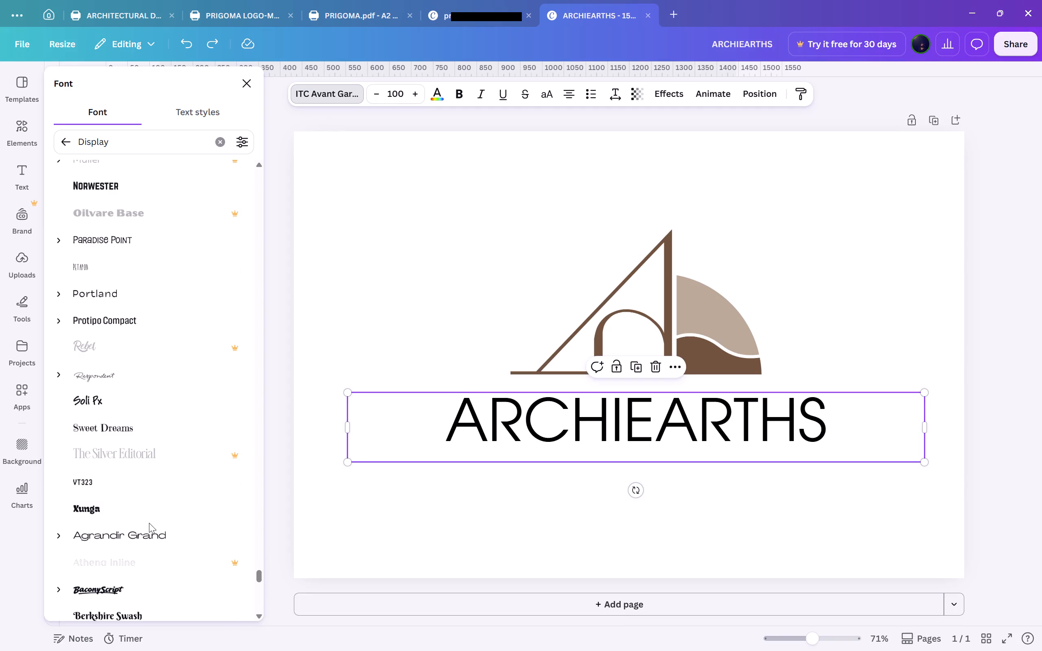
pyautogui.scroll(-3, 149, 523)
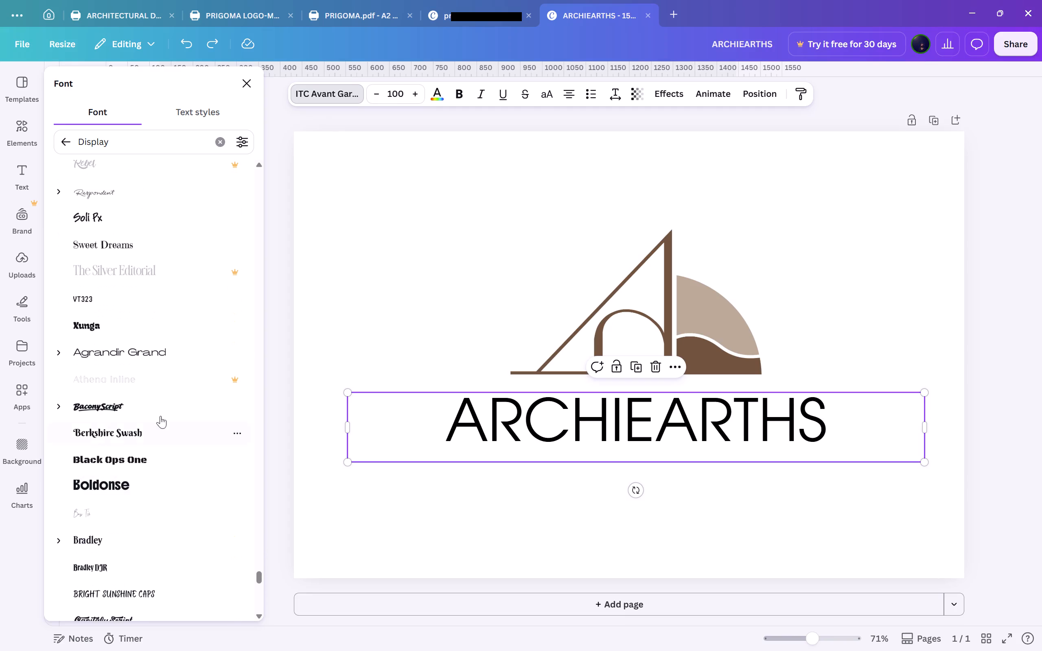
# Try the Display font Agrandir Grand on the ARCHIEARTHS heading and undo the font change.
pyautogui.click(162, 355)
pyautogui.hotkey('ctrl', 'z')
# Examine the Display fonts beyond Agrandir Grand for another heading candidate, and close the font list without choosing one.
pyautogui.scroll(-8, 147, 599)
pyautogui.scroll(-6, 145, 550)
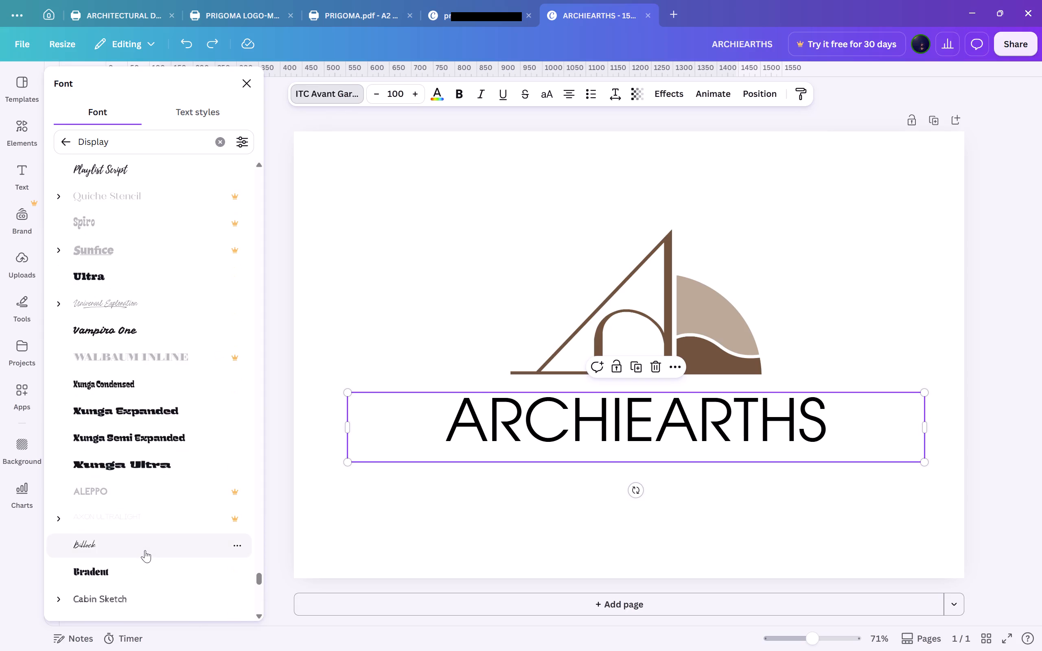
pyautogui.scroll(-6, 145, 550)
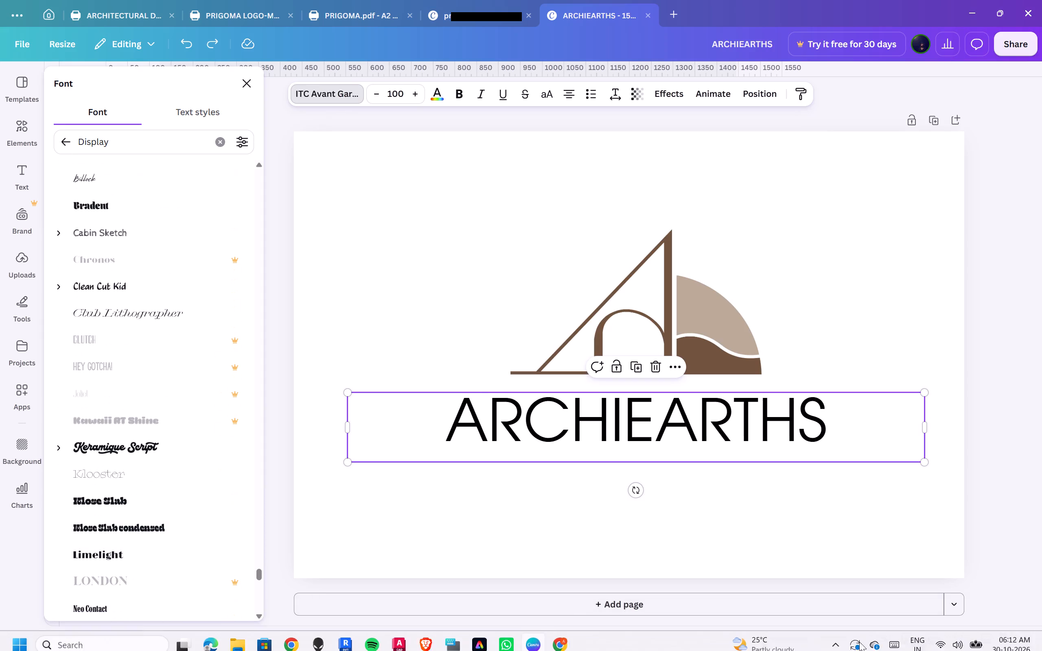
pyautogui.scroll(-3, 102, 513)
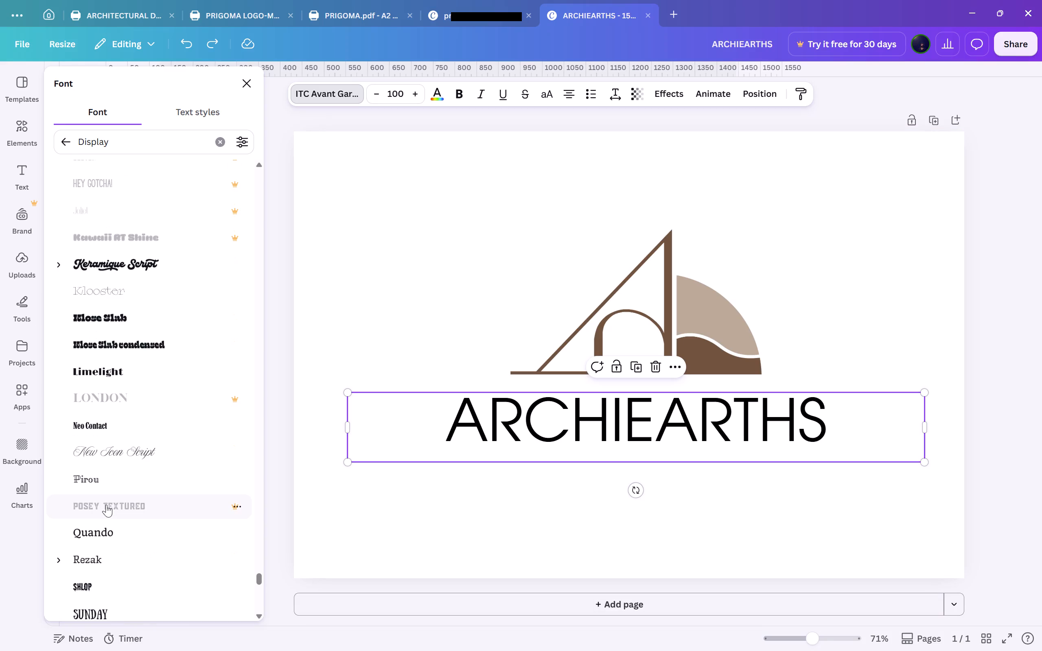
pyautogui.scroll(-5, 106, 505)
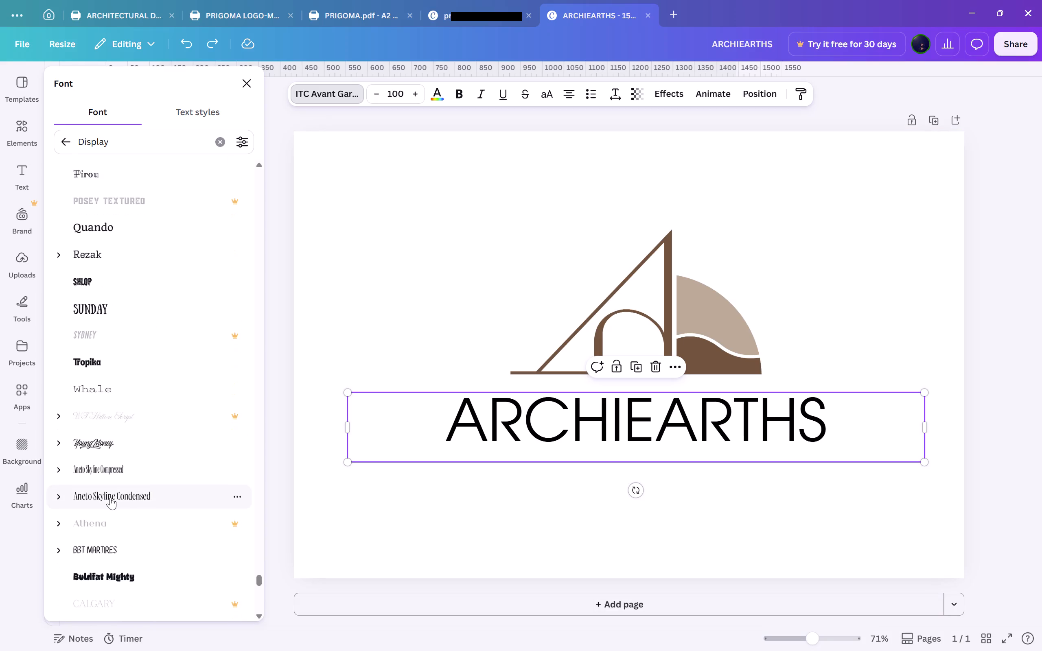
pyautogui.scroll(-12, 110, 497)
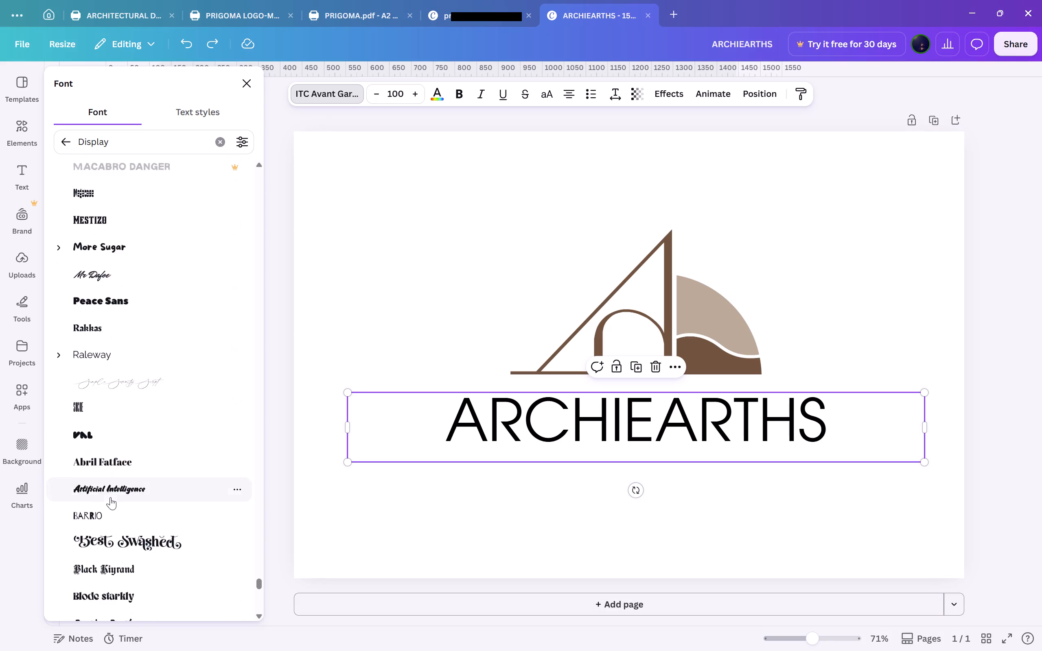
pyautogui.scroll(-3, 110, 497)
pyautogui.click(263, 254)
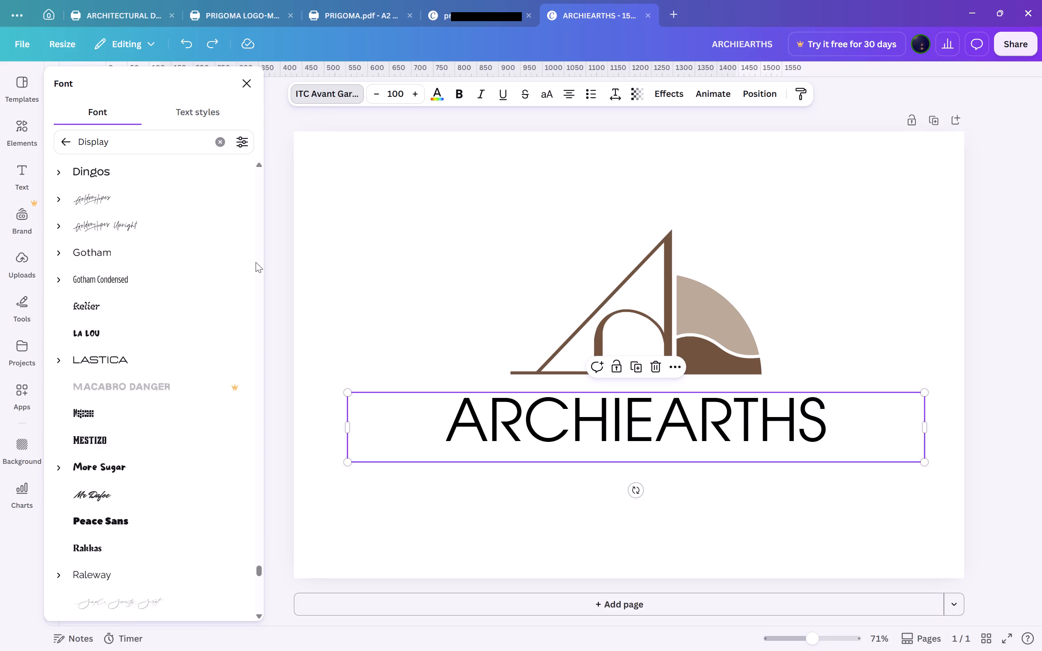
pyautogui.click(260, 85)
pyautogui.click(255, 84)
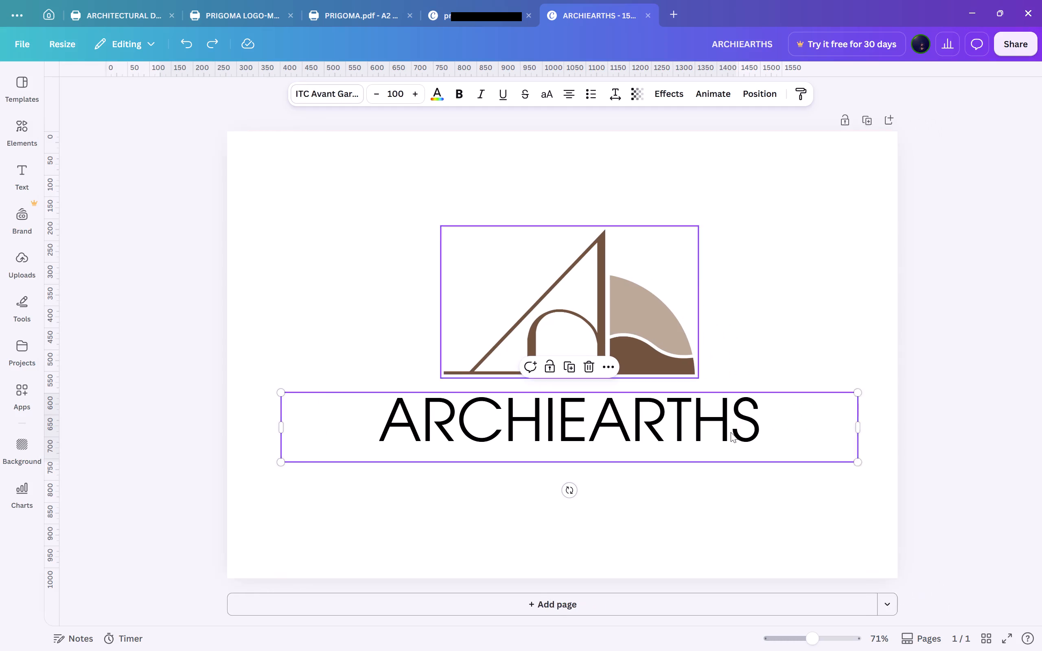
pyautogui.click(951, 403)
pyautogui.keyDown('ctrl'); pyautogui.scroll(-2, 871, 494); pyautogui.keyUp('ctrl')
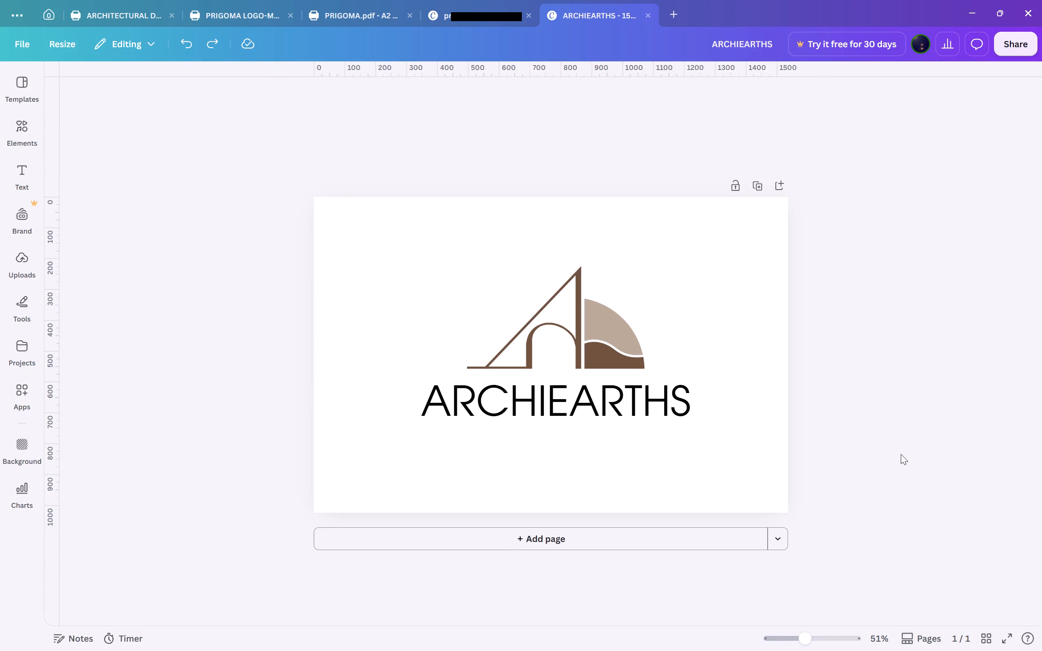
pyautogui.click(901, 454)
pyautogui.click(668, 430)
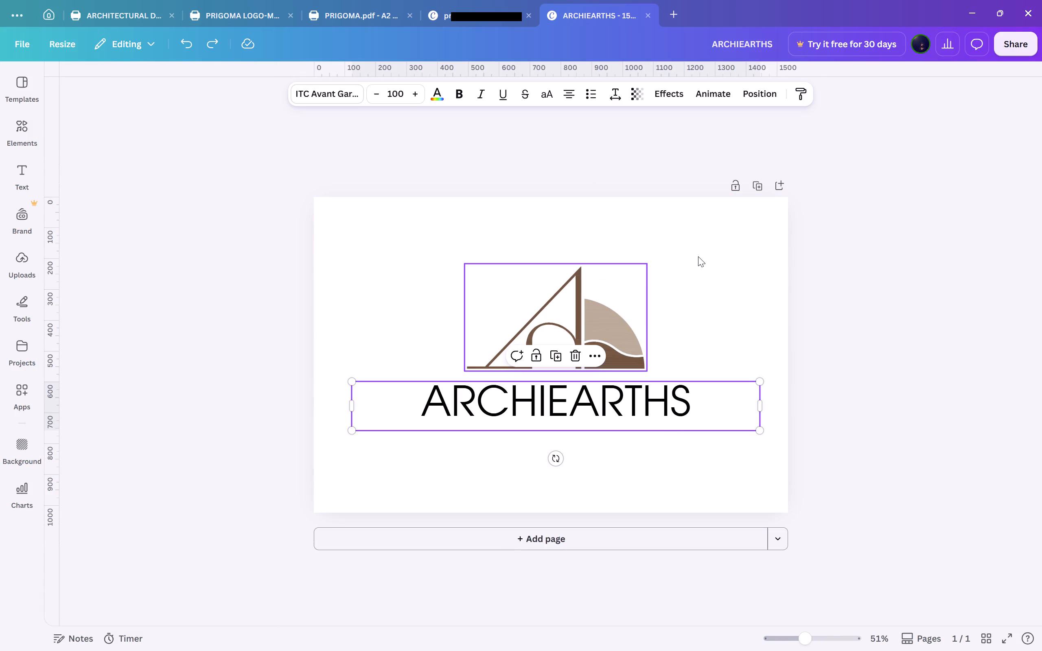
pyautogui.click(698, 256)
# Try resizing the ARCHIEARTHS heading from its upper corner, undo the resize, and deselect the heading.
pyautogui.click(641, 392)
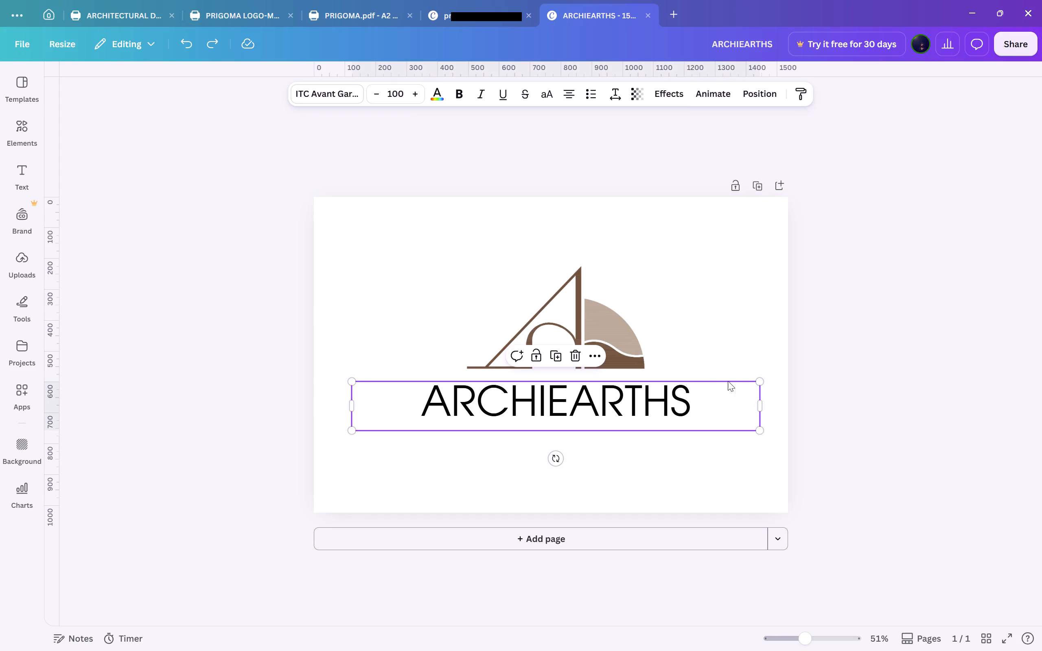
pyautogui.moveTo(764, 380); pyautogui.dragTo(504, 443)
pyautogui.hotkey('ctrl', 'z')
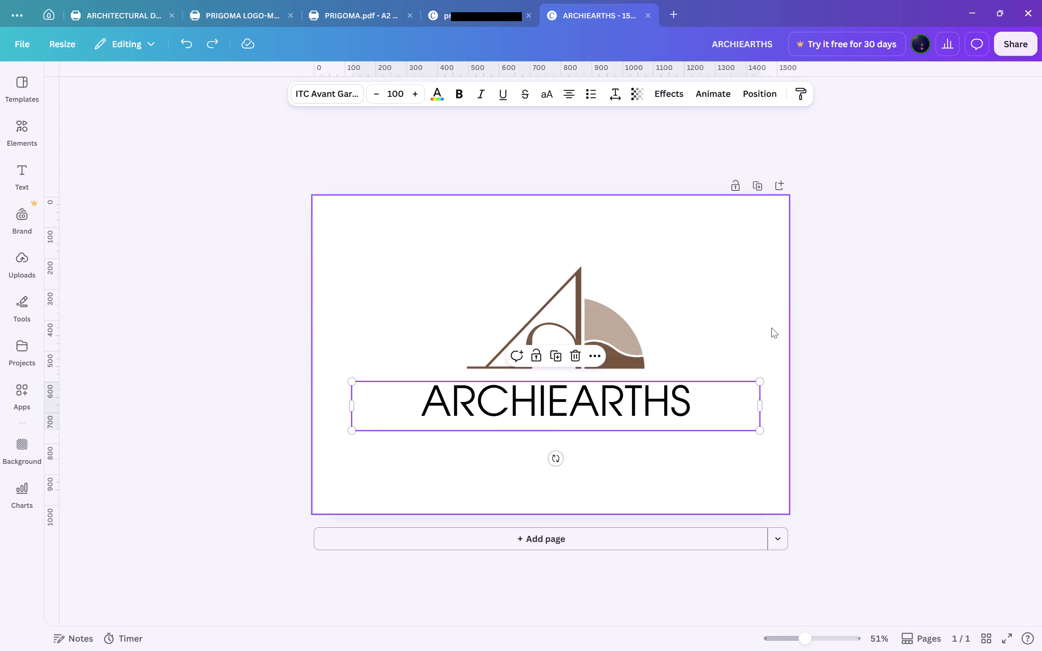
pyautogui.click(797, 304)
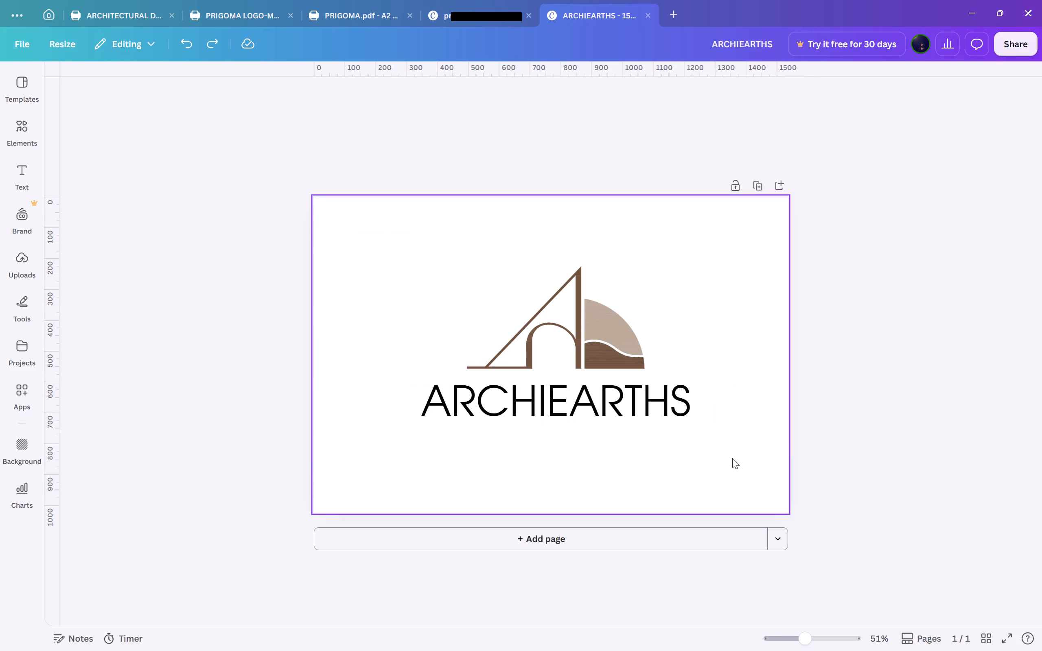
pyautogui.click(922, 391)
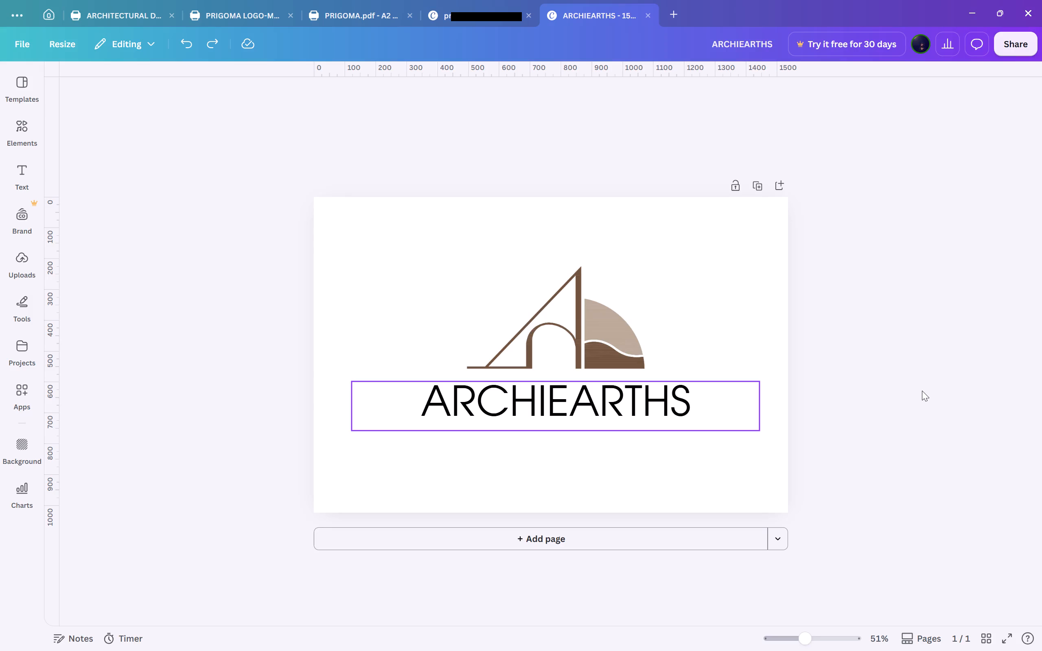
# Widen the ARCHIEARTHS heading's letter spacing to about 224.
pyautogui.click(697, 418)
pyautogui.click(623, 86)
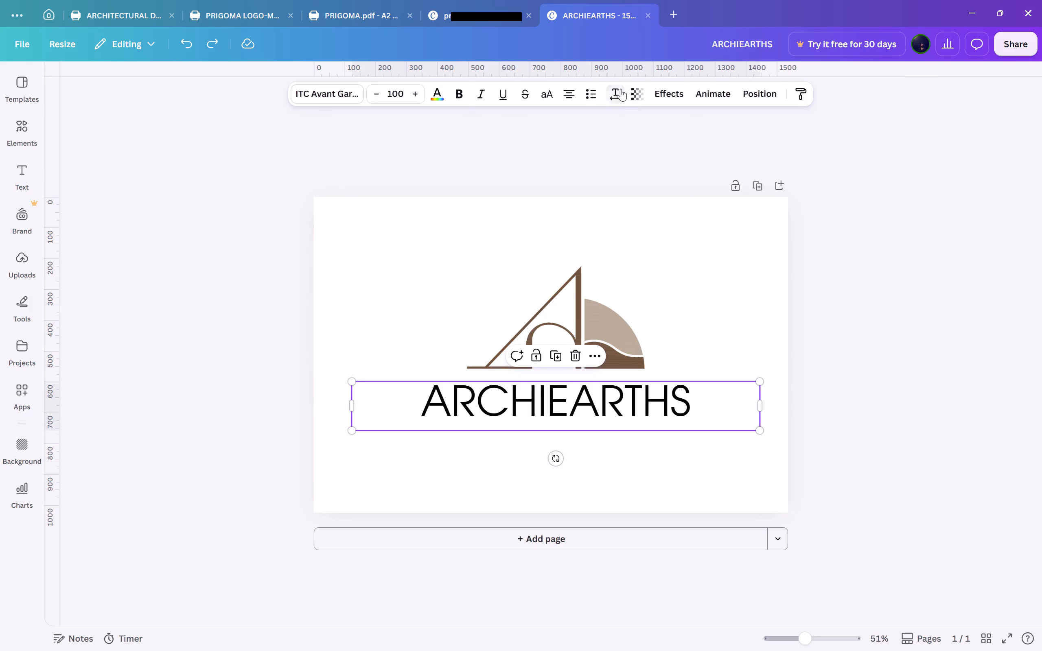
pyautogui.moveTo(571, 146); pyautogui.dragTo(591, 150)
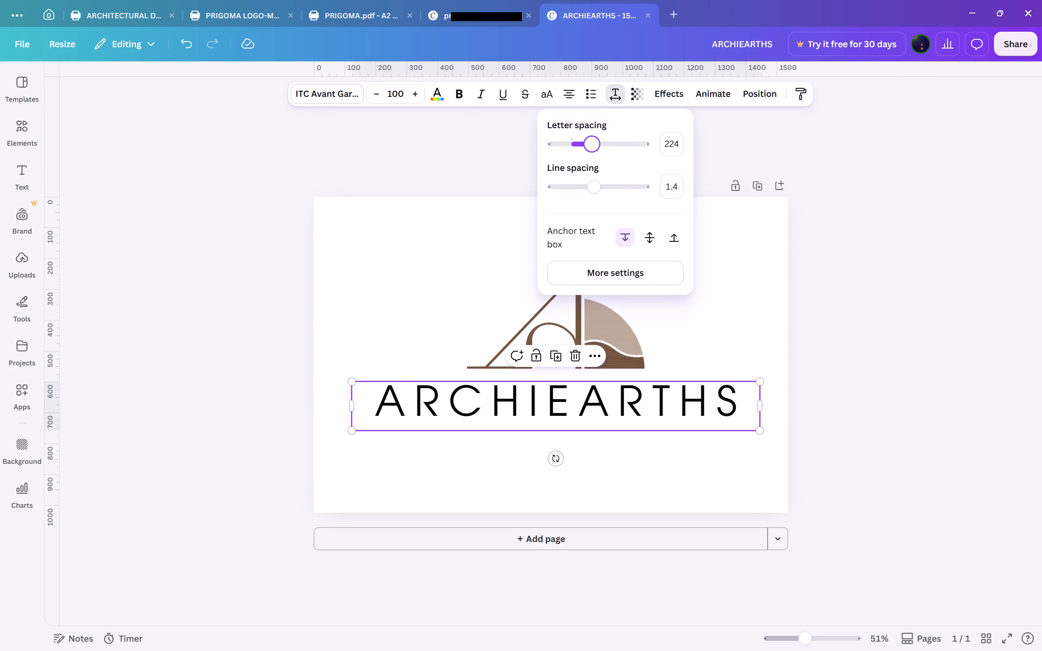
pyautogui.moveTo(591, 150); pyautogui.dragTo(592, 150)
pyautogui.click(811, 310)
pyautogui.click(881, 354)
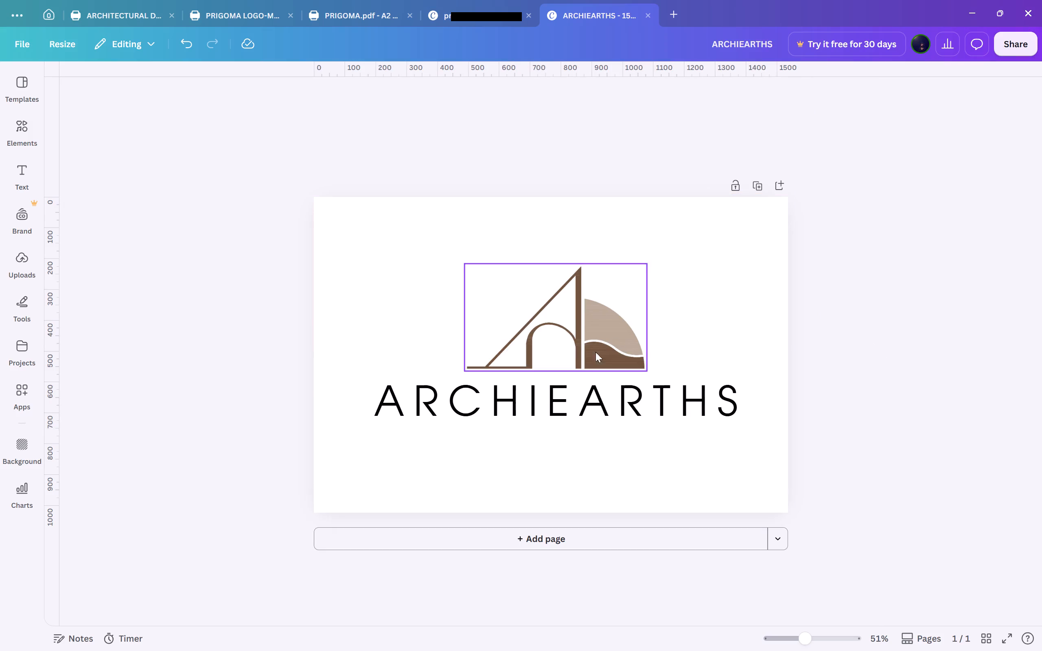
# Move the ARCHIEARTHS heading so it is centred horizontally on the page, keeping it just below the symbol.
pyautogui.moveTo(552, 402); pyautogui.dragTo(569, 403)
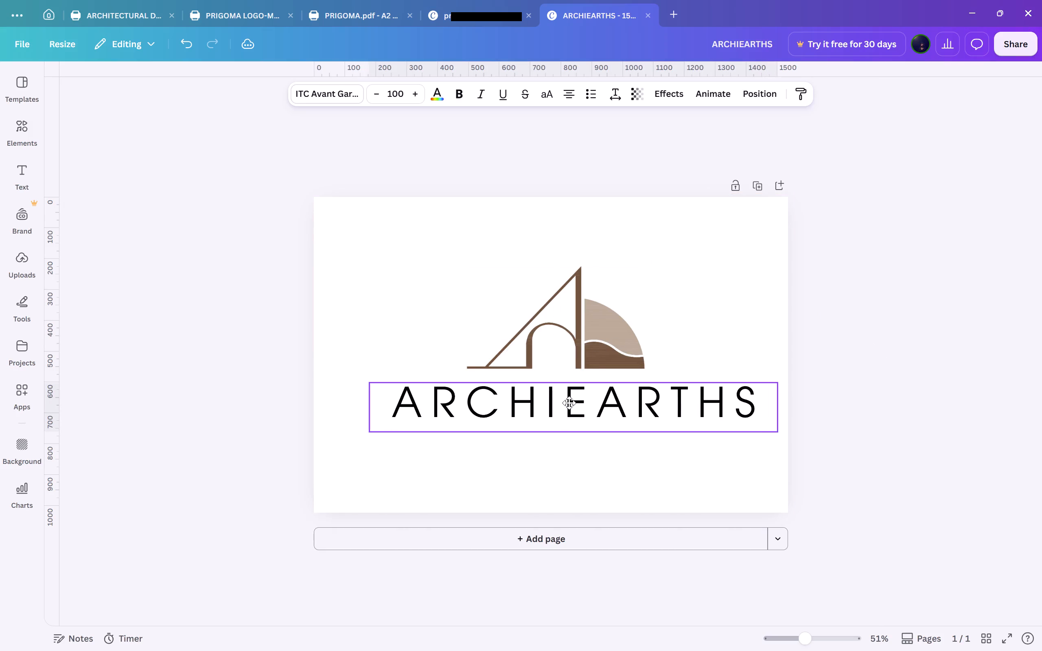
pyautogui.moveTo(569, 403); pyautogui.dragTo(548, 401)
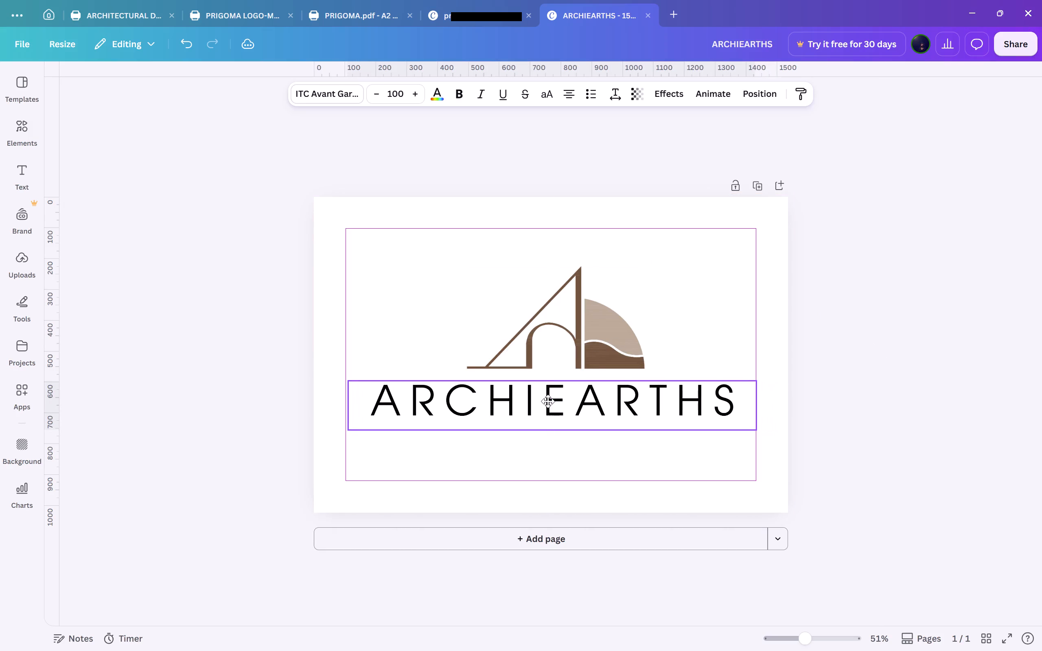
pyautogui.moveTo(548, 401); pyautogui.dragTo(546, 401)
# Centre the logo symbol horizontally on the page above the heading and raise it slightly to widen the gap between them.
pyautogui.moveTo(599, 334); pyautogui.dragTo(592, 335)
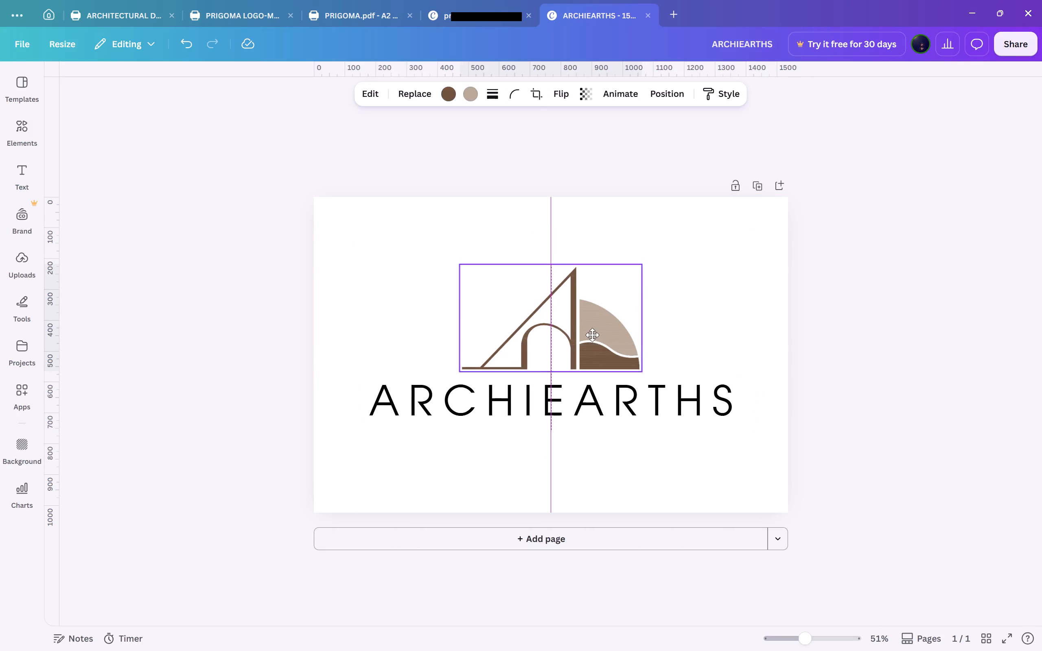
pyautogui.moveTo(592, 335); pyautogui.dragTo(591, 328)
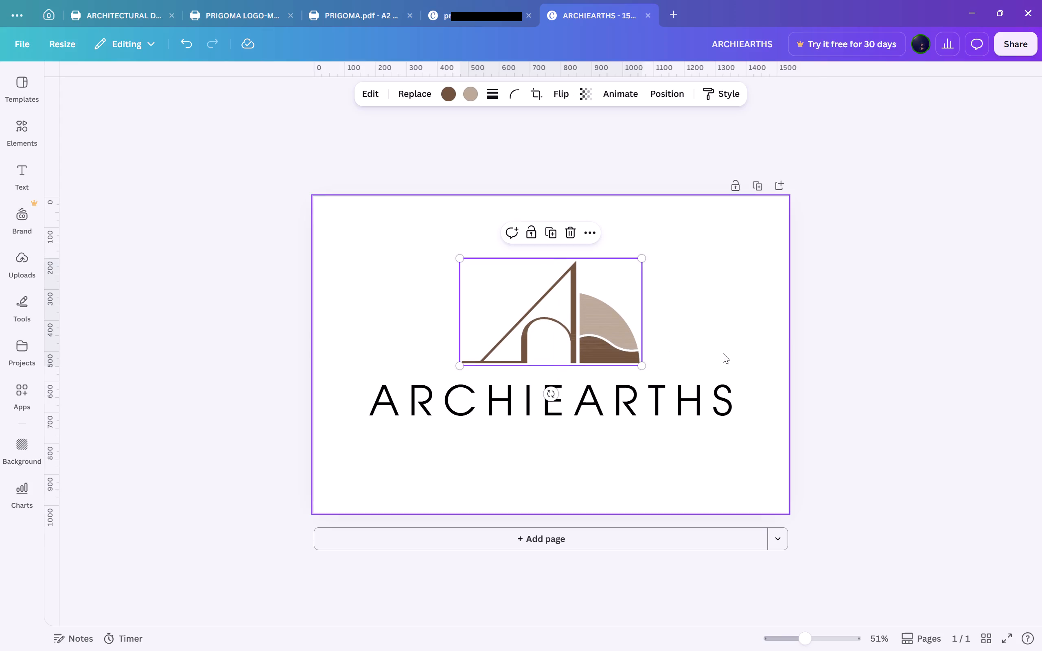
pyautogui.click(814, 325)
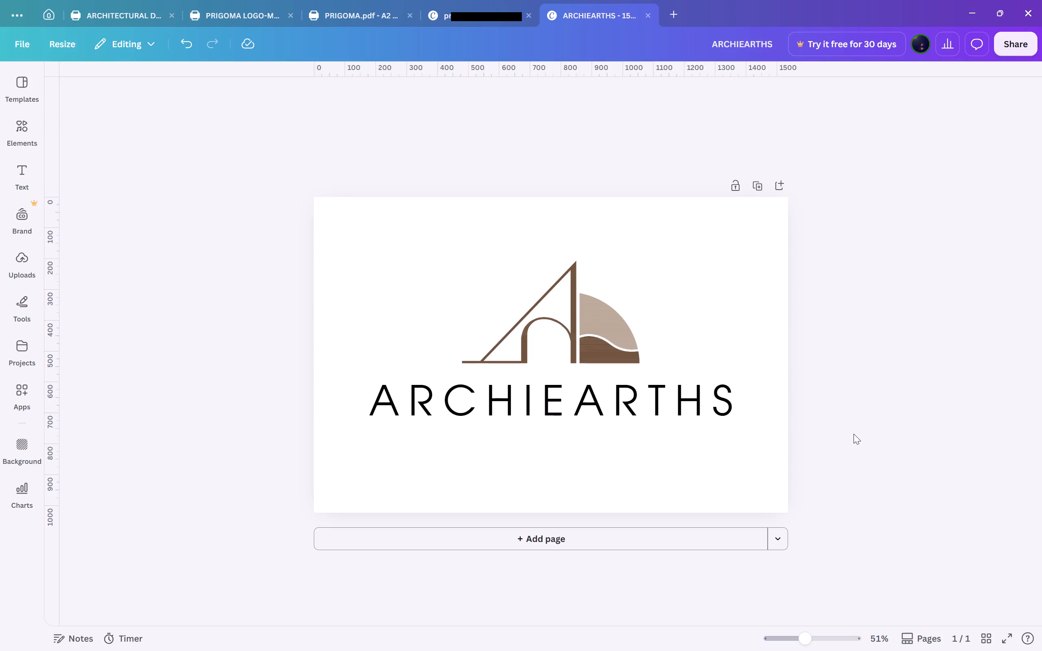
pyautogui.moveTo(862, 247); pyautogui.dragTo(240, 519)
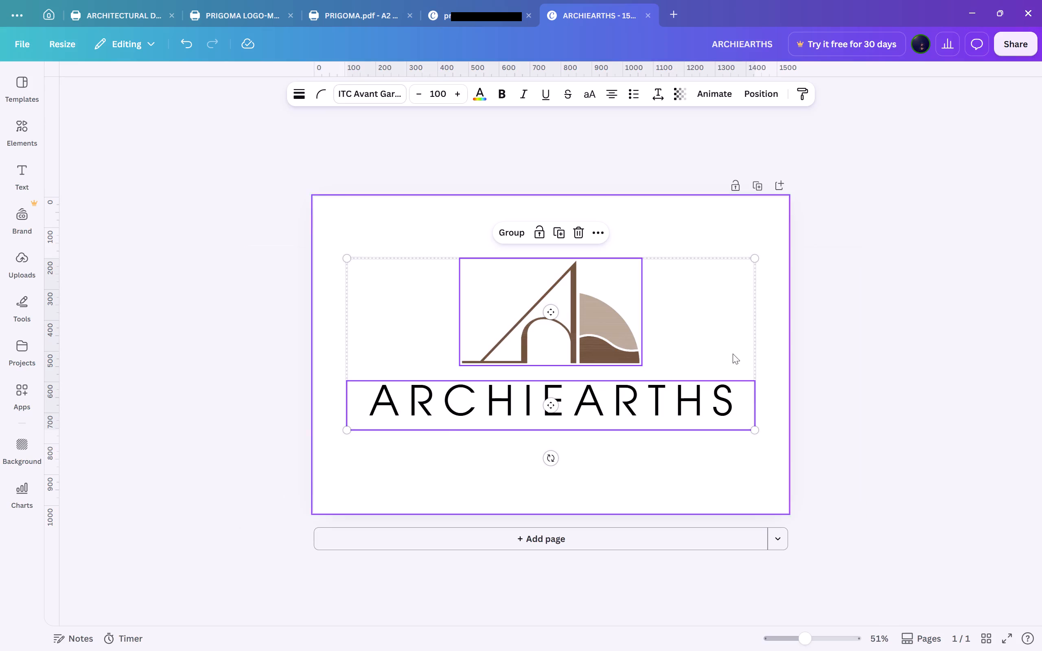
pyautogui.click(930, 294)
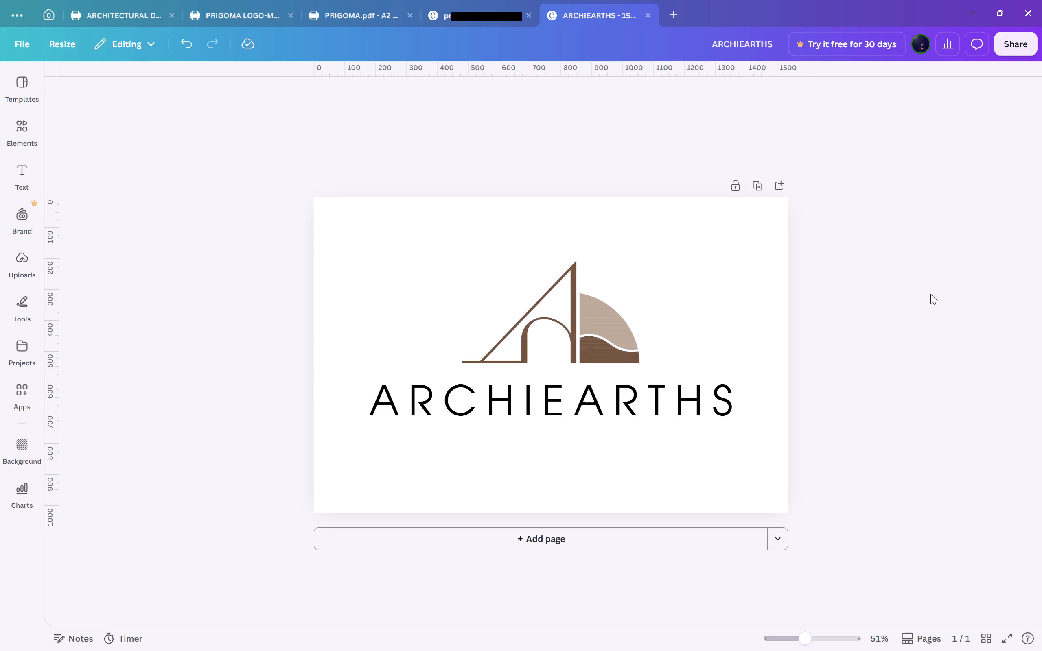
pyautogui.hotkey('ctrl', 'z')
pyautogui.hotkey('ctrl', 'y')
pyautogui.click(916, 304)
# Download the logo design as a PNG file named ARCHIEARTHS LOGO.
pyautogui.click(1014, 37)
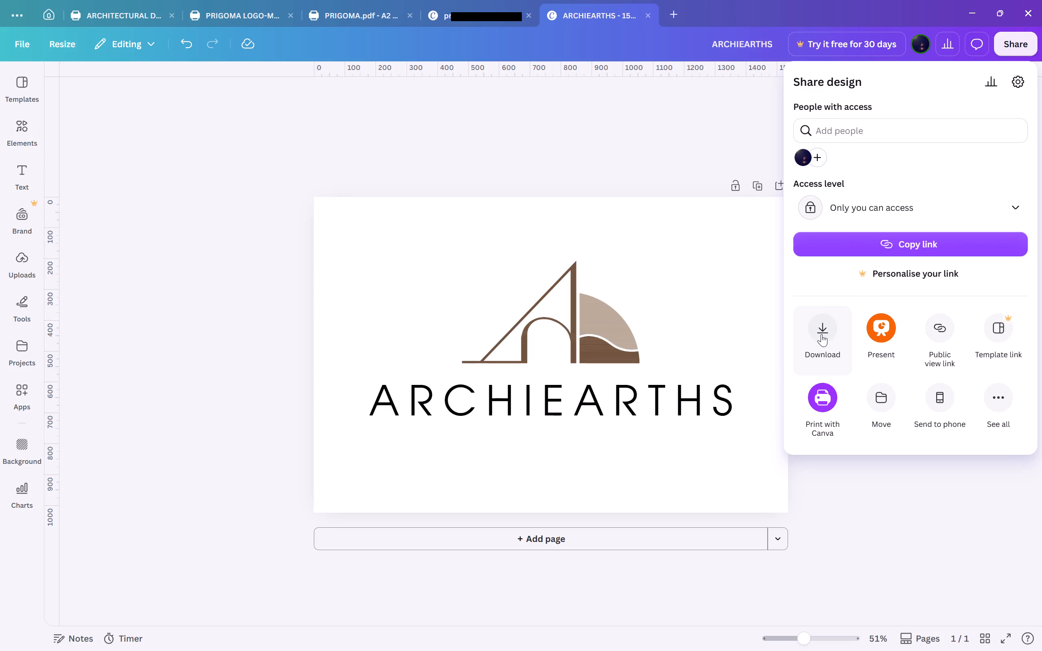
pyautogui.click(821, 334)
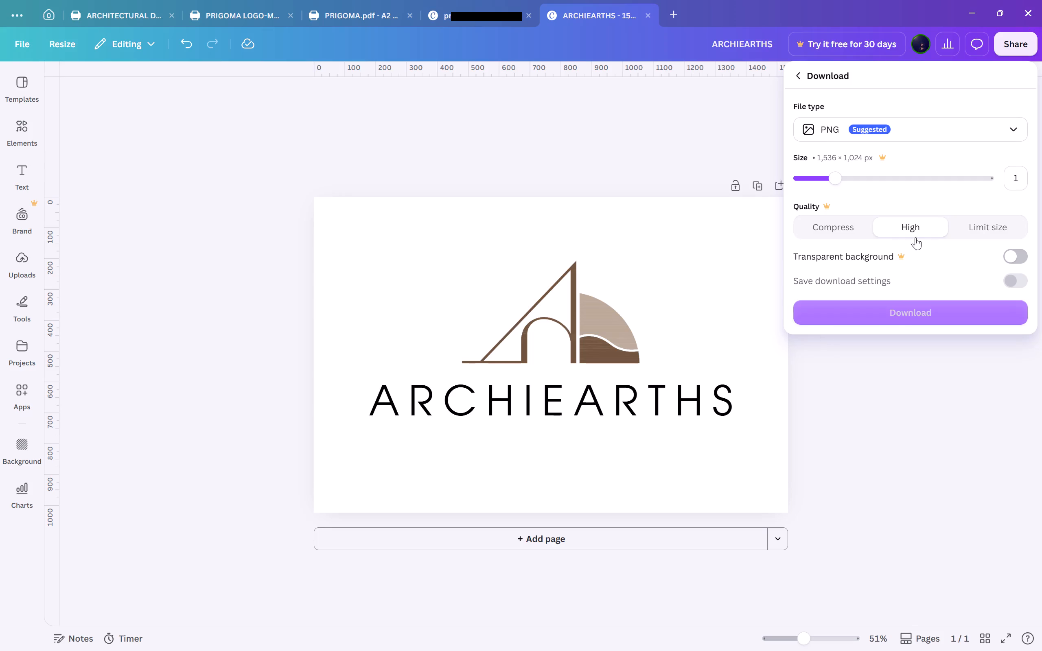
pyautogui.click(887, 315)
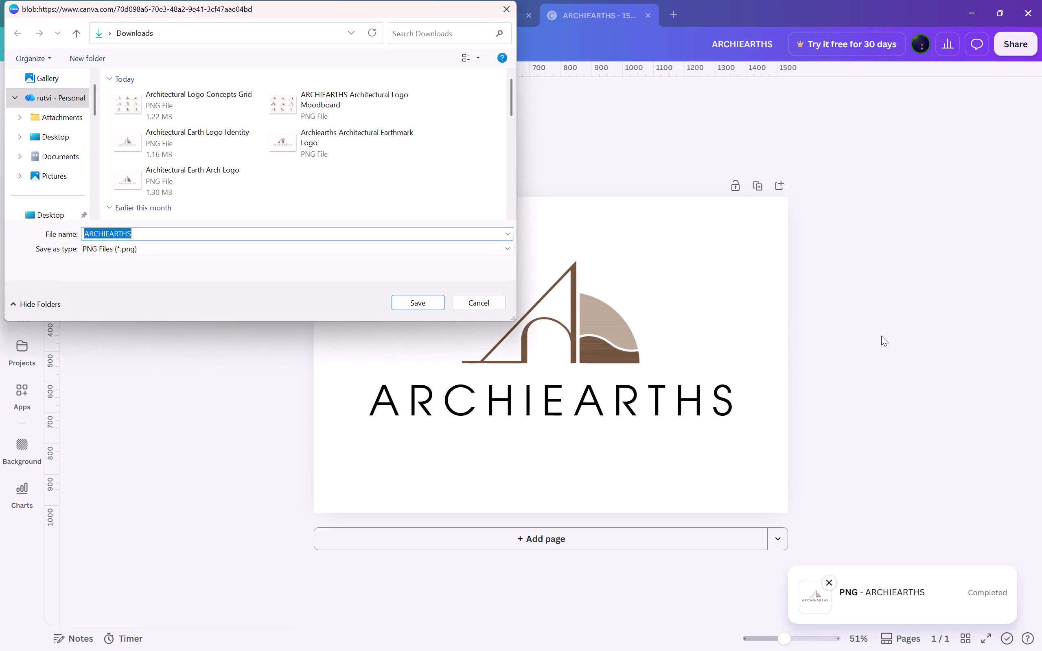
pyautogui.click(141, 233)
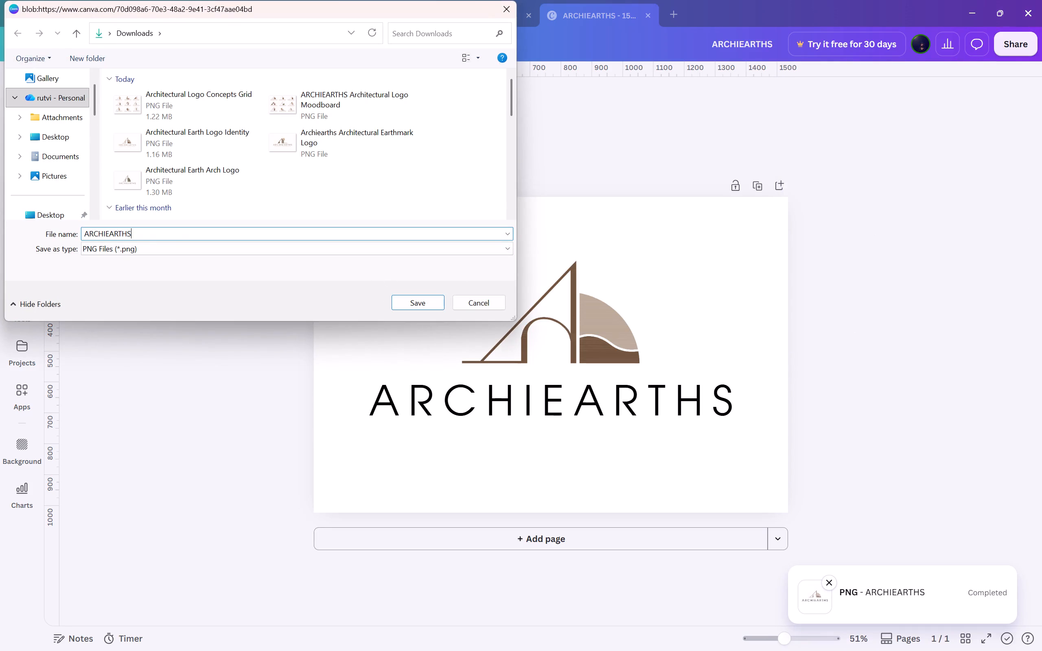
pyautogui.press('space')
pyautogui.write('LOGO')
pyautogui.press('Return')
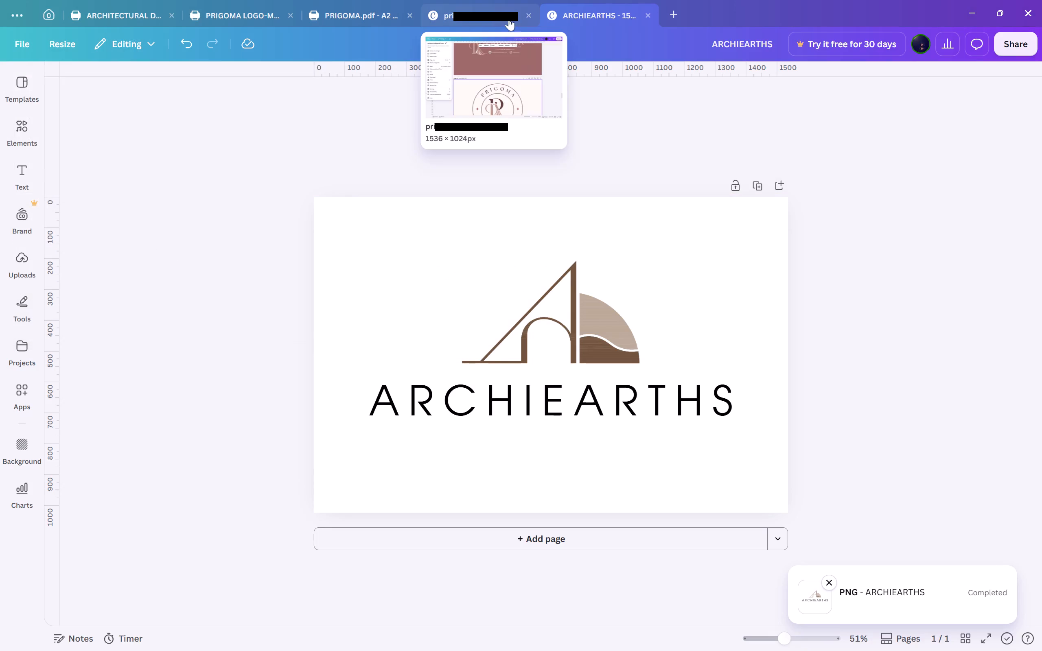
# Close the three open PRIGOMA design tabs, keeping the architectural drawings document and the ARCHIEARTHS design open.
pyautogui.click(528, 14)
pyautogui.click(407, 15)
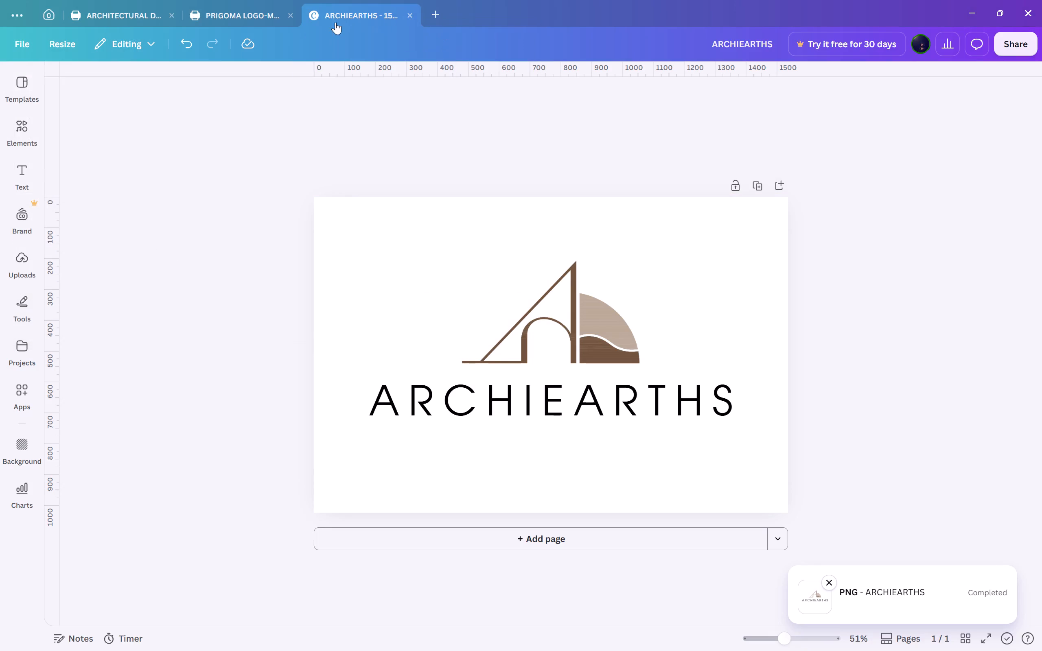
pyautogui.click(292, 17)
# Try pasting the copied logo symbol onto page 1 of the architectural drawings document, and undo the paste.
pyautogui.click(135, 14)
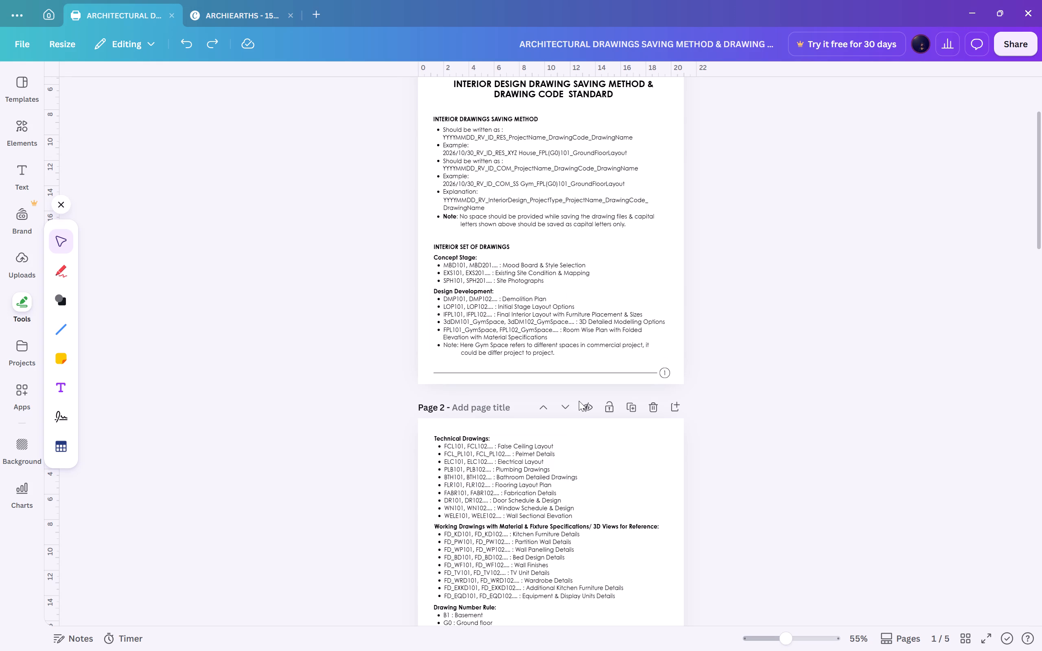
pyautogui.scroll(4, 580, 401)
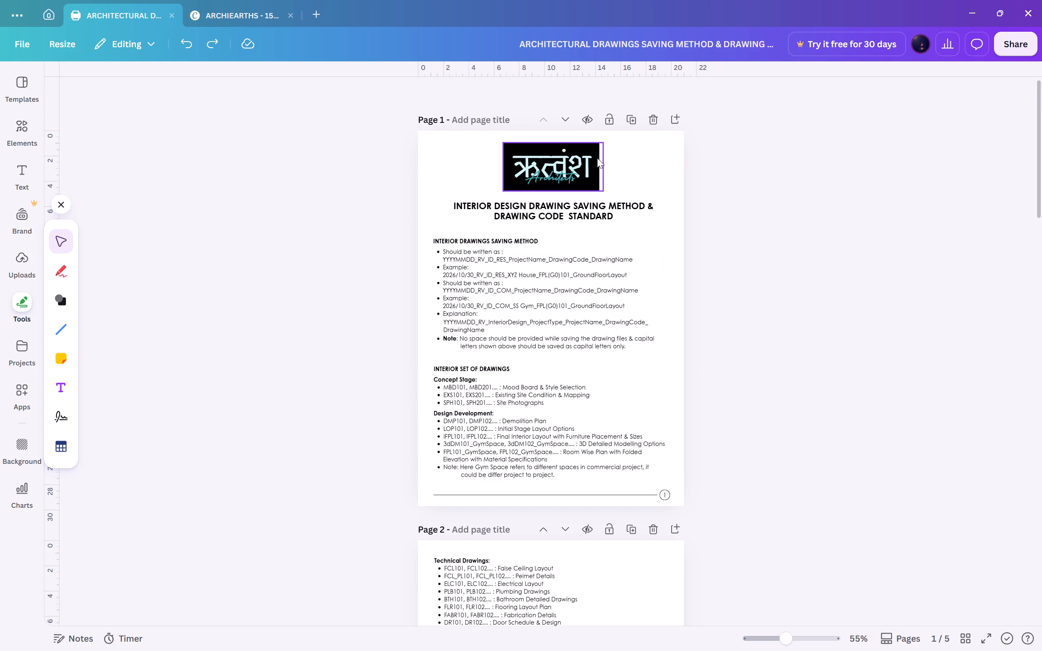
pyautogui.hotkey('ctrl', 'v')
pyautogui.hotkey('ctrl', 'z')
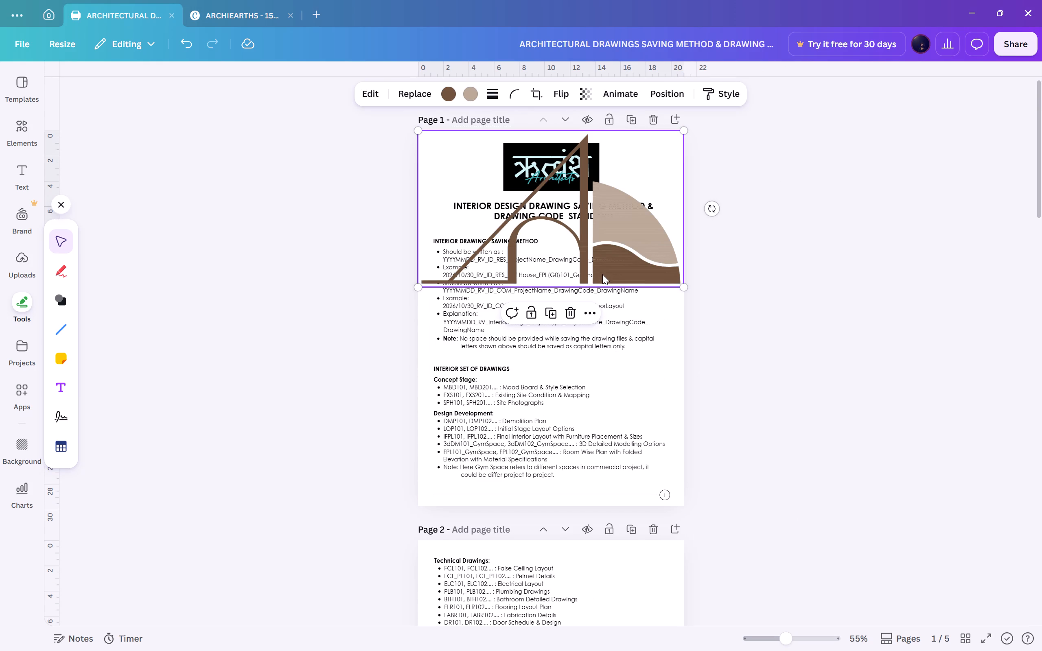
# In the ARCHIEARTHS design, group the logo symbol with the heading and copy the group.
pyautogui.click(241, 13)
pyautogui.moveTo(663, 264); pyautogui.dragTo(621, 317)
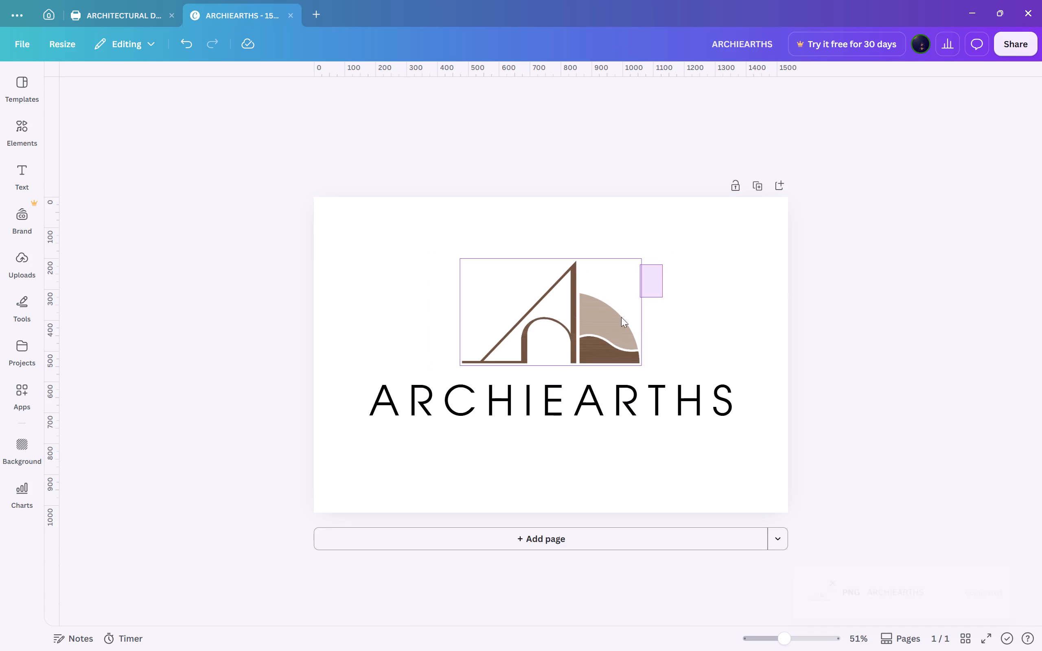
pyautogui.moveTo(621, 317); pyautogui.dragTo(489, 422)
pyautogui.click(524, 236)
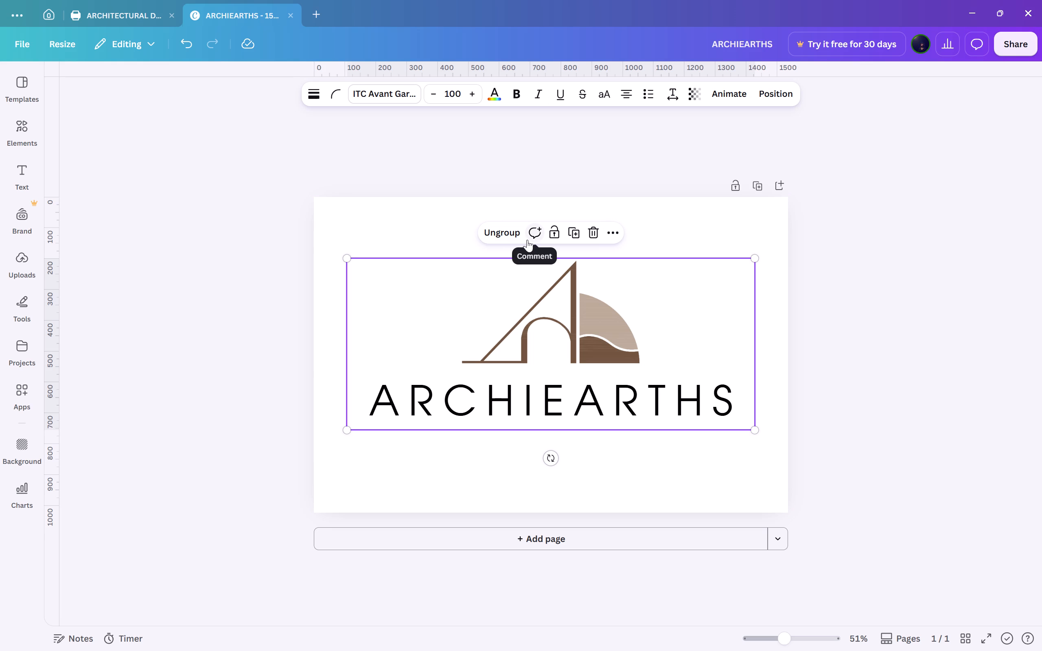
pyautogui.hotkey('ctrl', 'c')
pyautogui.click(252, 312)
# Replace the old header logo on page 1 of the architectural drawings document with the pasted ARCHIEARTHS logo, shrunk and centred above the title.
pyautogui.click(147, 7)
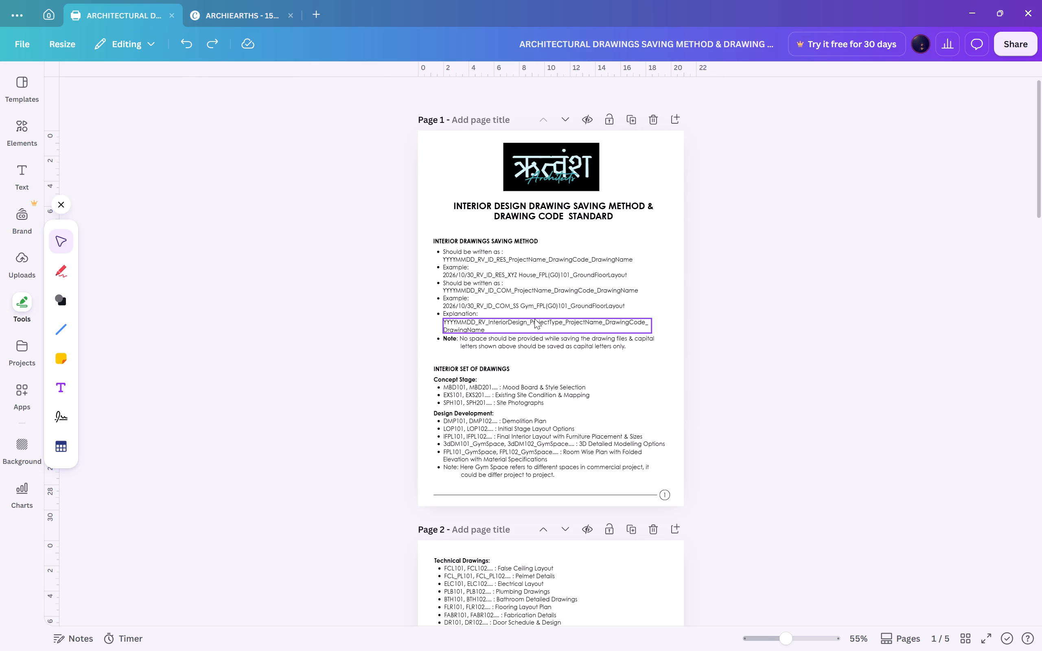
pyautogui.hotkey('ctrl', 'v')
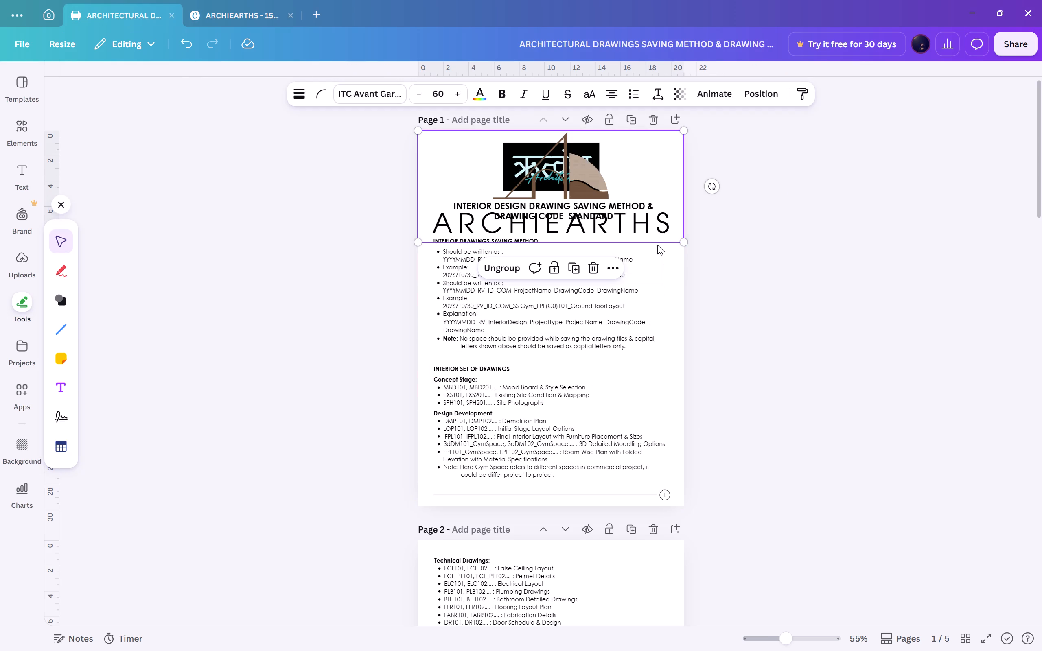
pyautogui.moveTo(684, 242); pyautogui.dragTo(539, 178)
pyautogui.moveTo(490, 155); pyautogui.dragTo(459, 164)
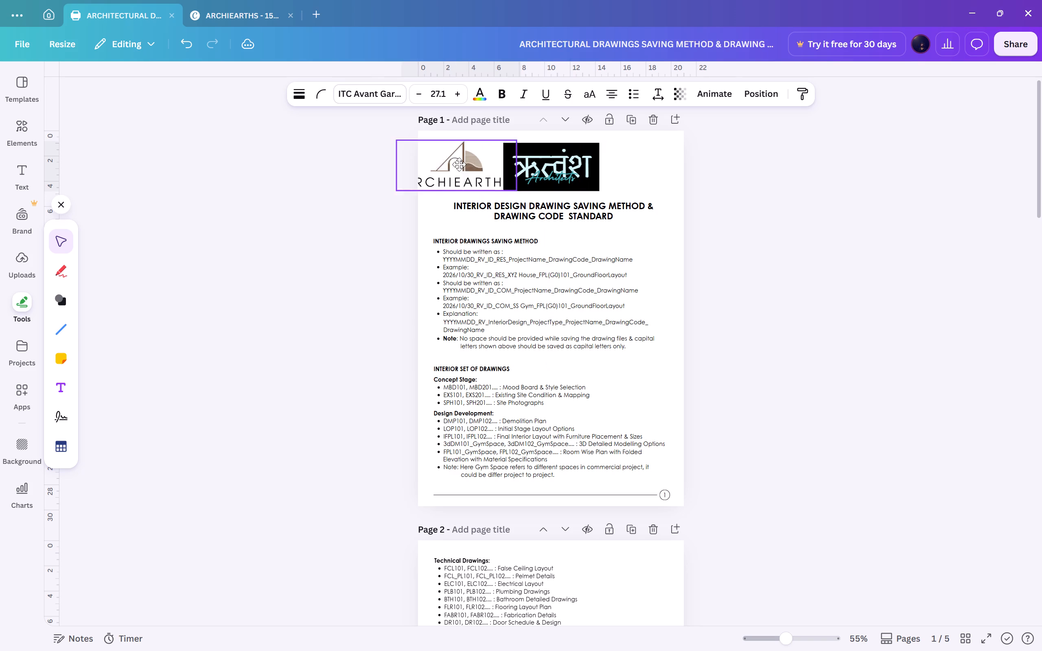
pyautogui.moveTo(459, 164); pyautogui.dragTo(455, 164)
pyautogui.click(588, 173)
pyautogui.press('Delete')
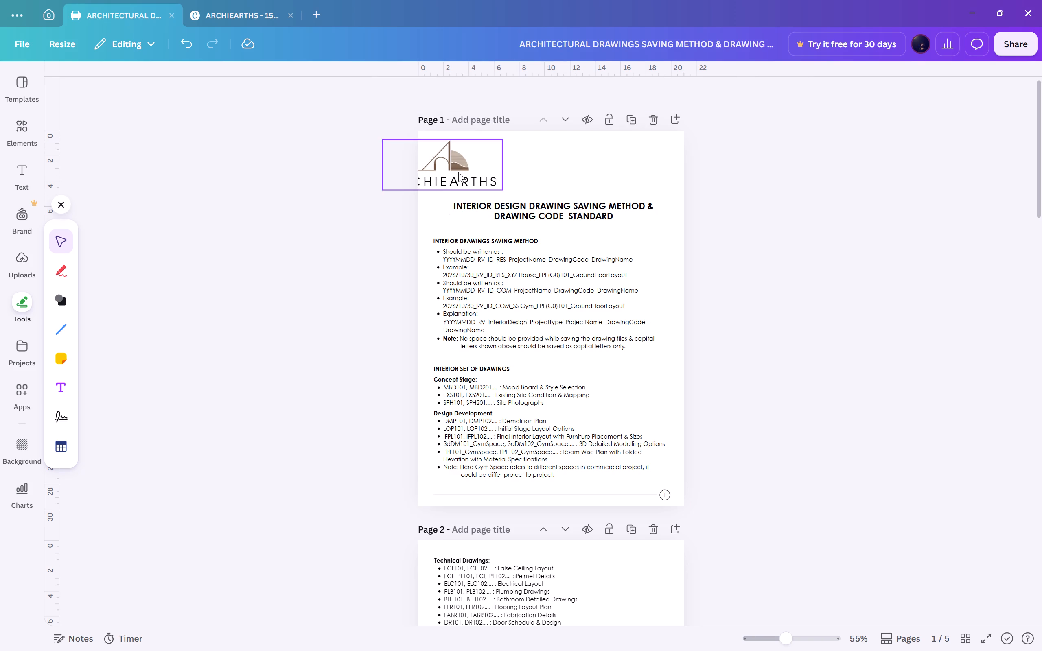
pyautogui.moveTo(458, 172); pyautogui.dragTo(563, 173)
pyautogui.click(769, 234)
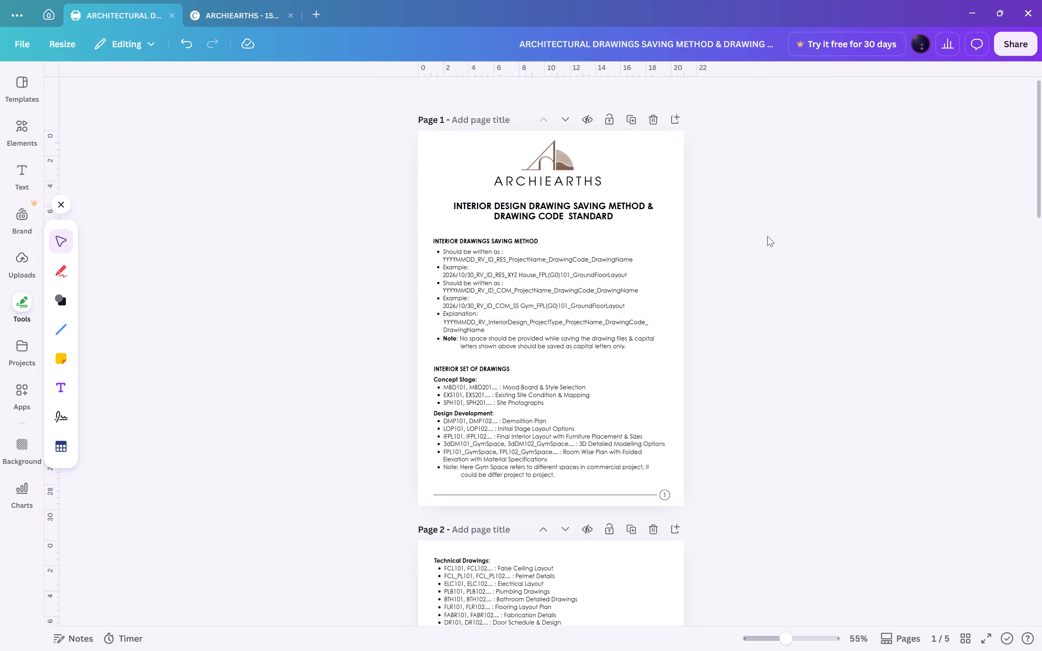
# Delete the old header logo from page 3.
pyautogui.scroll(-11, 767, 236)
pyautogui.click(566, 306)
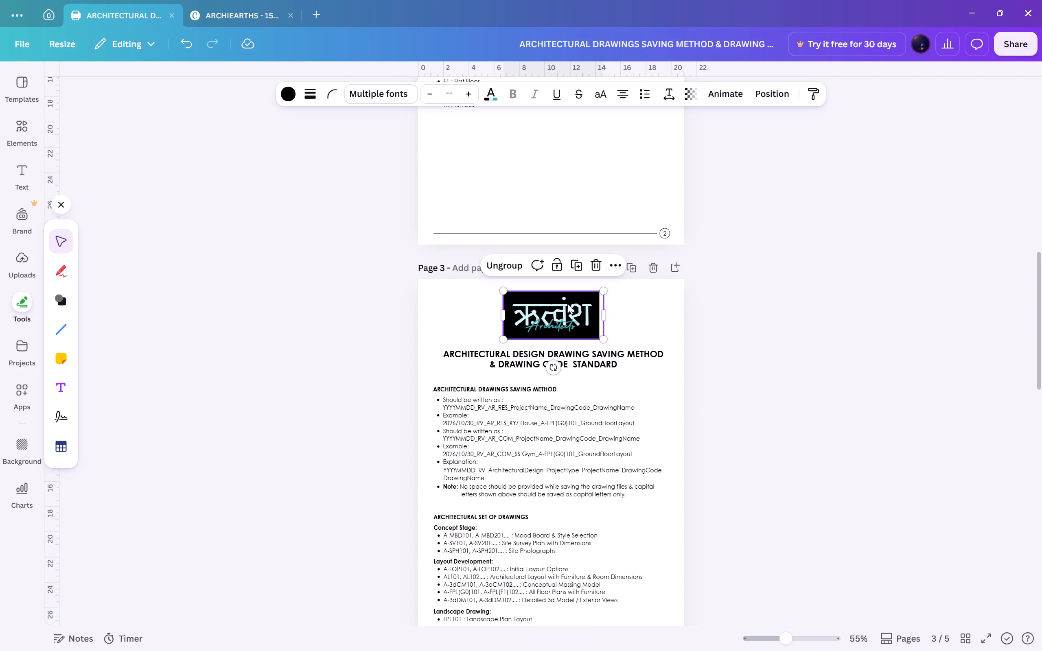
pyautogui.press('Delete')
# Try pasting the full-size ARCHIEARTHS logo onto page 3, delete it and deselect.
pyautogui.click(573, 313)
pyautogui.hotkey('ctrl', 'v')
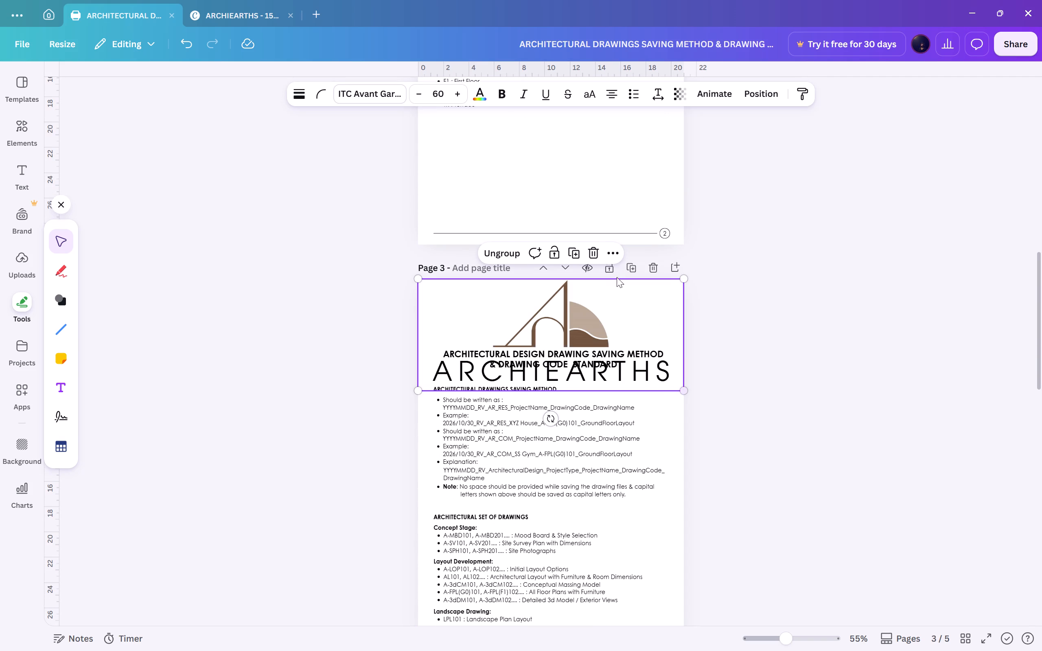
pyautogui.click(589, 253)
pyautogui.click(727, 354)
# Copy the resized ARCHIEARTHS logo from page 1 and paste it above the title on page 3.
pyautogui.scroll(9, 723, 369)
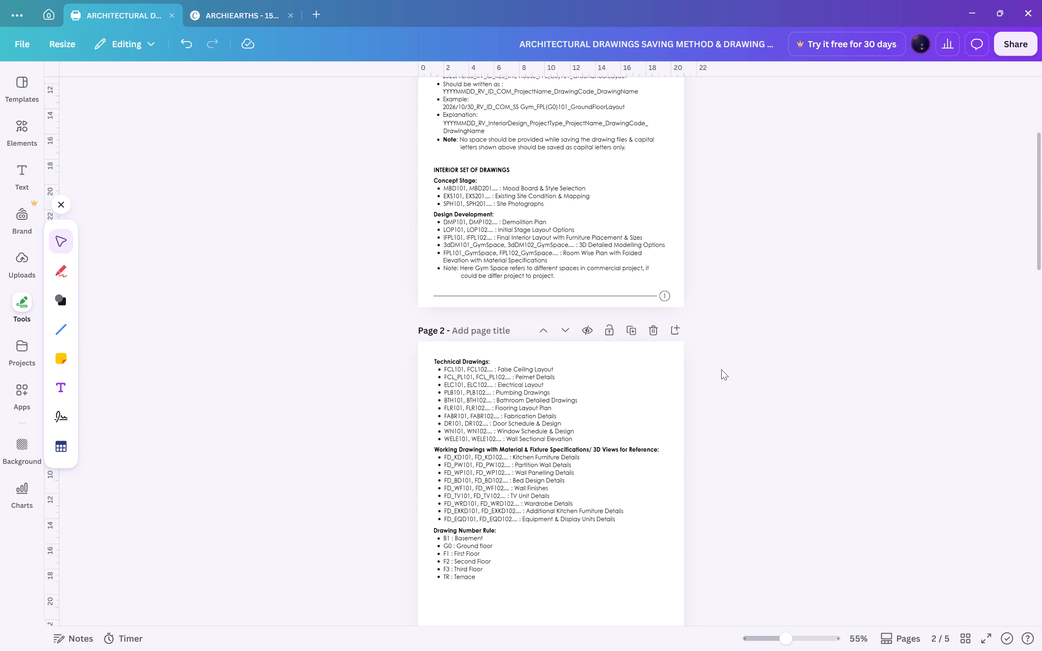
pyautogui.scroll(5, 721, 369)
pyautogui.click(536, 170)
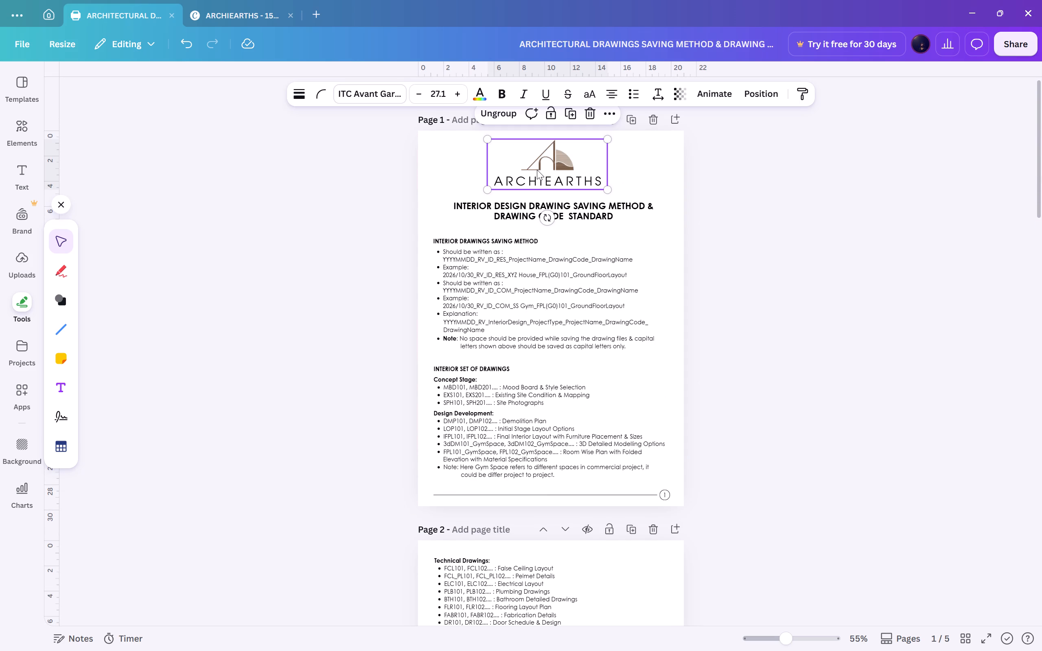
pyautogui.hotkey('ctrl', 'c')
pyautogui.click(872, 343)
pyautogui.scroll(-10, 867, 339)
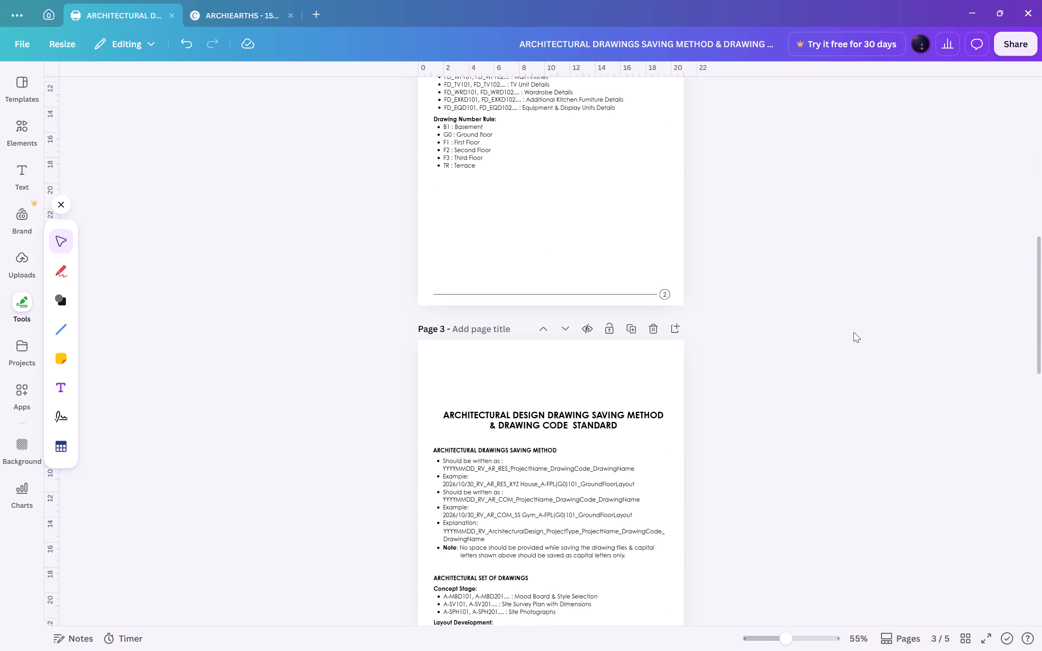
pyautogui.scroll(-2, 853, 332)
pyautogui.click(620, 268)
pyautogui.hotkey('ctrl', 'v')
pyautogui.click(792, 321)
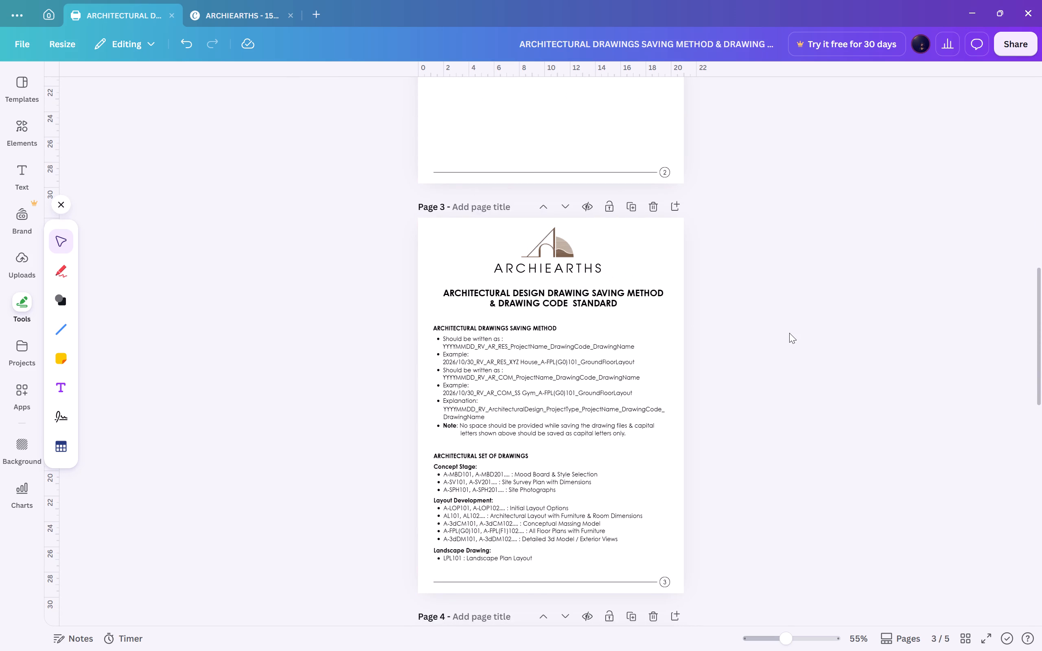
# Paste the ARCHIEARTHS logo onto page 5 and centre it near the page bottom, just above the footer line.
pyautogui.scroll(2, 789, 333)
pyautogui.scroll(-12, 789, 333)
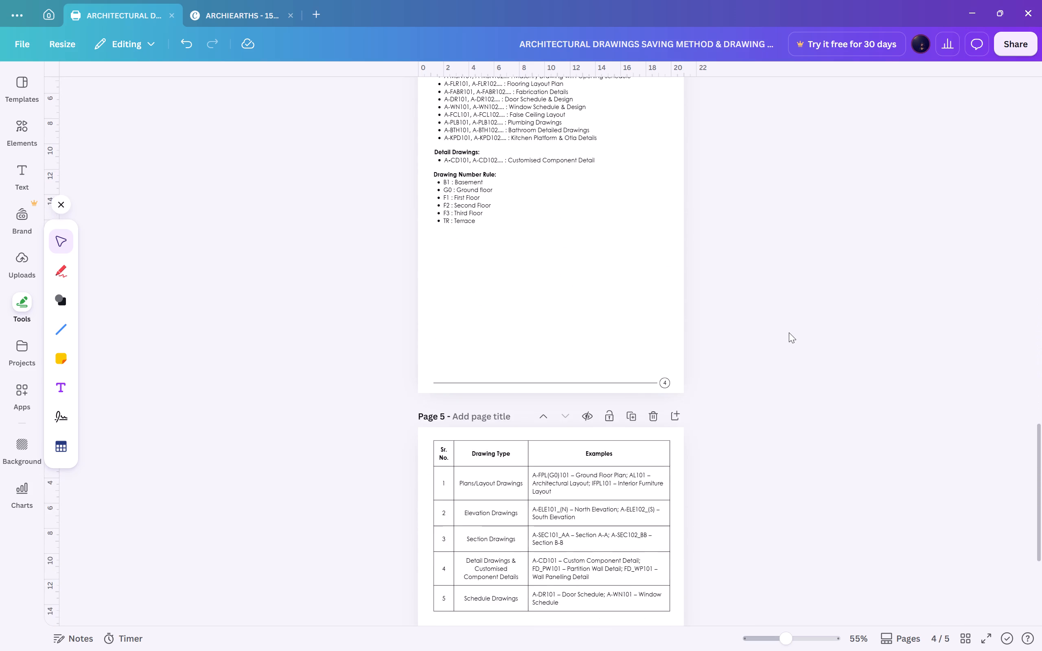
pyautogui.scroll(-6, 789, 332)
pyautogui.click(605, 493)
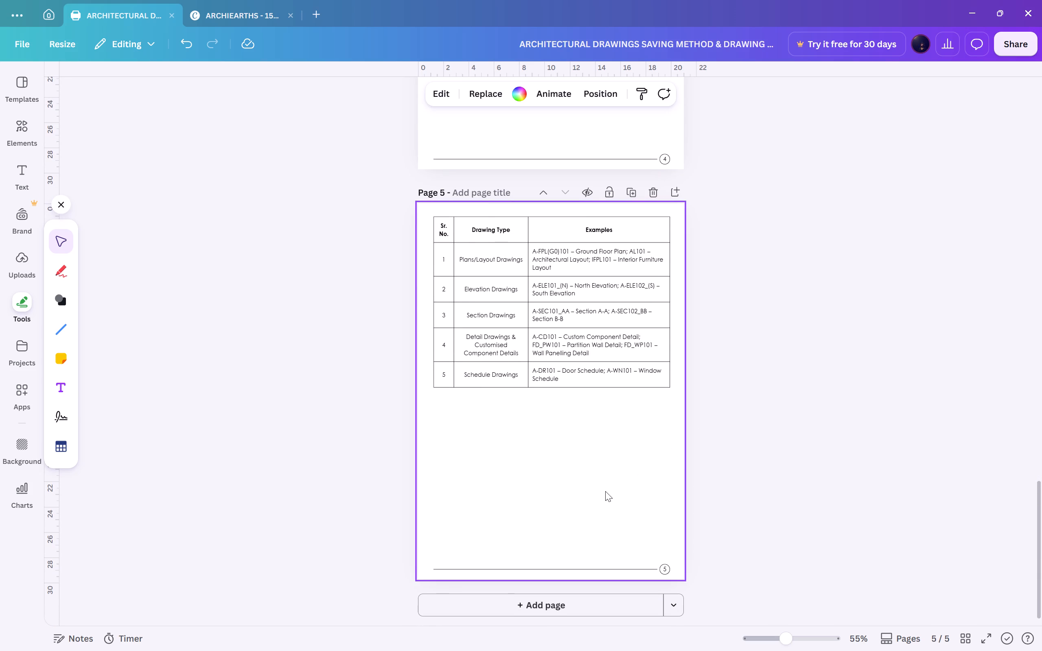
pyautogui.hotkey('ctrl', 'v')
pyautogui.moveTo(575, 242); pyautogui.dragTo(570, 530)
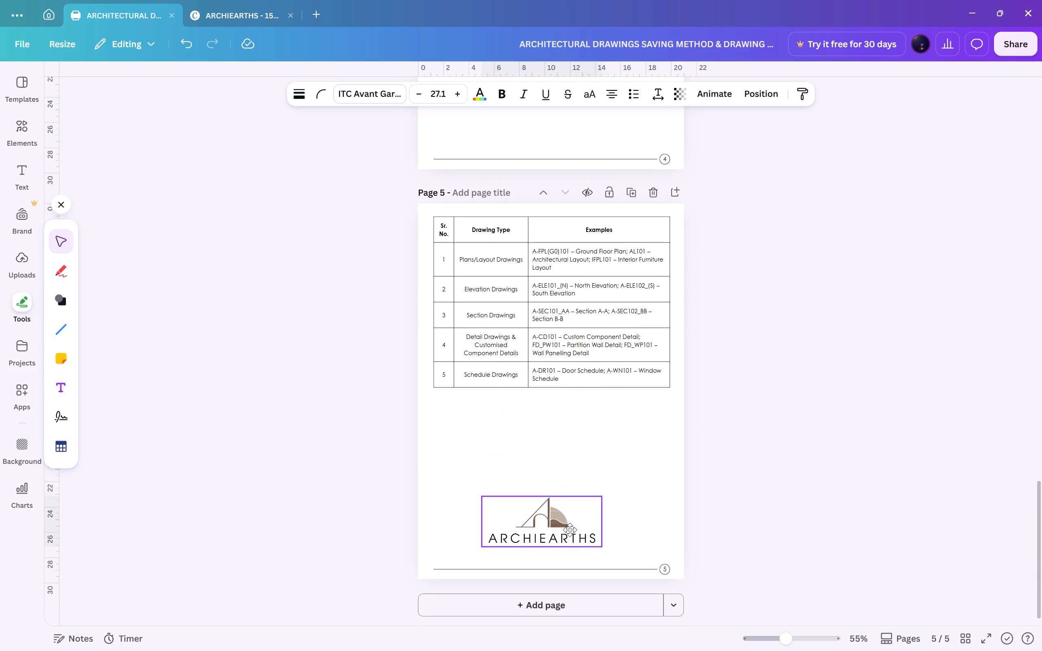
pyautogui.moveTo(570, 530); pyautogui.dragTo(576, 529)
pyautogui.click(754, 482)
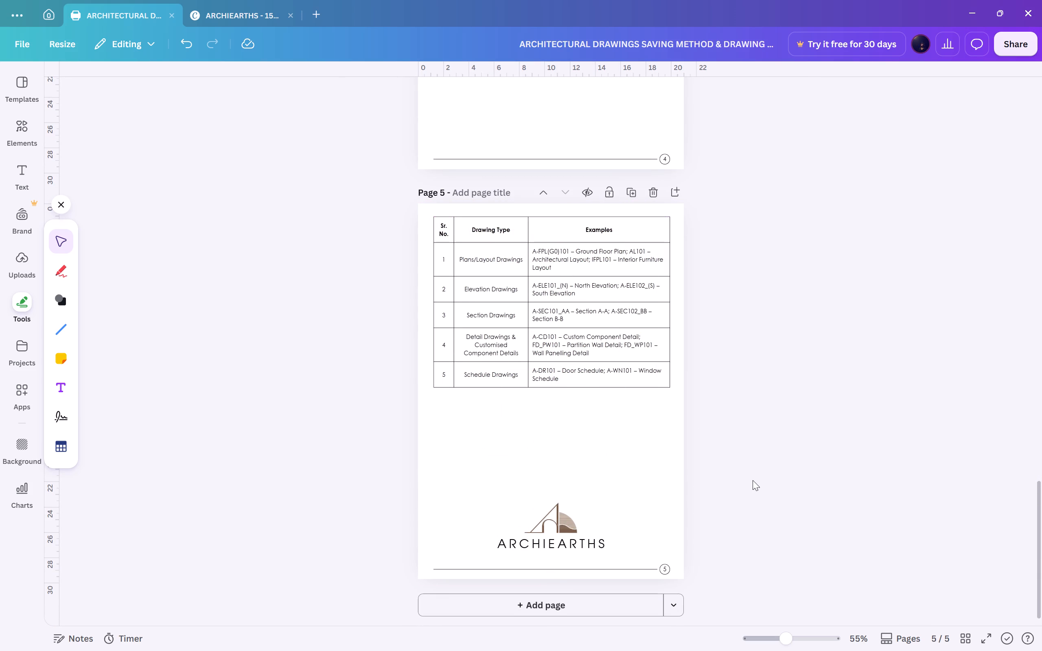
# Review the document's pages to check the ARCHIEARTHS logo placement.
pyautogui.scroll(-3, 752, 479)
pyautogui.scroll(2, 752, 479)
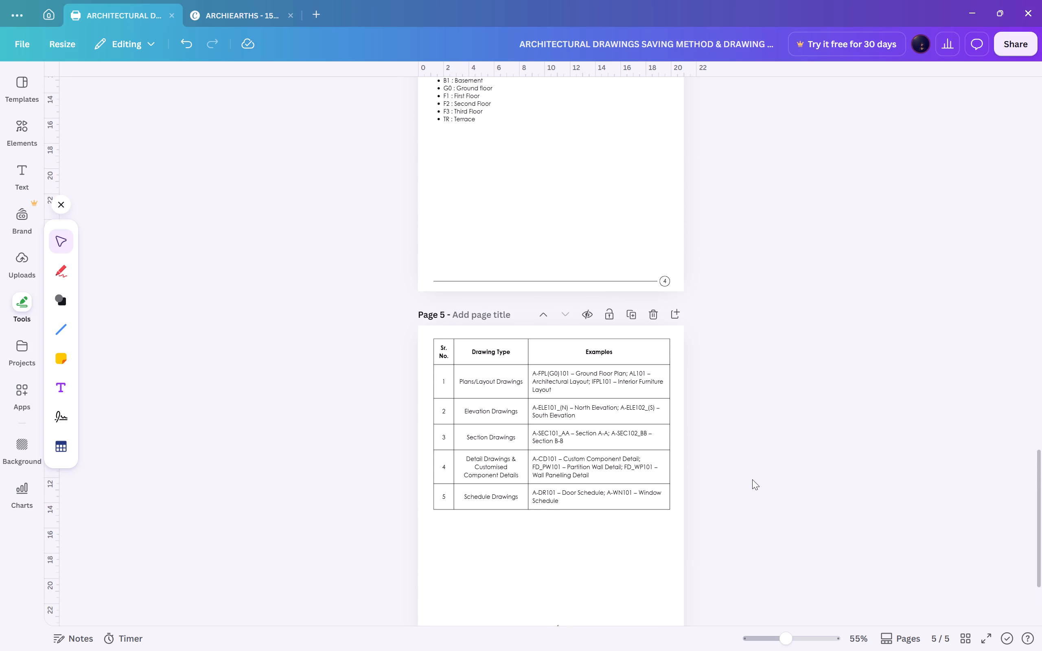
pyautogui.scroll(19, 752, 479)
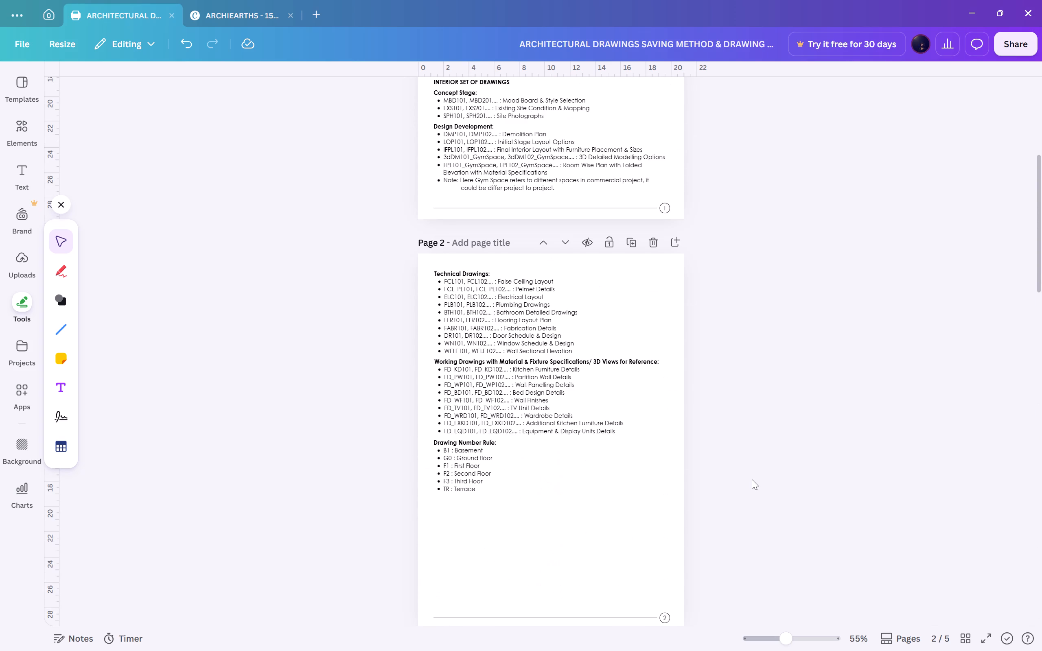
pyautogui.scroll(8, 752, 479)
pyautogui.scroll(-8, 752, 479)
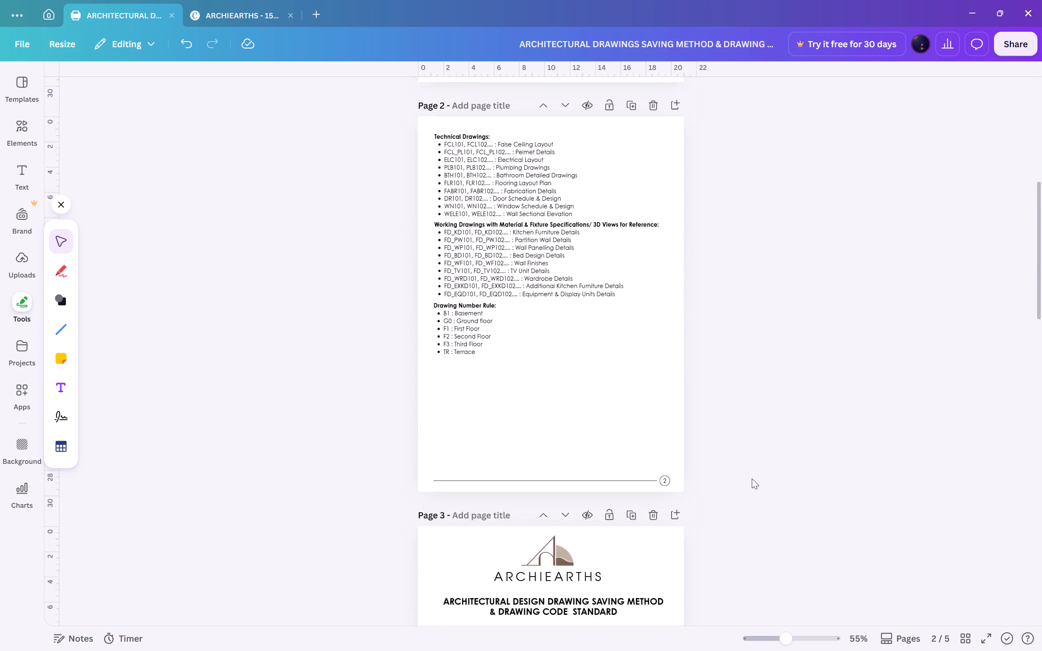
pyautogui.scroll(-19, 752, 478)
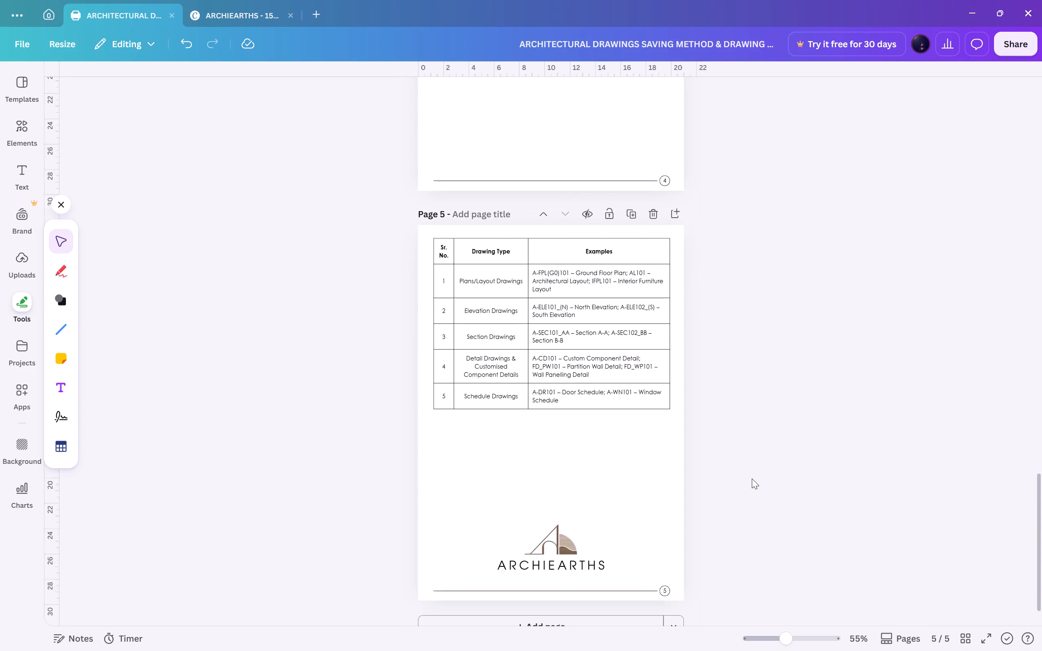
pyautogui.scroll(-4, 752, 478)
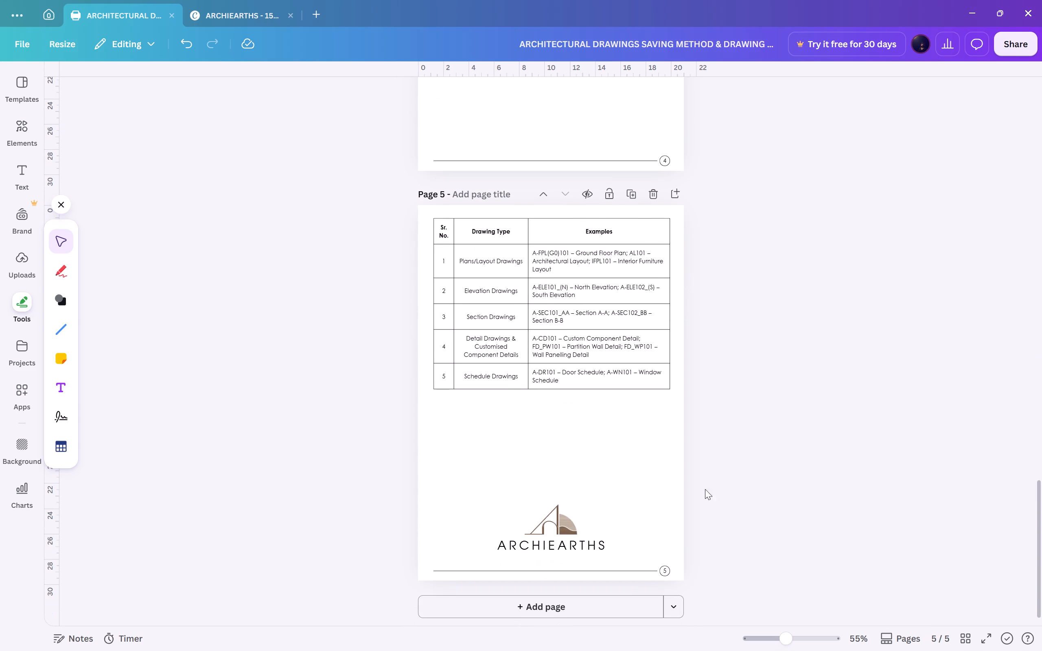
# Nudge the ARCHIEARTHS logo on page 5 slightly upward, away from the footer line.
pyautogui.click(593, 525)
pyautogui.press('Up')
pyautogui.press('Up')
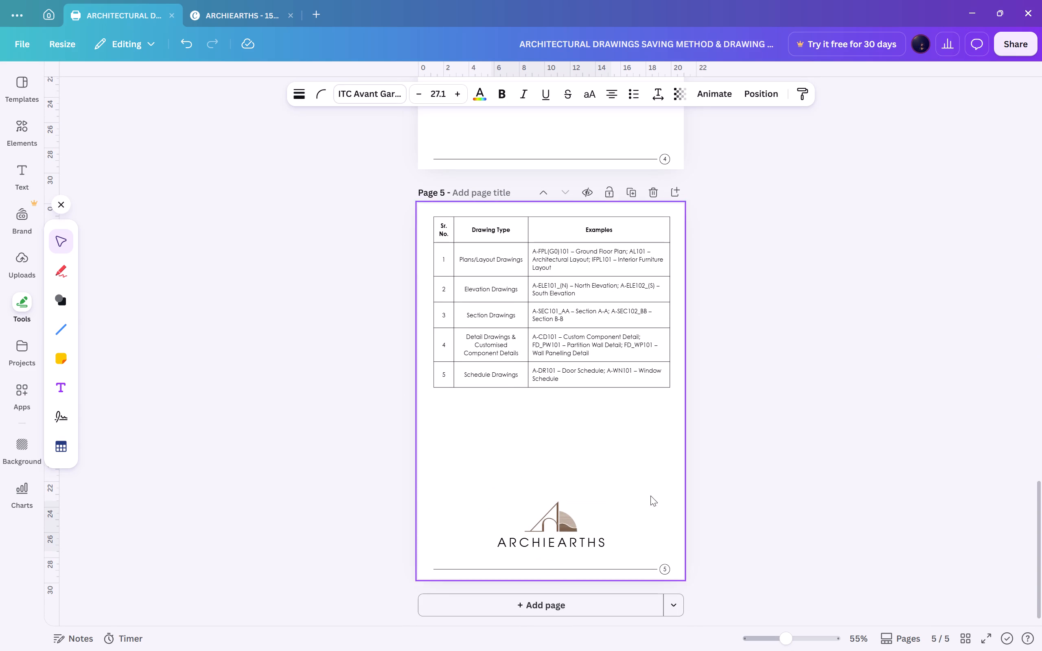
pyautogui.press('Up')
pyautogui.click(763, 463)
# Duplicate the Drawing Number Rule text box from page 4 onto the bottom of page 5, below the logo.
pyautogui.scroll(5, 762, 461)
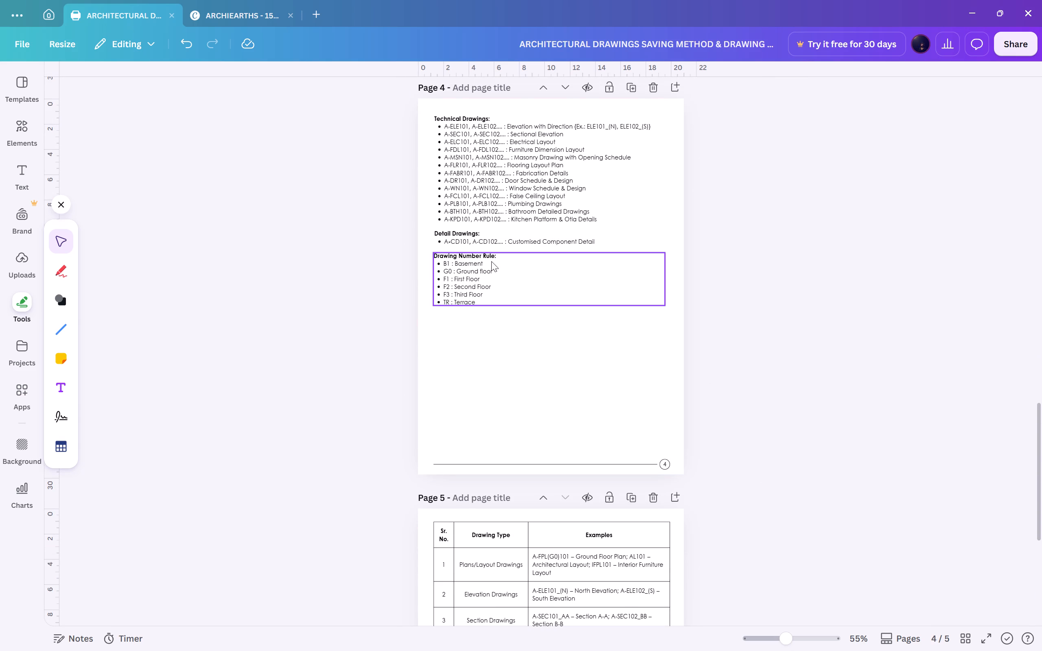
pyautogui.click(449, 278)
pyautogui.click(549, 230)
pyautogui.moveTo(534, 278); pyautogui.dragTo(520, 371)
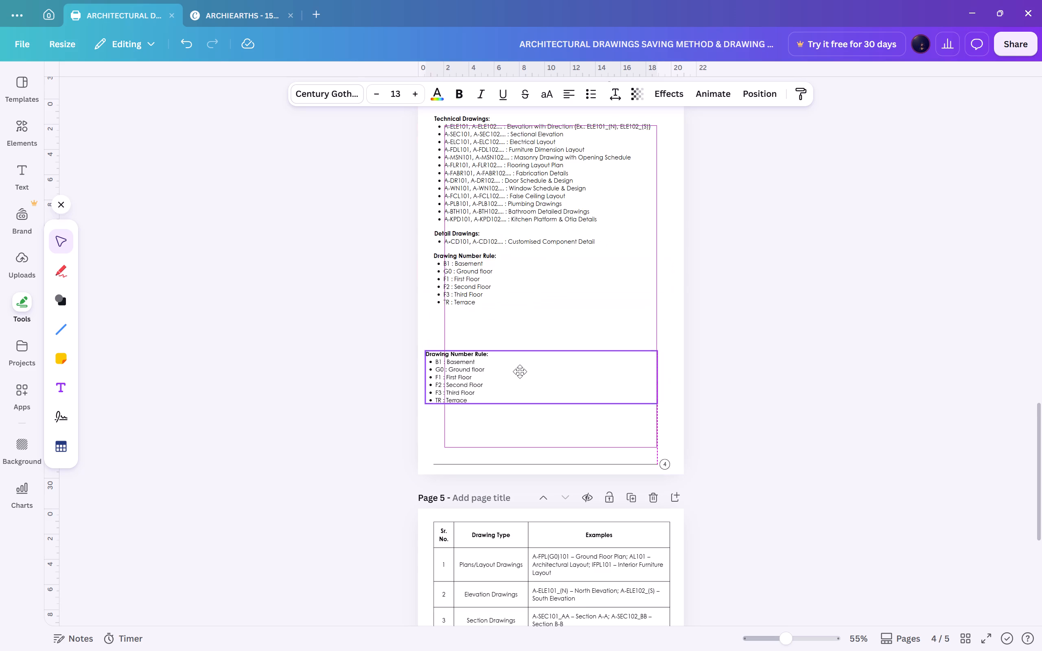
pyautogui.moveTo(520, 371); pyautogui.dragTo(526, 564)
pyautogui.scroll(-9, 520, 371)
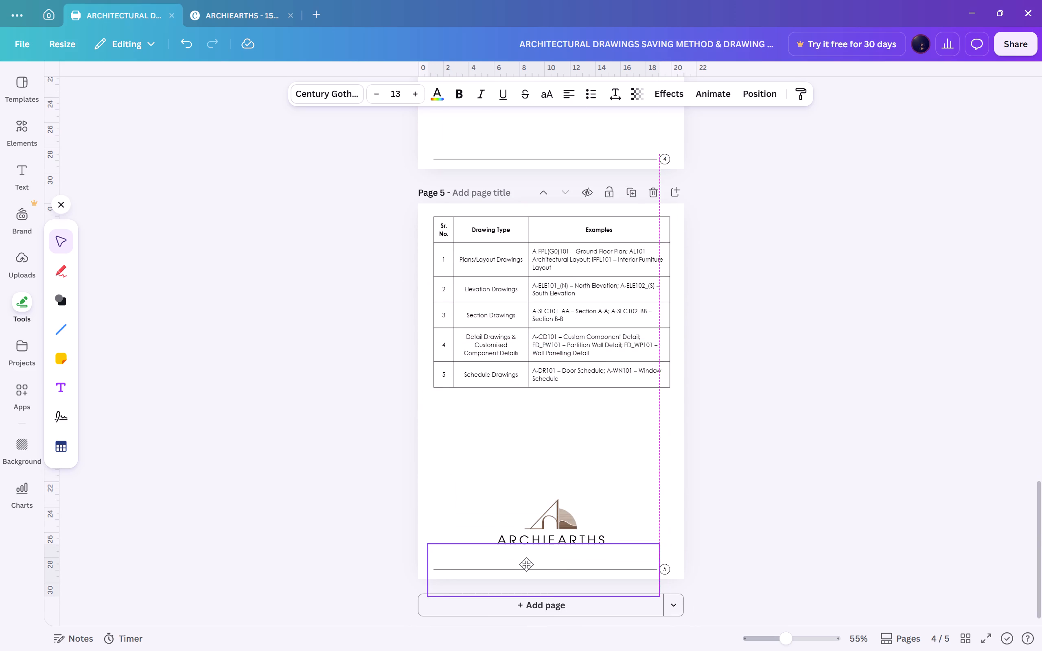
pyautogui.moveTo(526, 564); pyautogui.dragTo(530, 564)
# Replace the duplicated text box's content on page 5 with the person's name in capitals.
pyautogui.click(516, 580)
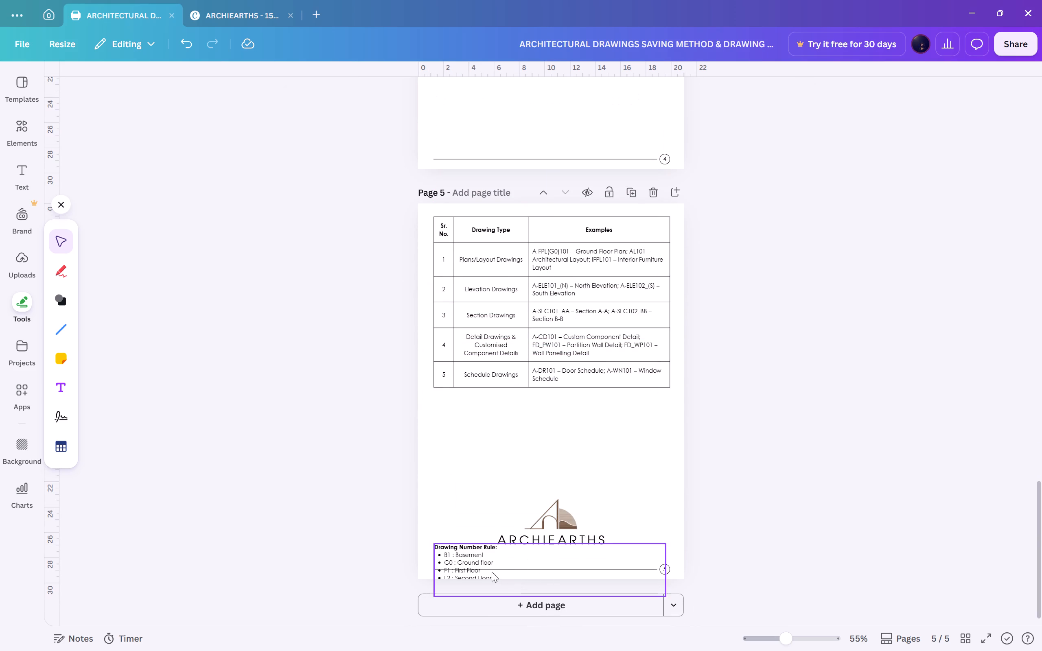
pyautogui.doubleClick(492, 572)
pyautogui.press('BackSpace')
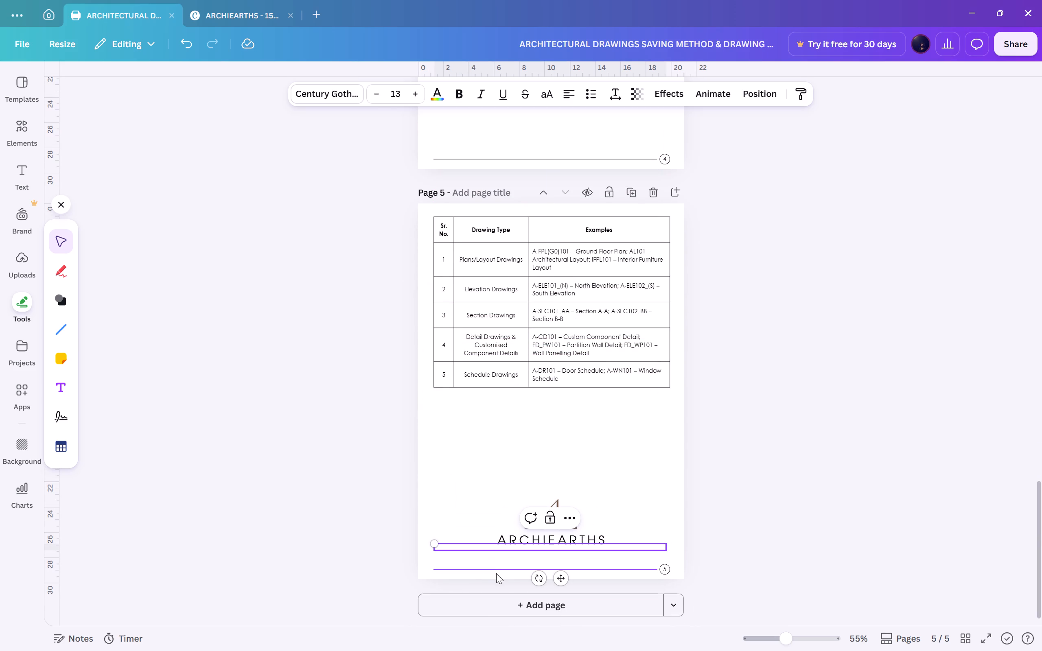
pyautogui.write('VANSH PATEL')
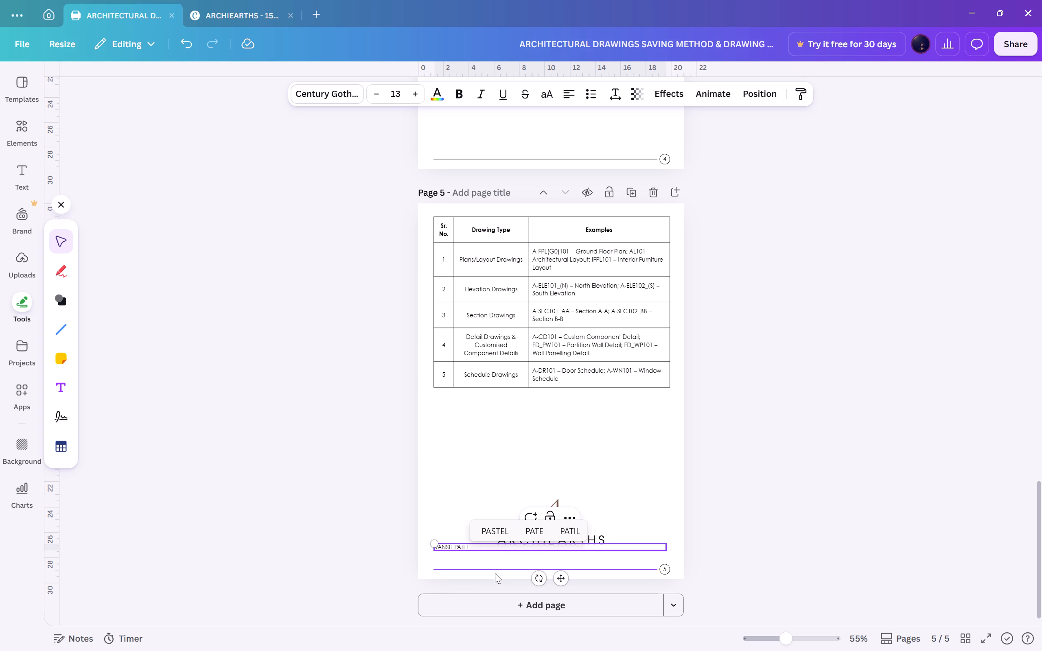
pyautogui.click(774, 507)
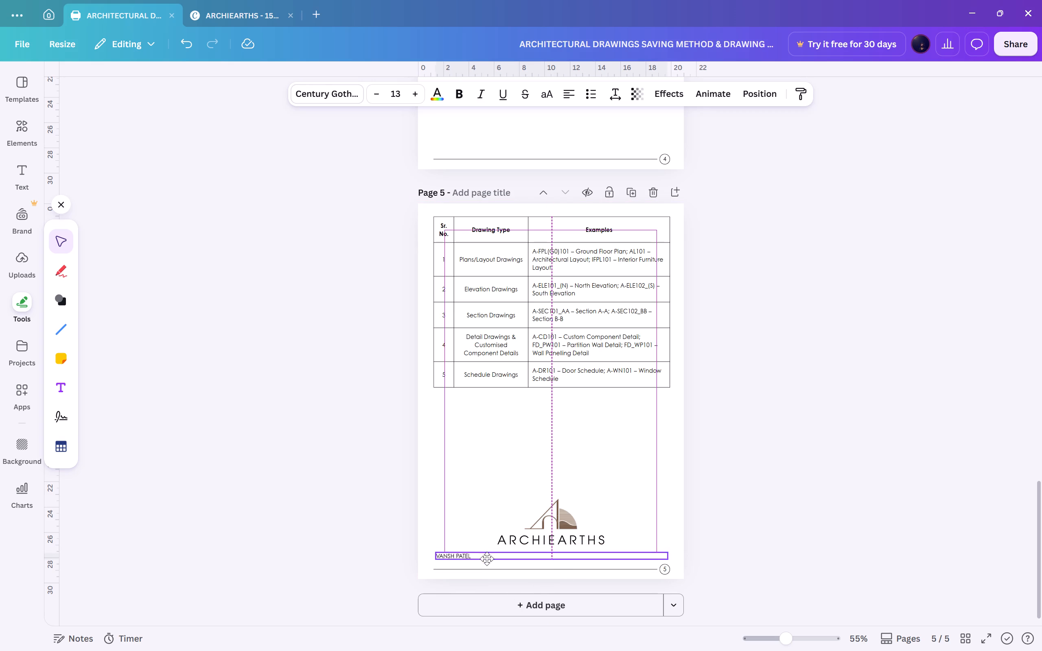